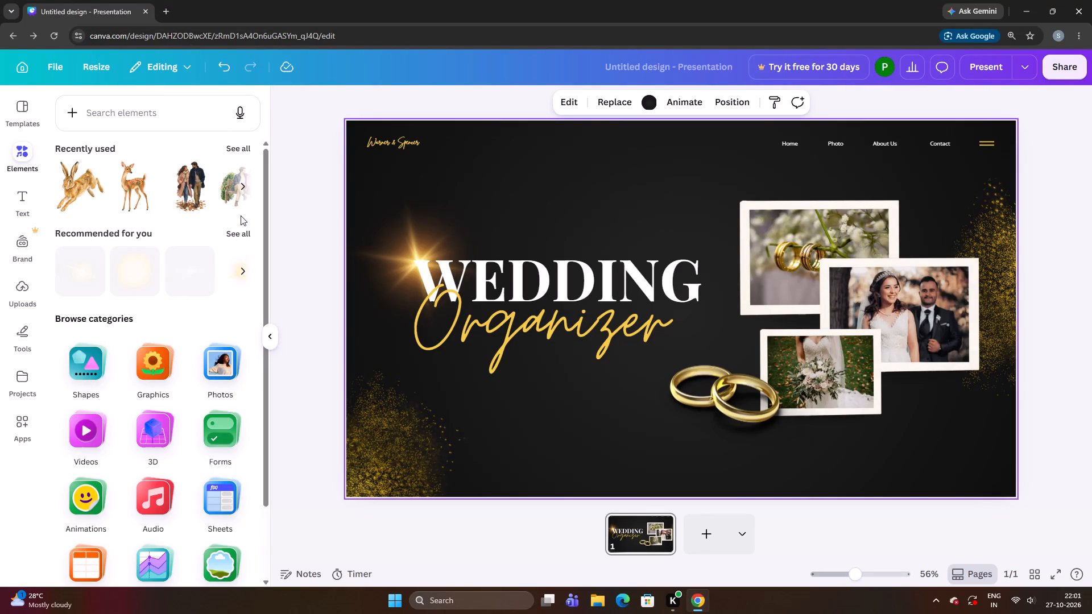
Apply the cover page of the Yellow Orange Vintage Illustrated Sunflower Presentation template to the current page.
{"action": "left_click", "coordinate": [241, 235]}
{"action": "scroll", "coordinate": [132, 323], "scroll_direction": "up", "scroll_amount": 3}
{"action": "left_click", "coordinate": [44, 102]}
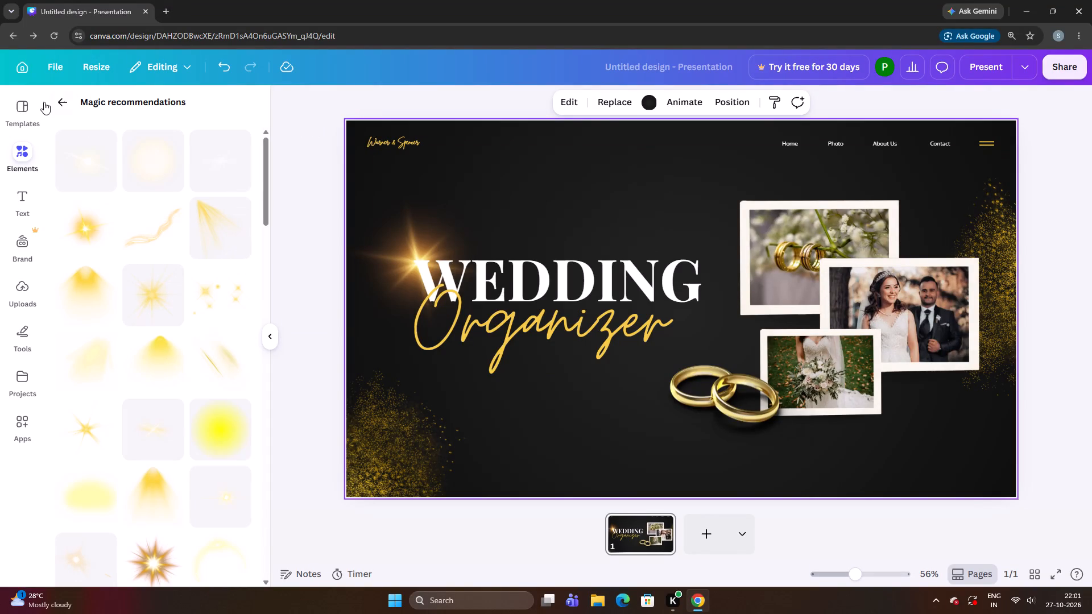
{"action": "left_click", "coordinate": [64, 103]}
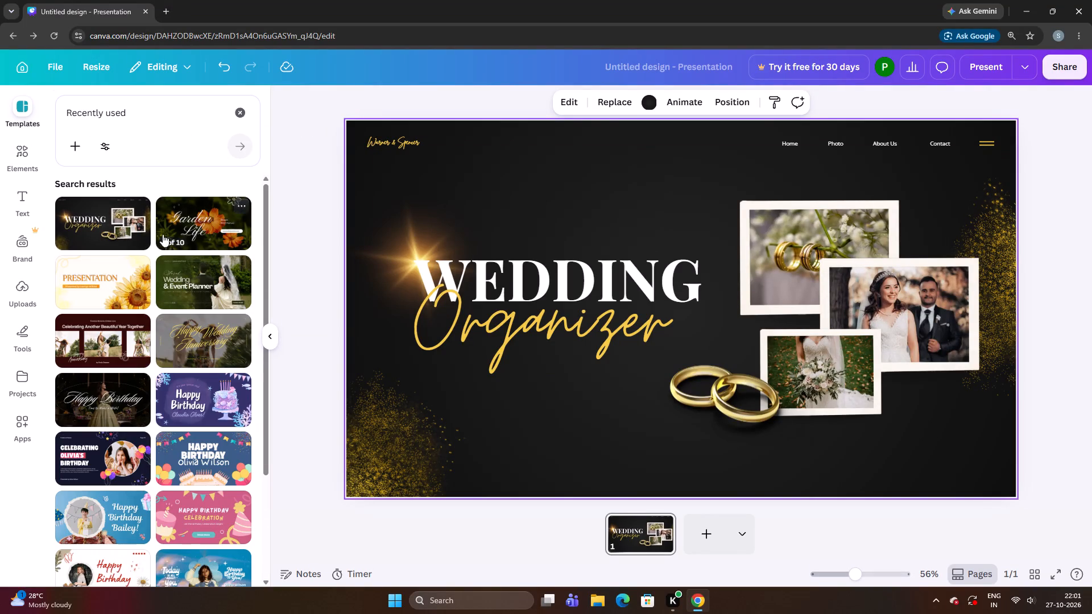
{"action": "scroll", "coordinate": [92, 263], "scroll_direction": "up", "scroll_amount": 4}
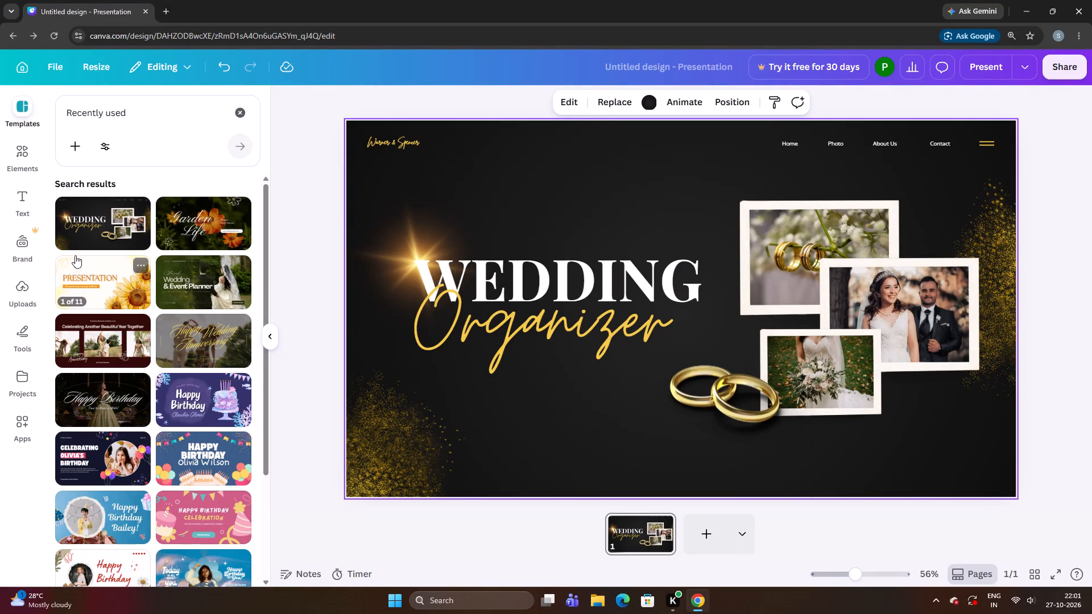
{"action": "left_click", "coordinate": [93, 275]}
{"action": "left_click", "coordinate": [138, 269]}
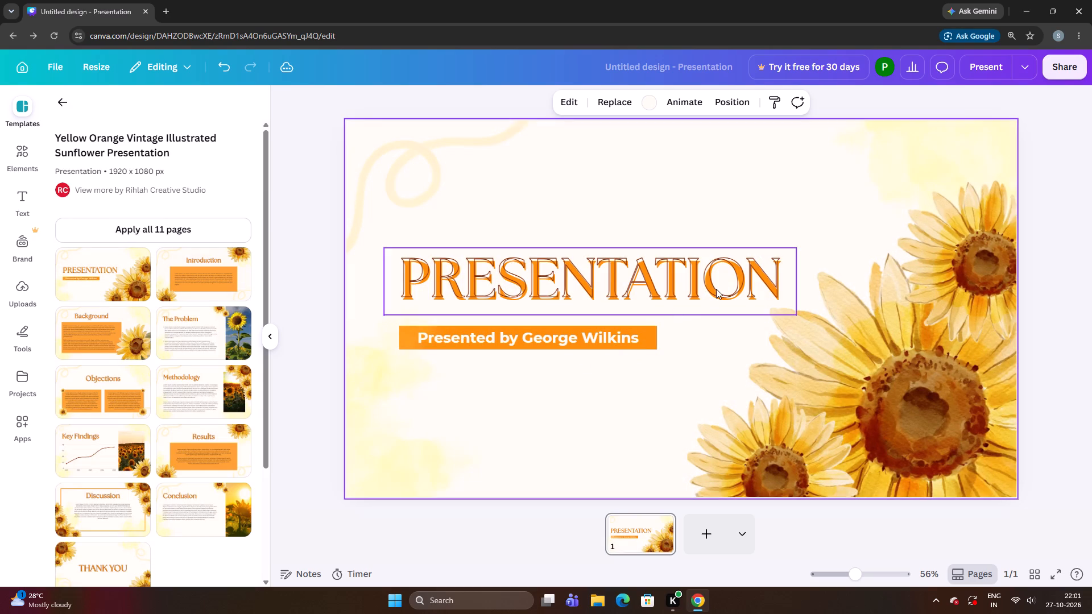
Delete the PRESENTATION title and the orange banner behind the presenter line.
{"action": "left_click", "coordinate": [716, 289]}
{"action": "left_click_drag", "start_coordinate": [719, 287], "coordinate": [700, 269]}
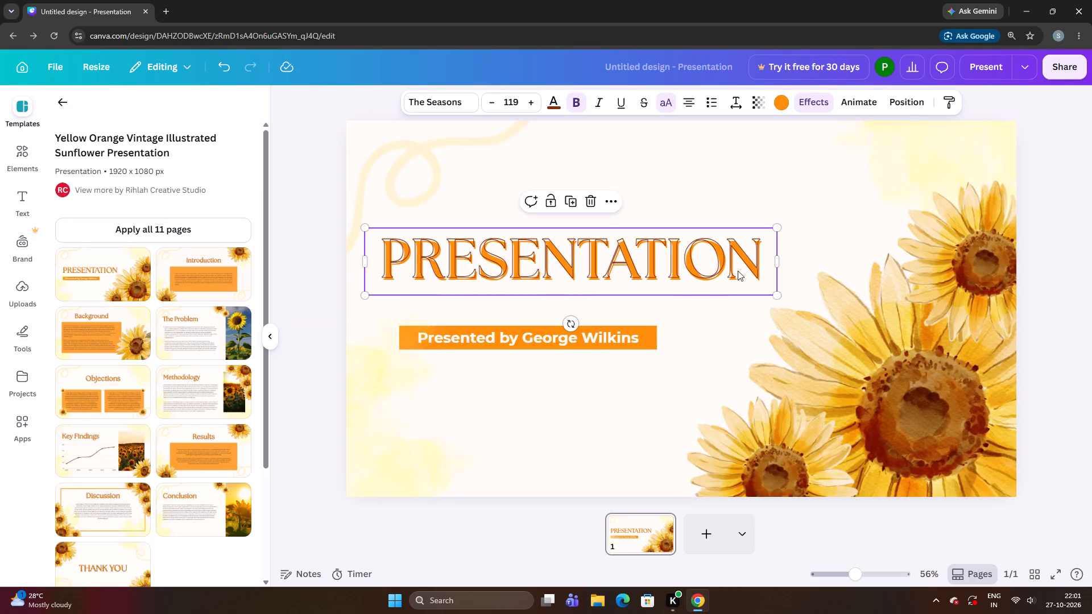
{"action": "left_click", "coordinate": [773, 292]}
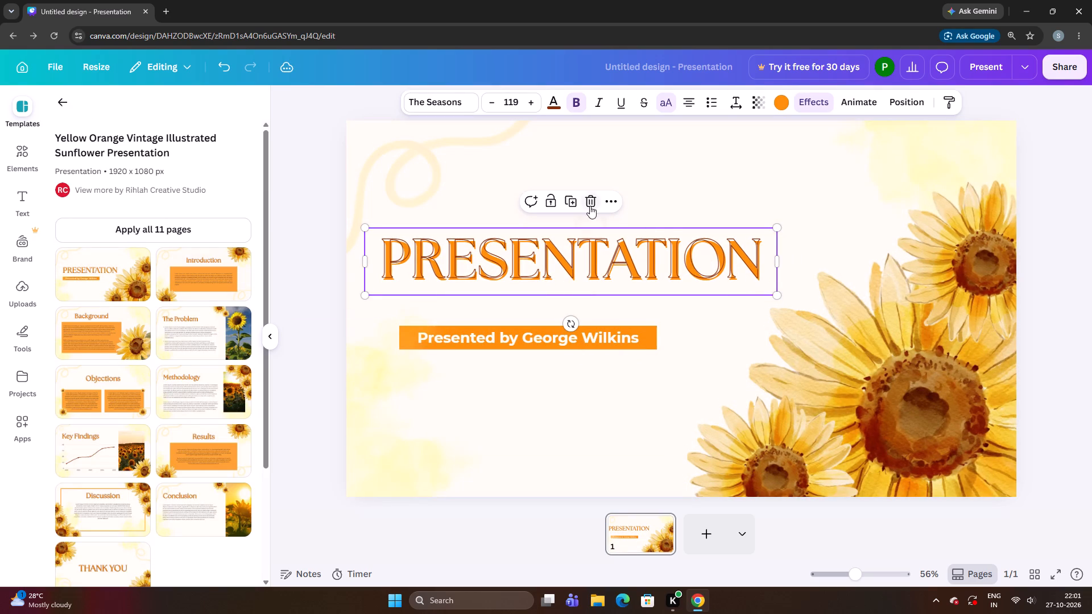
{"action": "left_click", "coordinate": [590, 206]}
{"action": "left_click", "coordinate": [602, 348]}
{"action": "left_click", "coordinate": [545, 298]}
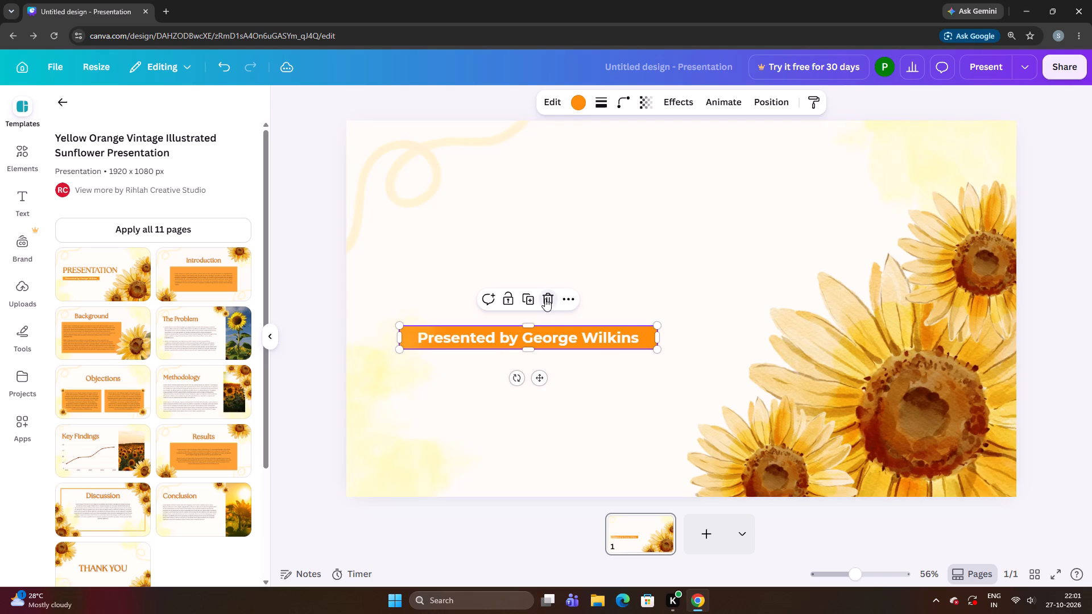
Delete the three sunflower illustrations from the page, leaving the pale background decorations.
{"action": "left_click", "coordinate": [962, 330]}
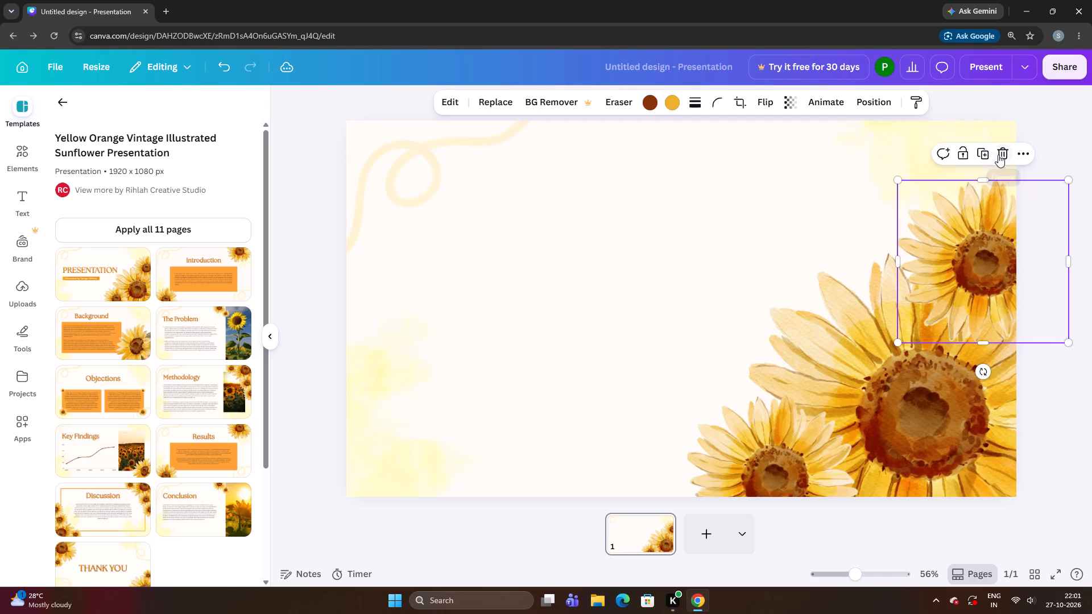
{"action": "left_click", "coordinate": [998, 155]}
{"action": "left_click", "coordinate": [955, 314]}
{"action": "left_click", "coordinate": [946, 229]}
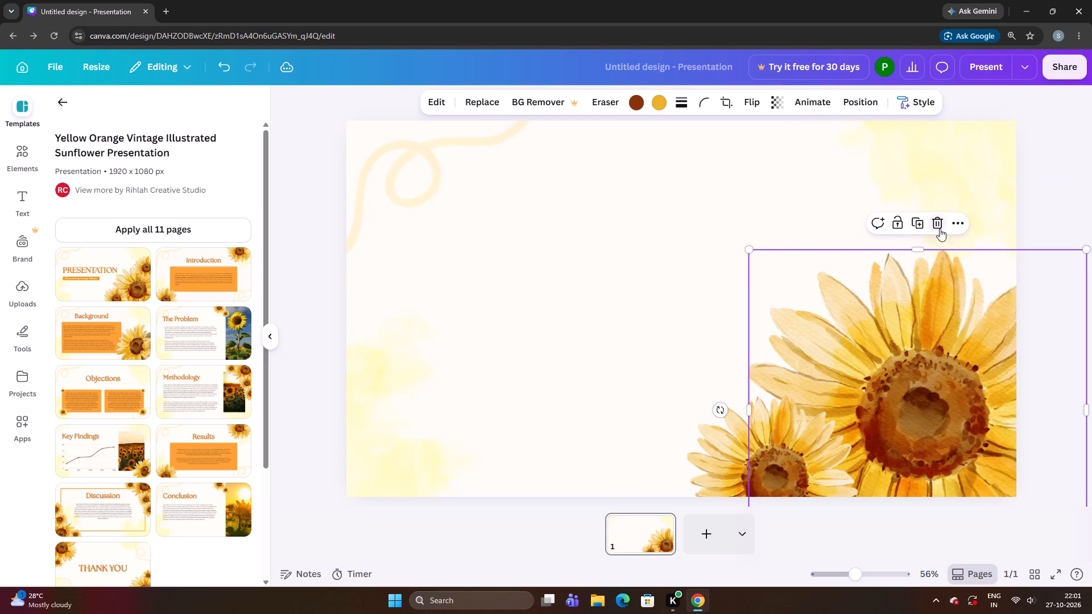
{"action": "left_click", "coordinate": [940, 229]}
{"action": "left_click", "coordinate": [854, 405]}
{"action": "left_click", "coordinate": [792, 375]}
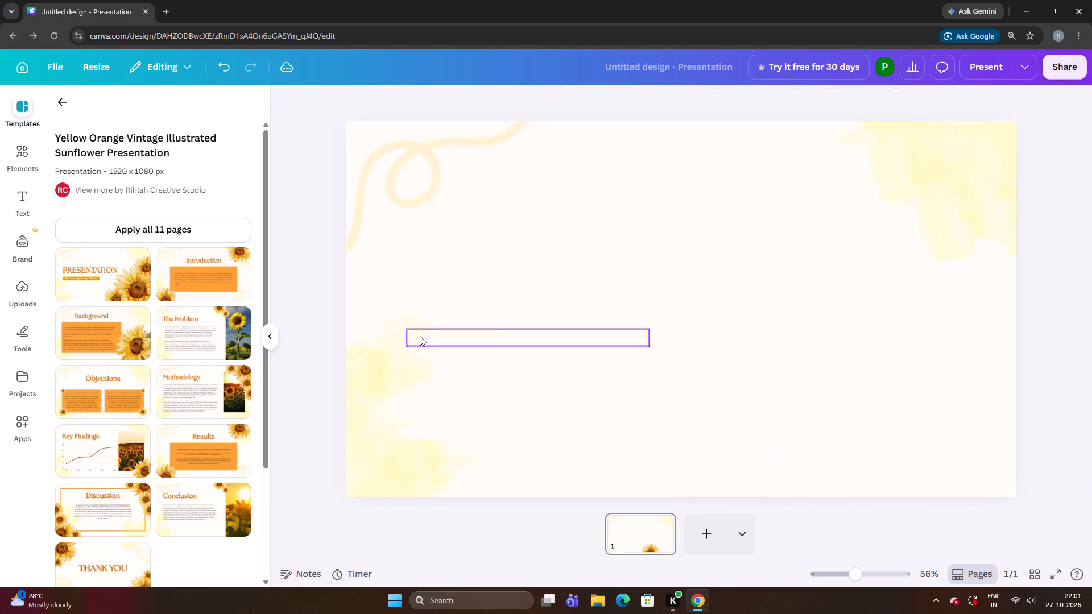
Look through the recently used elements for a landscape illustration to use as the scene background.
{"action": "left_click", "coordinate": [20, 155]}
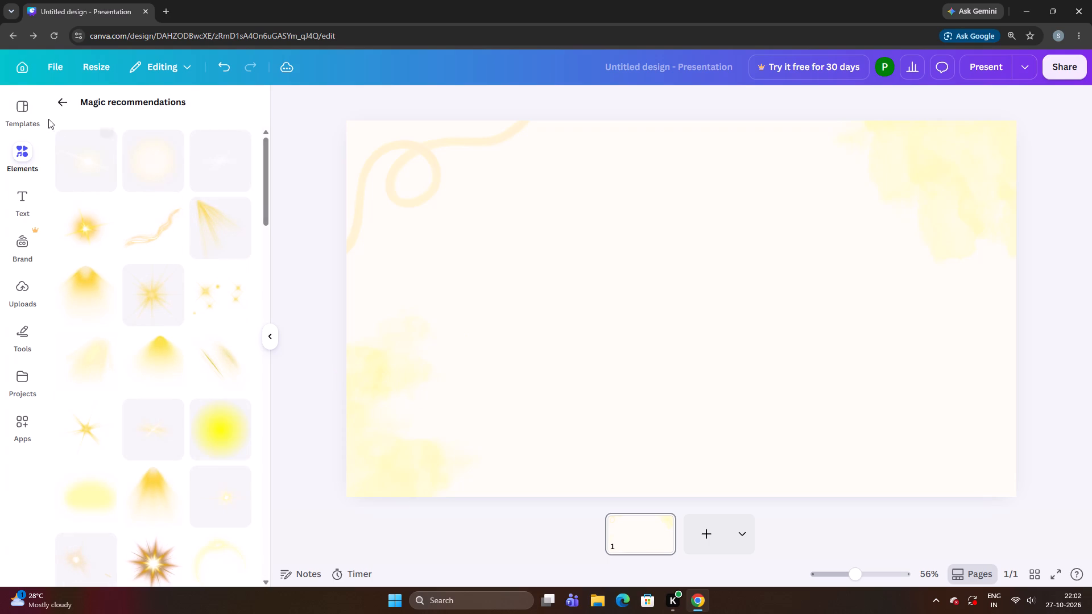
{"action": "left_click", "coordinate": [51, 106]}
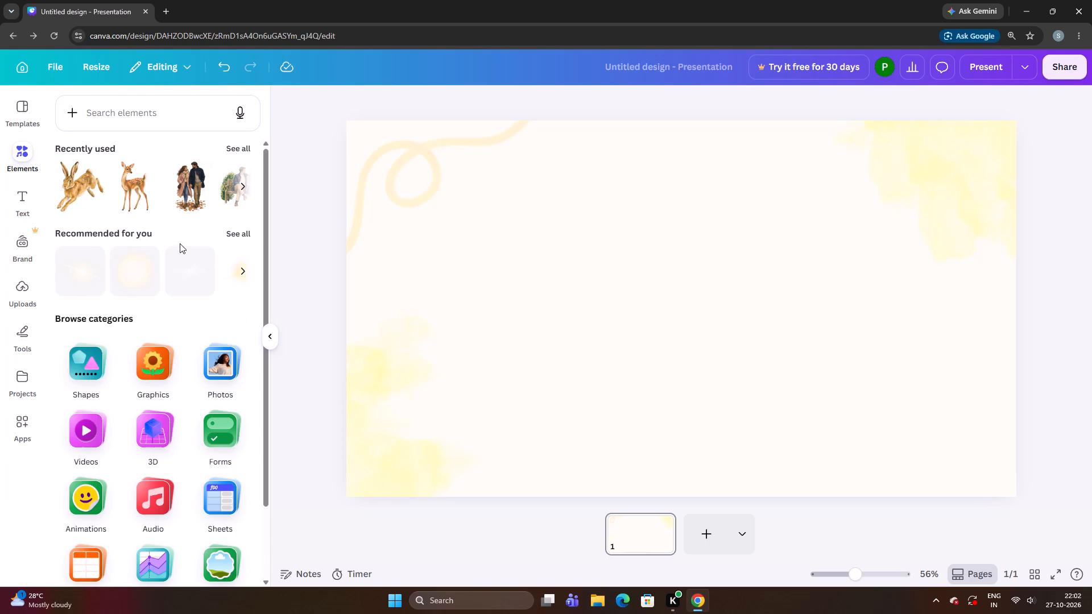
{"action": "left_click", "coordinate": [229, 150]}
{"action": "scroll", "coordinate": [200, 281], "scroll_direction": "down", "scroll_amount": 2}
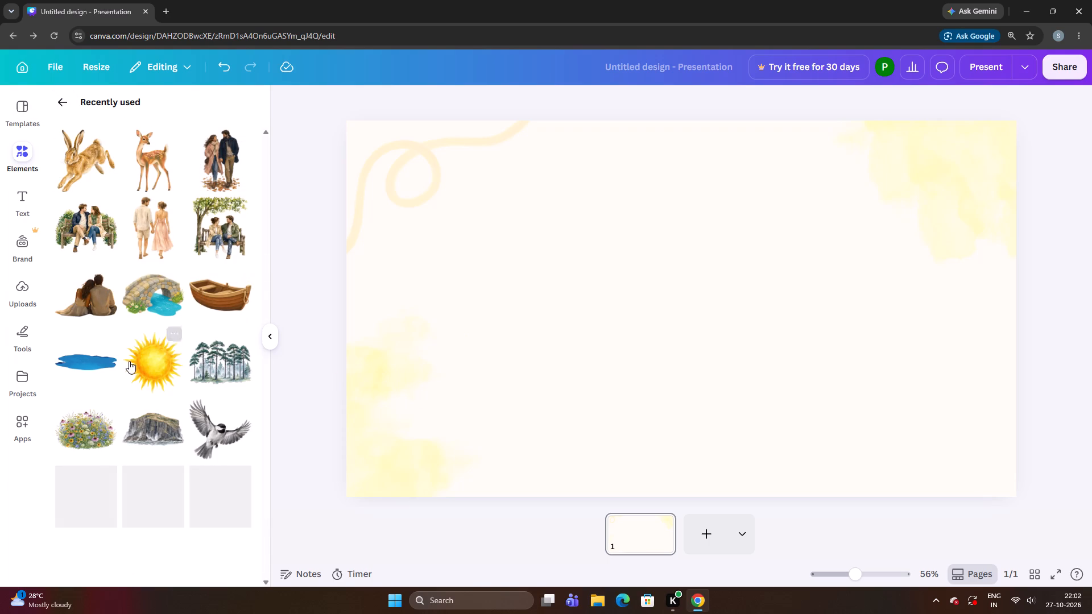
{"action": "scroll", "coordinate": [129, 363], "scroll_direction": "down", "scroll_amount": 5}
{"action": "scroll", "coordinate": [185, 403], "scroll_direction": "up", "scroll_amount": 4}
{"action": "scroll", "coordinate": [185, 403], "scroll_direction": "down", "scroll_amount": 4}
{"action": "scroll", "coordinate": [166, 482], "scroll_direction": "down", "scroll_amount": 8}
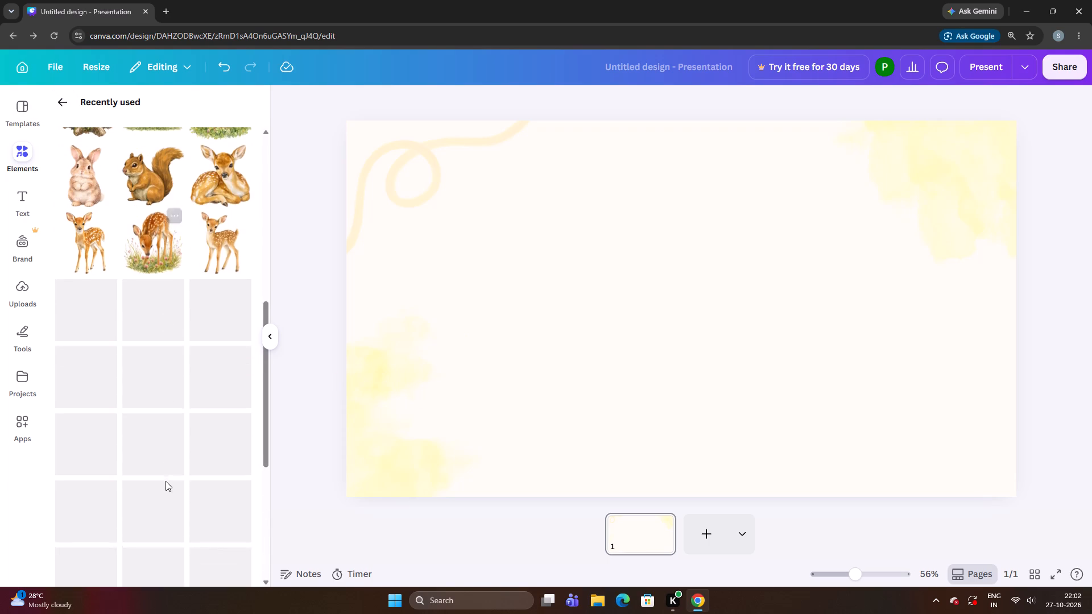
{"action": "scroll", "coordinate": [166, 477], "scroll_direction": "down", "scroll_amount": 3}
{"action": "scroll", "coordinate": [167, 470], "scroll_direction": "up", "scroll_amount": 4}
{"action": "scroll", "coordinate": [179, 401], "scroll_direction": "down", "scroll_amount": 3}
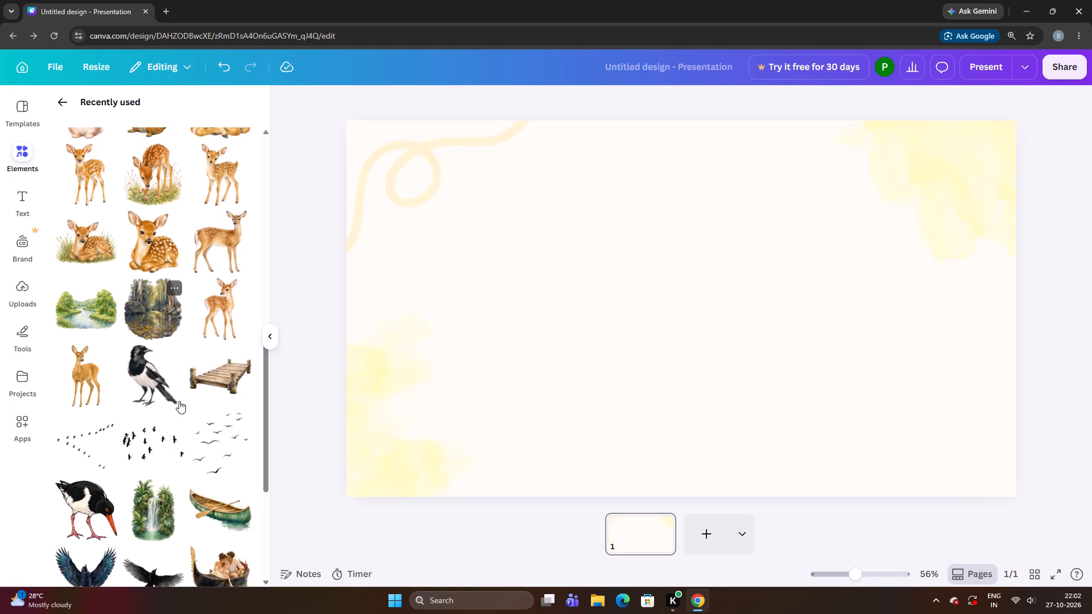
{"action": "scroll", "coordinate": [179, 401], "scroll_direction": "down", "scroll_amount": 7}
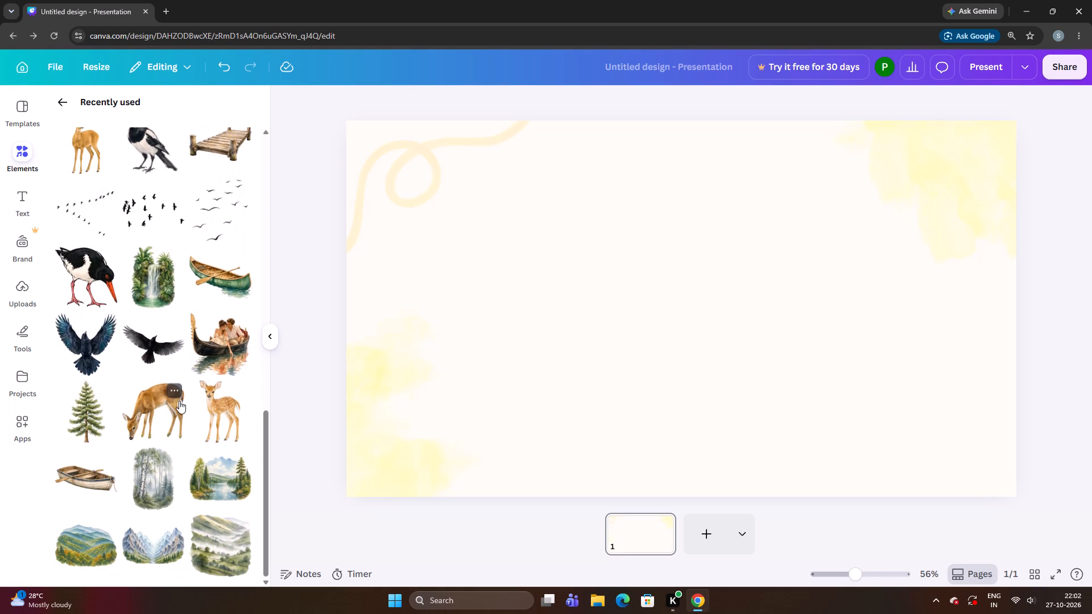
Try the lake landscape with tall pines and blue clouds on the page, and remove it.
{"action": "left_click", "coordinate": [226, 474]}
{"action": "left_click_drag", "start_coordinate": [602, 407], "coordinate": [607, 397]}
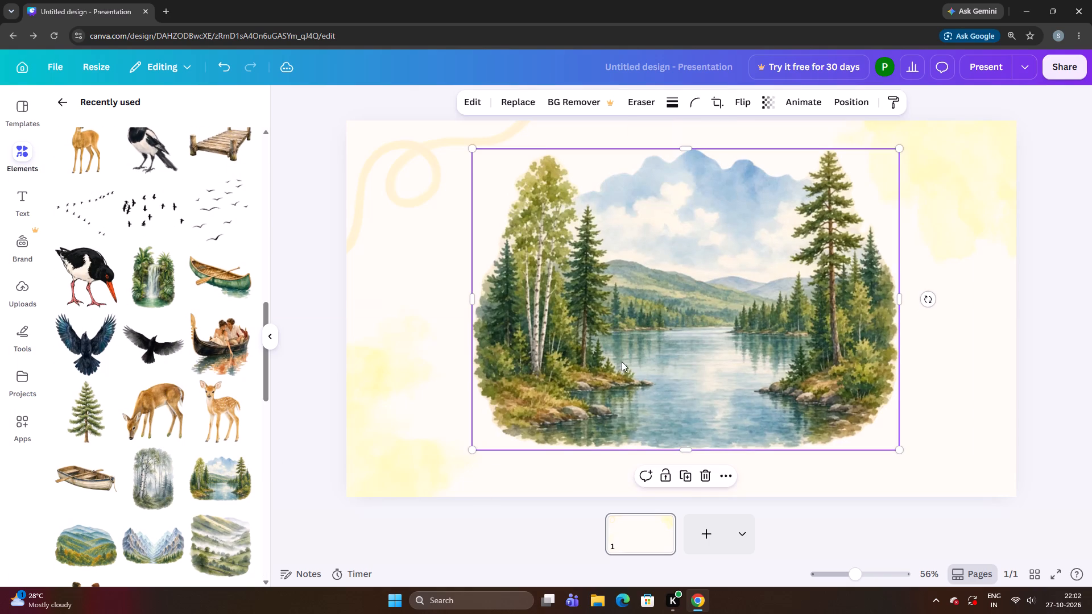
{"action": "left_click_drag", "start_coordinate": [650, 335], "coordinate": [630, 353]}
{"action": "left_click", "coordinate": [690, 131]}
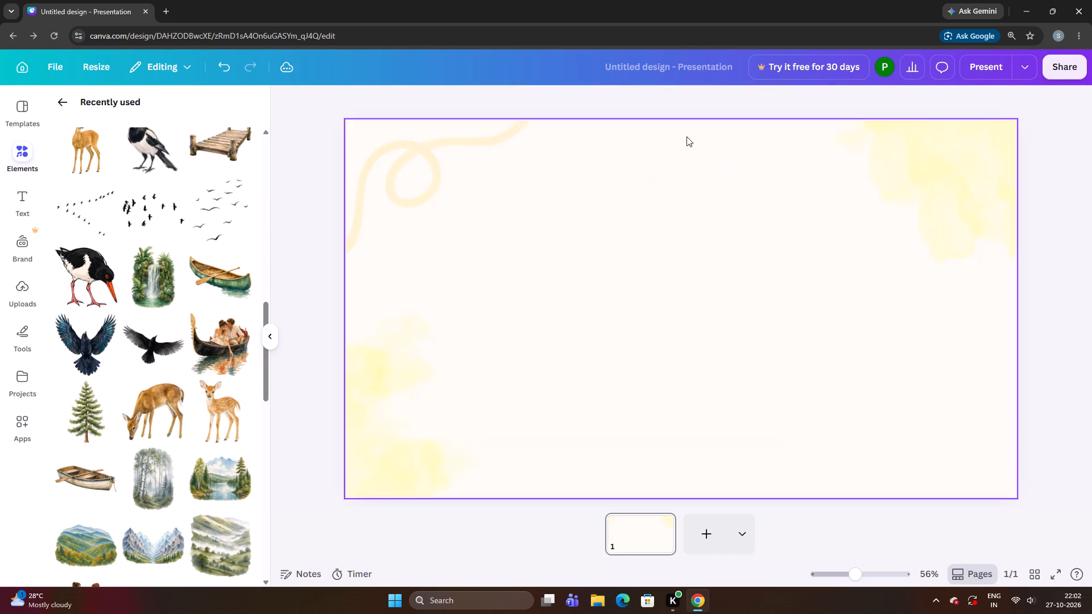
Insert the recently used river landscape with green trees and place it over the left part of the page.
{"action": "scroll", "coordinate": [233, 461], "scroll_direction": "up", "scroll_amount": 3}
{"action": "scroll", "coordinate": [164, 439], "scroll_direction": "up", "scroll_amount": 4}
{"action": "left_click", "coordinate": [84, 468]}
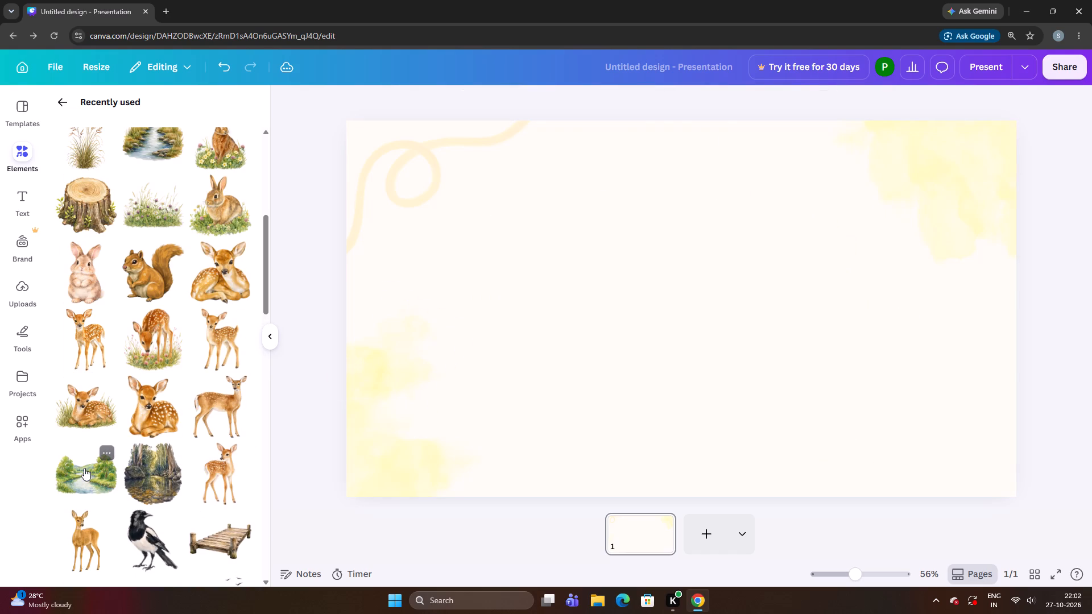
{"action": "left_click_drag", "start_coordinate": [814, 372], "coordinate": [740, 380]}
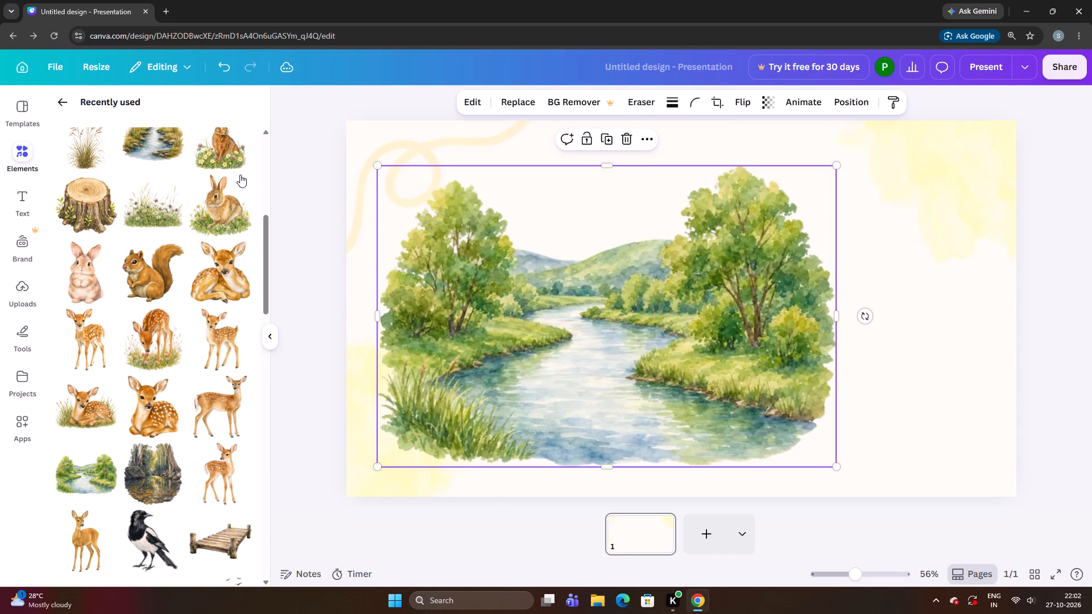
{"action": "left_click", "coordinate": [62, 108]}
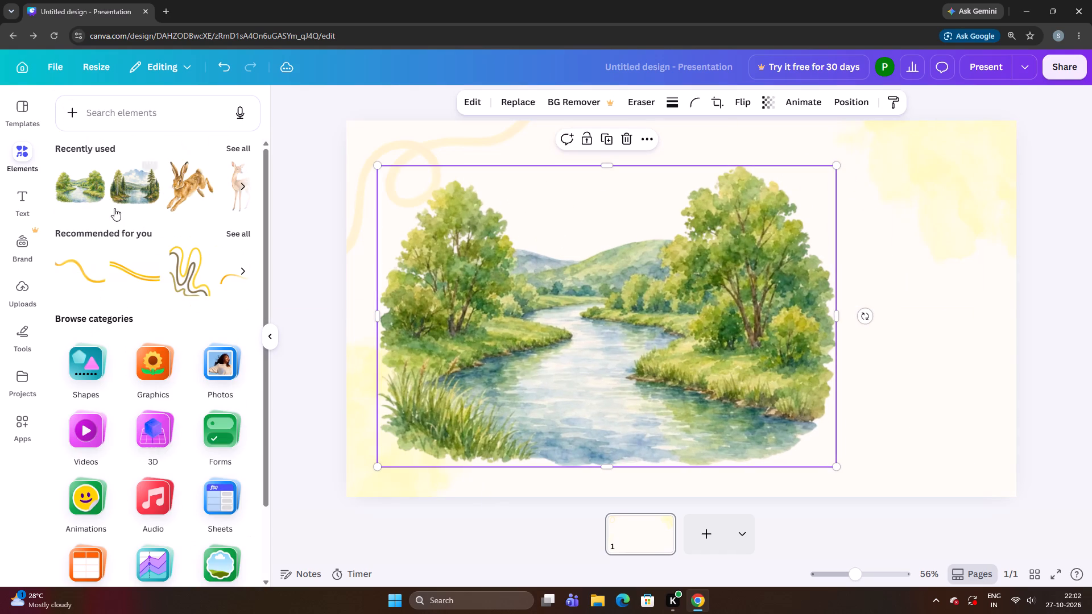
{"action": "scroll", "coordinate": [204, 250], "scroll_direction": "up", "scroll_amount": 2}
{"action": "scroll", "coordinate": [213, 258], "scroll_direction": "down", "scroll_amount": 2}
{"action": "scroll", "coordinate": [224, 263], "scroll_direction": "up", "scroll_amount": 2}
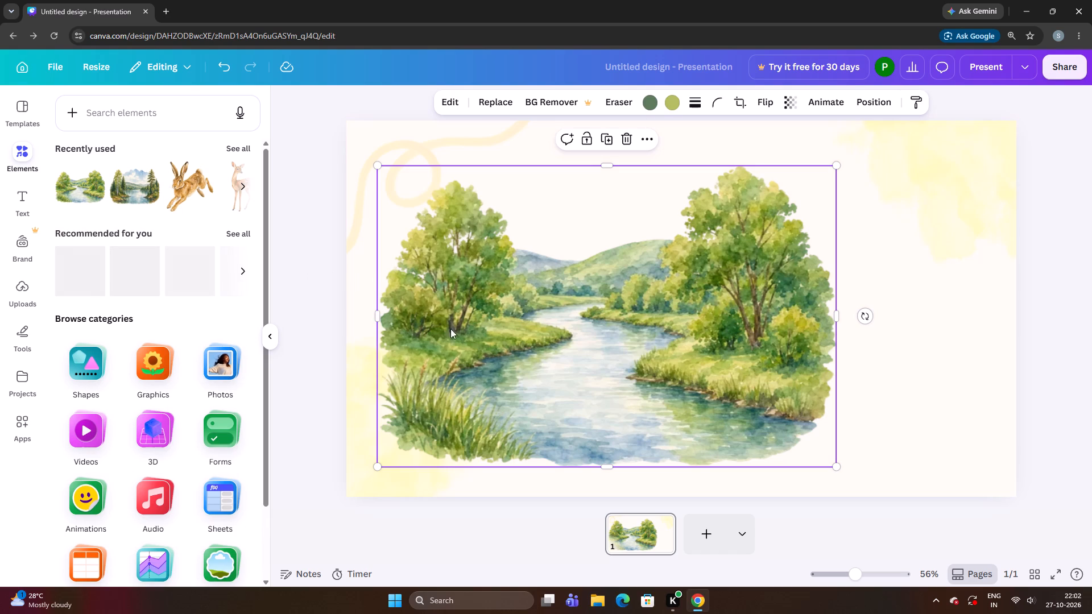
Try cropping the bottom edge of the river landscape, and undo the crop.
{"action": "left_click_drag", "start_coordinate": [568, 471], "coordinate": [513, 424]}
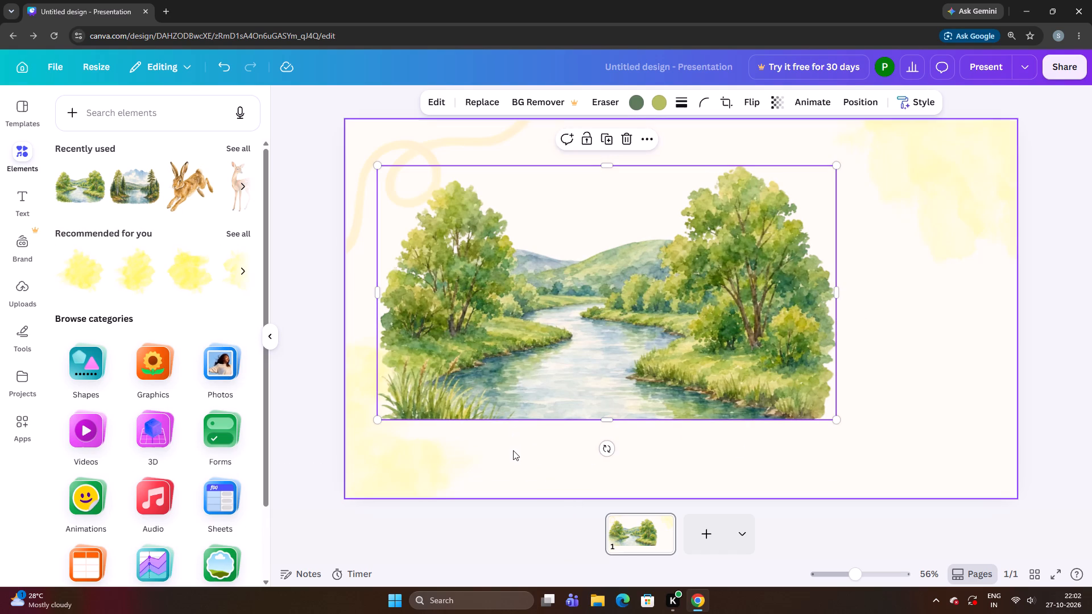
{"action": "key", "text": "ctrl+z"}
Enlarge the river landscape to nearly the full page width and position it against the page's left edge.
{"action": "left_click_drag", "start_coordinate": [538, 410], "coordinate": [516, 411]}
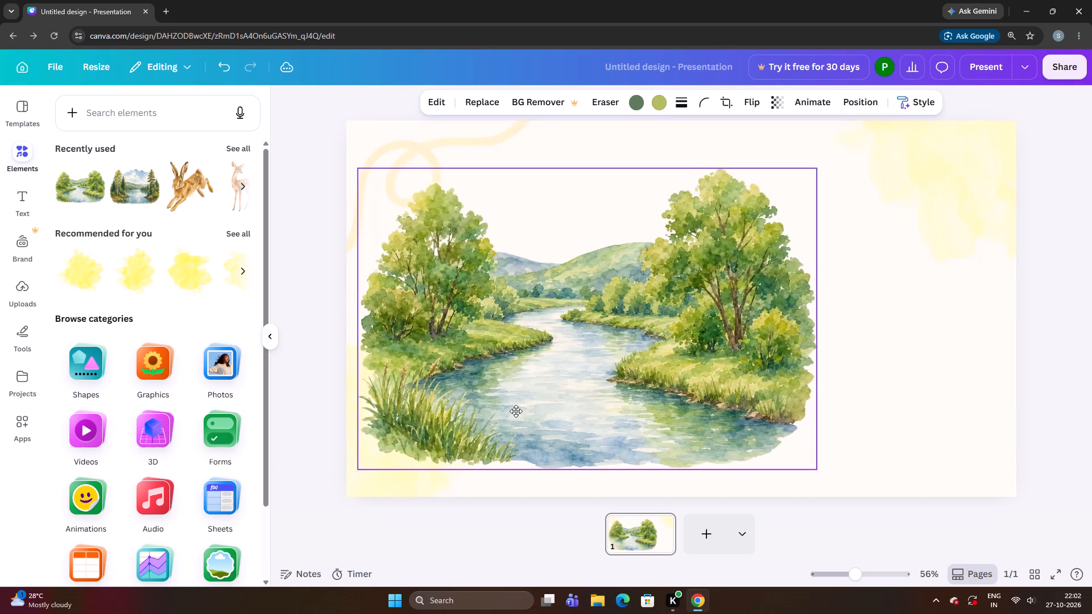
{"action": "left_click_drag", "start_coordinate": [516, 411], "coordinate": [512, 408]}
{"action": "left_click_drag", "start_coordinate": [508, 404], "coordinate": [483, 385]}
{"action": "left_click_drag", "start_coordinate": [559, 368], "coordinate": [565, 377]}
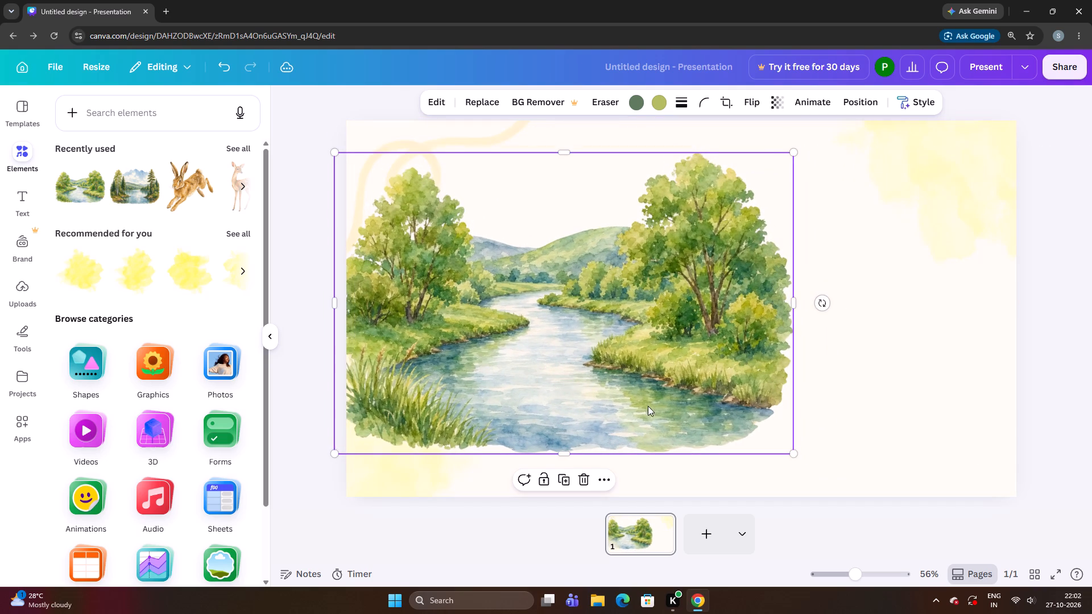
{"action": "left_click_drag", "start_coordinate": [796, 454], "coordinate": [922, 463]}
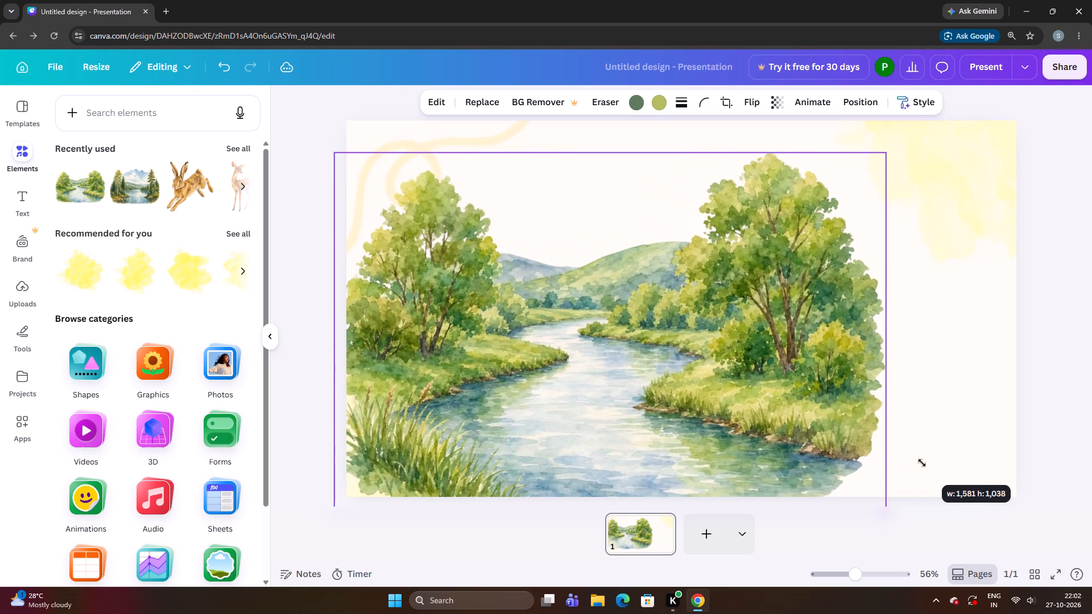
{"action": "left_click_drag", "start_coordinate": [922, 463], "coordinate": [1066, 437]}
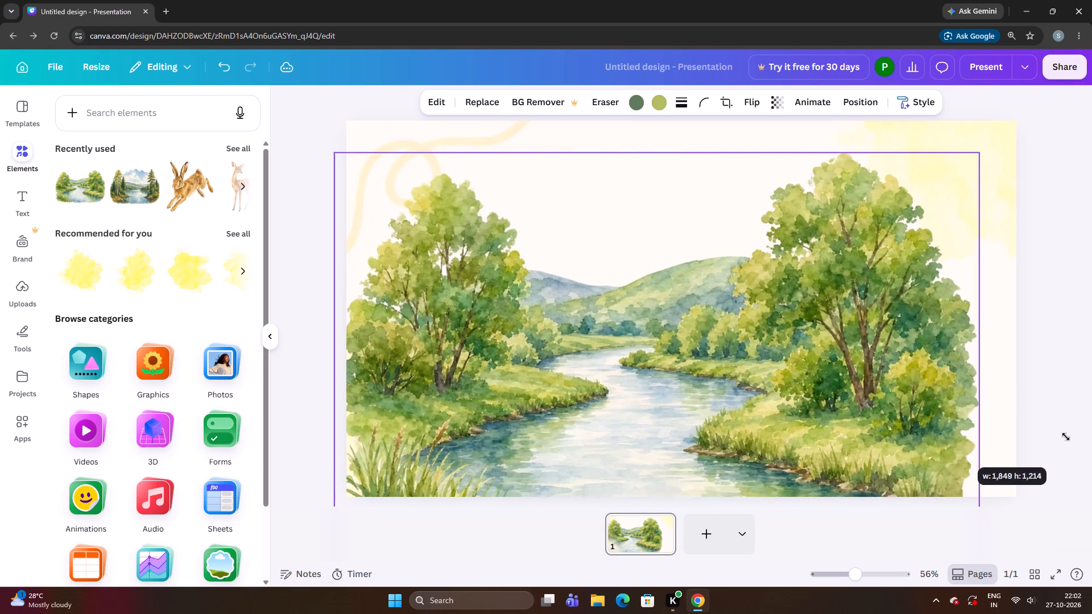
{"action": "left_click_drag", "start_coordinate": [1066, 437], "coordinate": [1060, 412]}
{"action": "left_click_drag", "start_coordinate": [843, 413], "coordinate": [853, 388]}
{"action": "left_click_drag", "start_coordinate": [926, 425], "coordinate": [920, 415]}
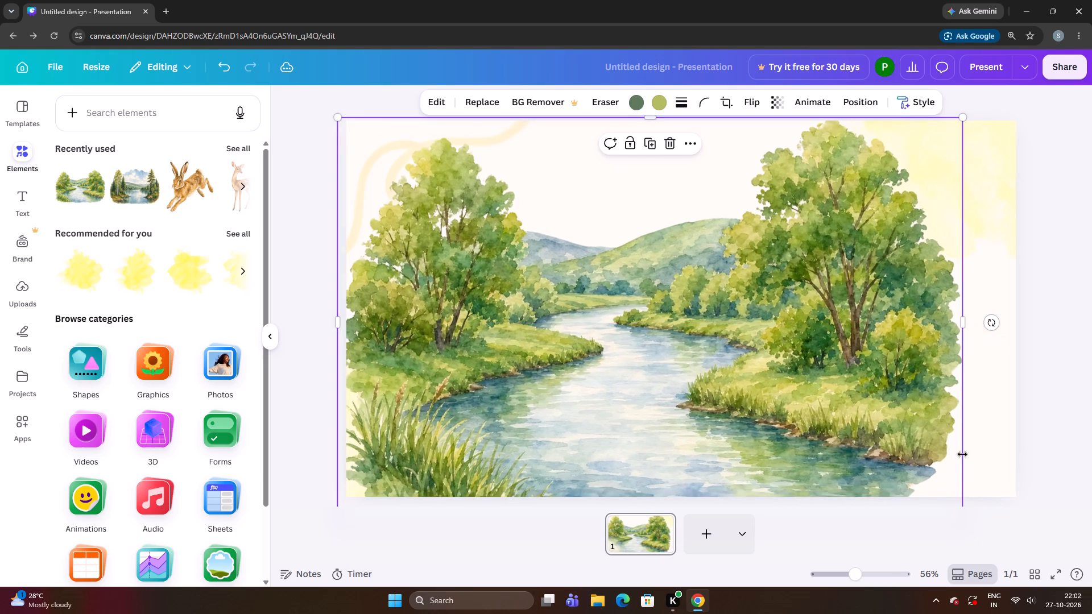
{"action": "left_click_drag", "start_coordinate": [905, 441], "coordinate": [908, 385]}
{"action": "left_click_drag", "start_coordinate": [963, 475], "coordinate": [980, 491]}
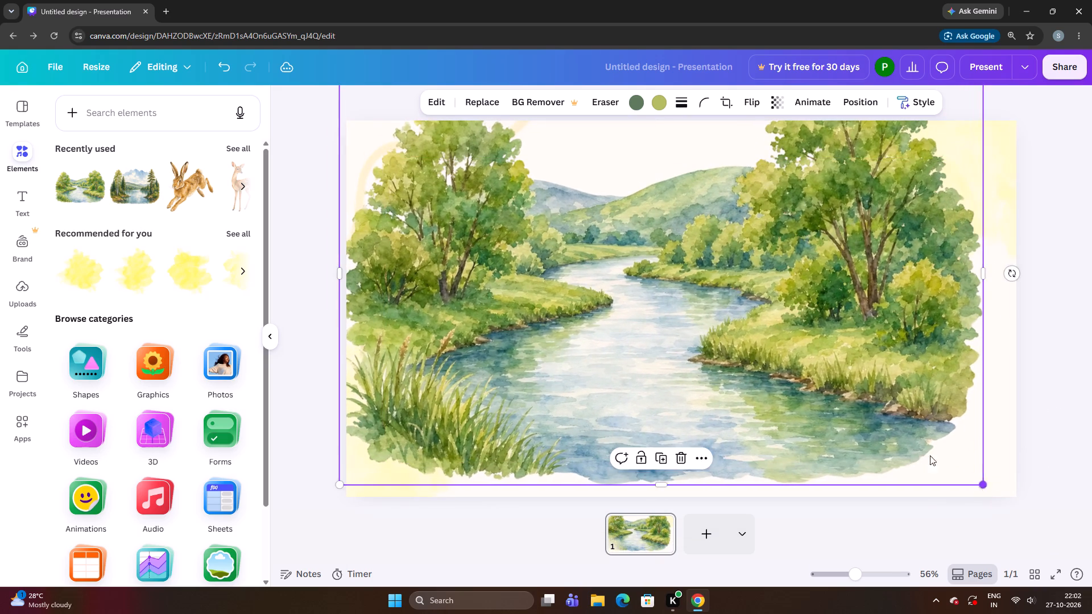
{"action": "left_click_drag", "start_coordinate": [854, 377], "coordinate": [846, 425]}
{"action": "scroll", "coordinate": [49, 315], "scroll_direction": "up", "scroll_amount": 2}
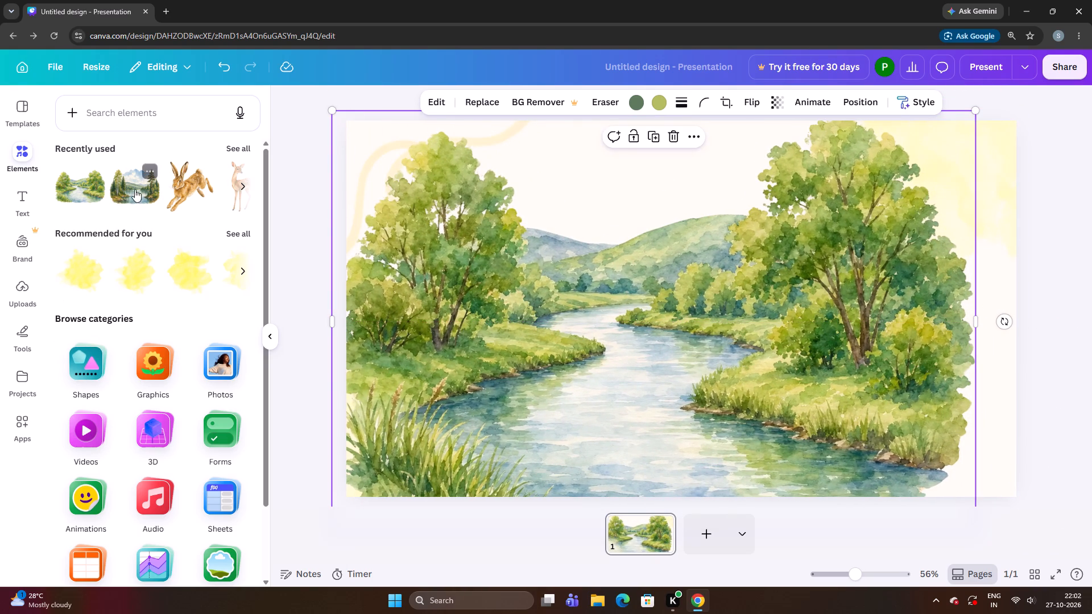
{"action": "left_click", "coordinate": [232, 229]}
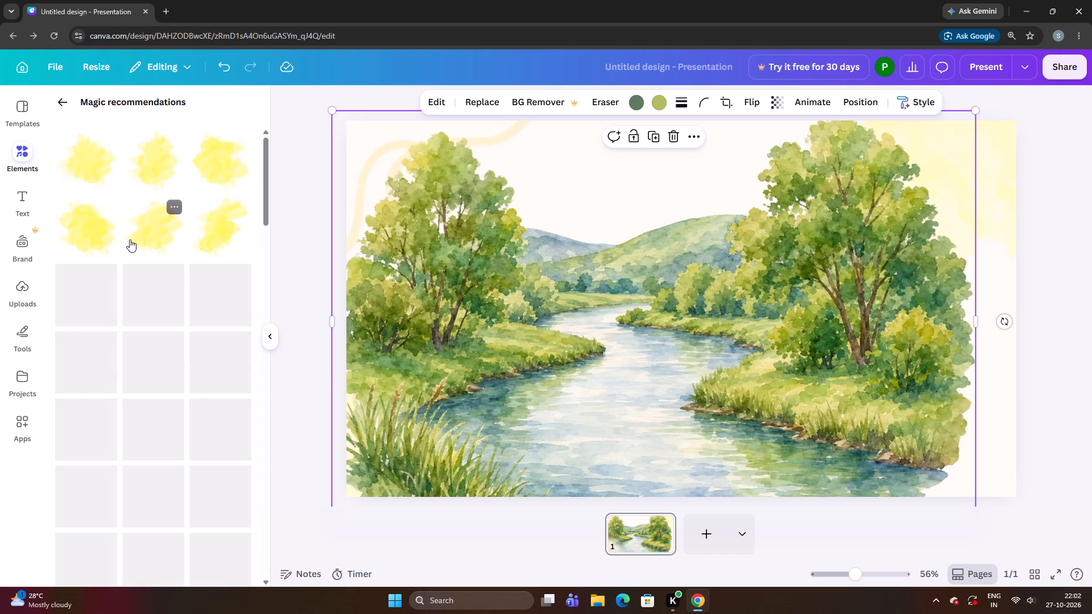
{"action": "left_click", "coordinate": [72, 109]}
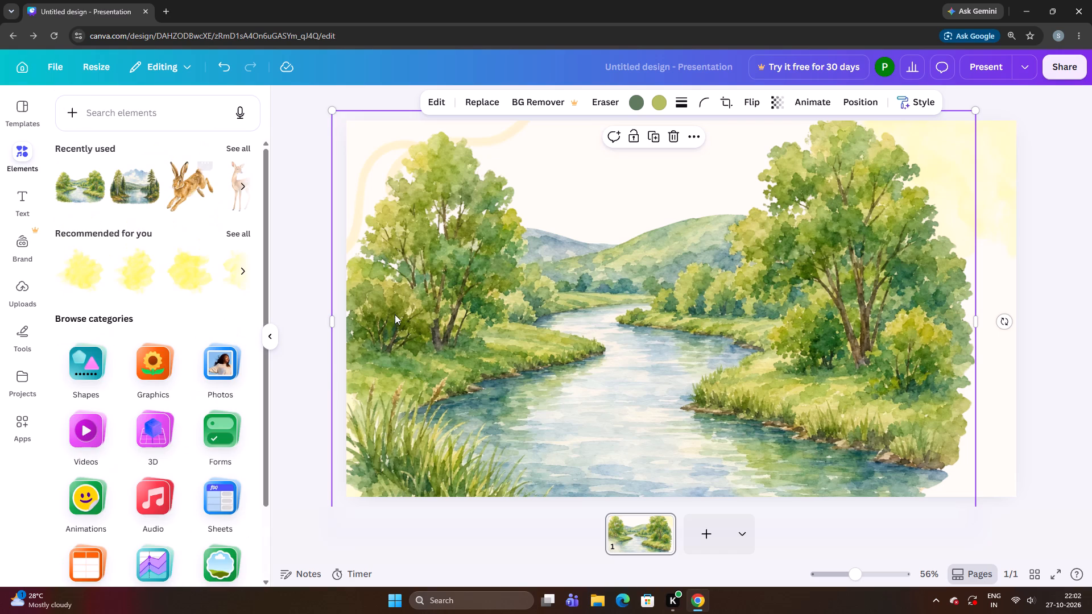
Shift the river landscape toward the page's right edge and delete the upper yellow watercolour blot at the left edge.
{"action": "left_click_drag", "start_coordinate": [398, 315], "coordinate": [465, 337]}
{"action": "left_click", "coordinate": [370, 389]}
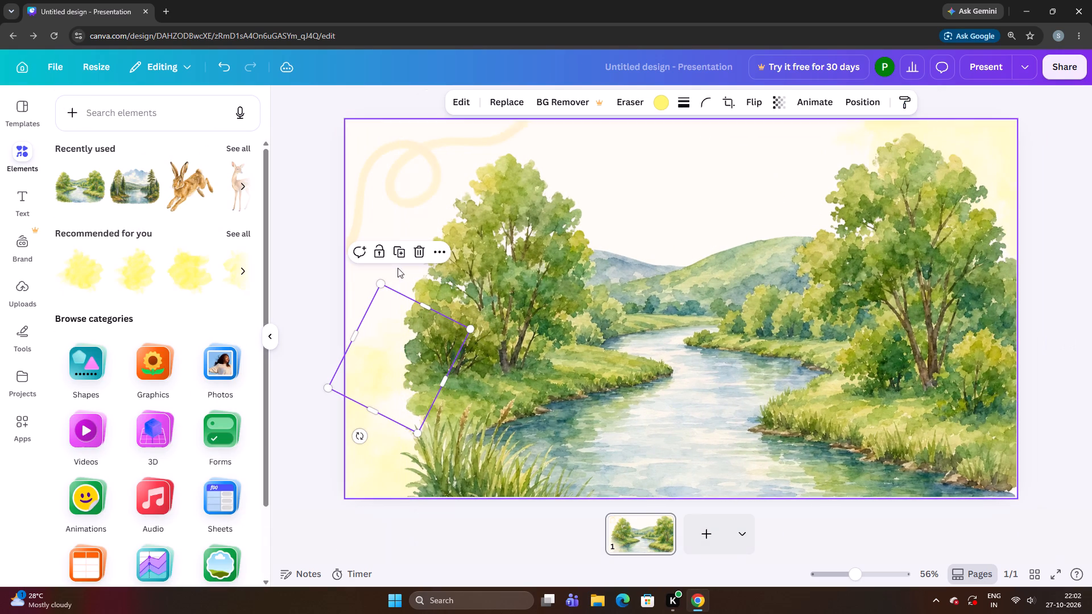
{"action": "left_click", "coordinate": [411, 259]}
{"action": "left_click", "coordinate": [412, 259]}
Move the river landscape aside toward the page's right edge and delete the curly line in the page's upper-left corner.
{"action": "left_click", "coordinate": [377, 192]}
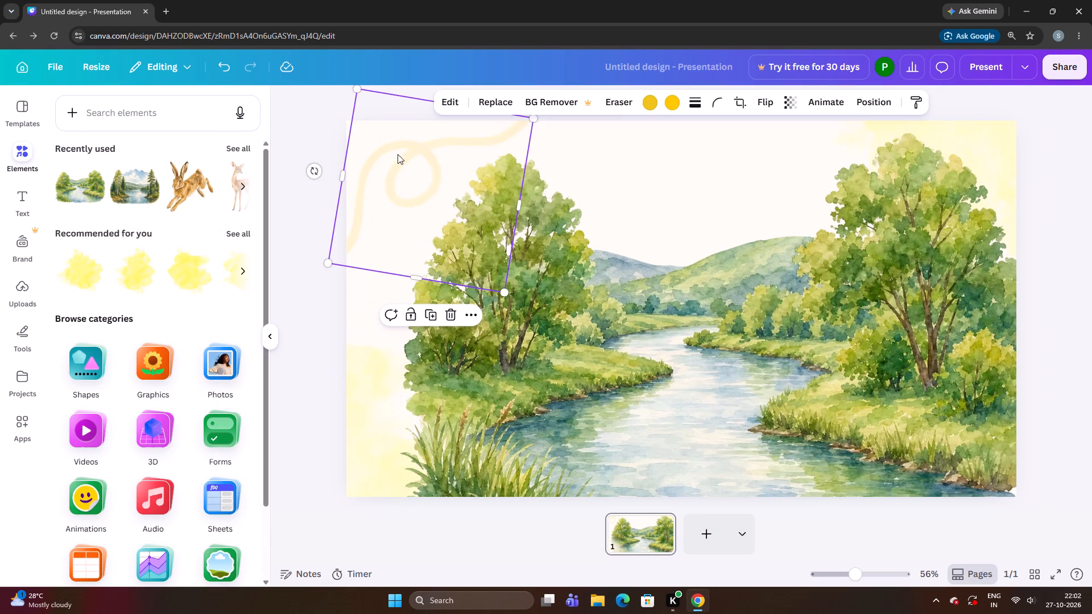
{"action": "left_click_drag", "start_coordinate": [584, 200], "coordinate": [551, 188]}
{"action": "left_click_drag", "start_coordinate": [544, 188], "coordinate": [741, 238]}
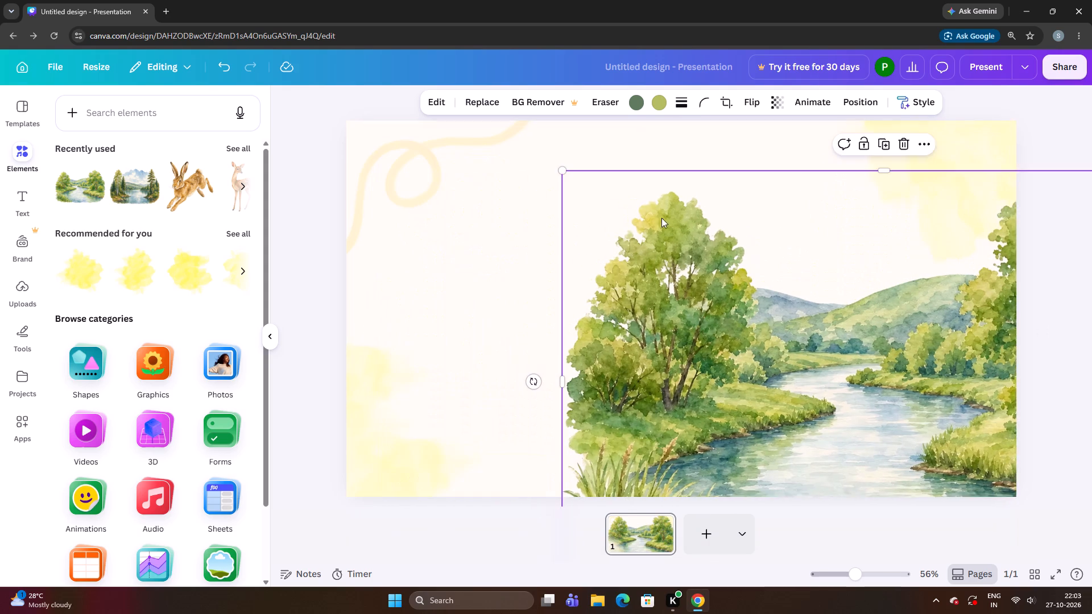
{"action": "left_click", "coordinate": [435, 180]}
{"action": "left_click", "coordinate": [448, 323]}
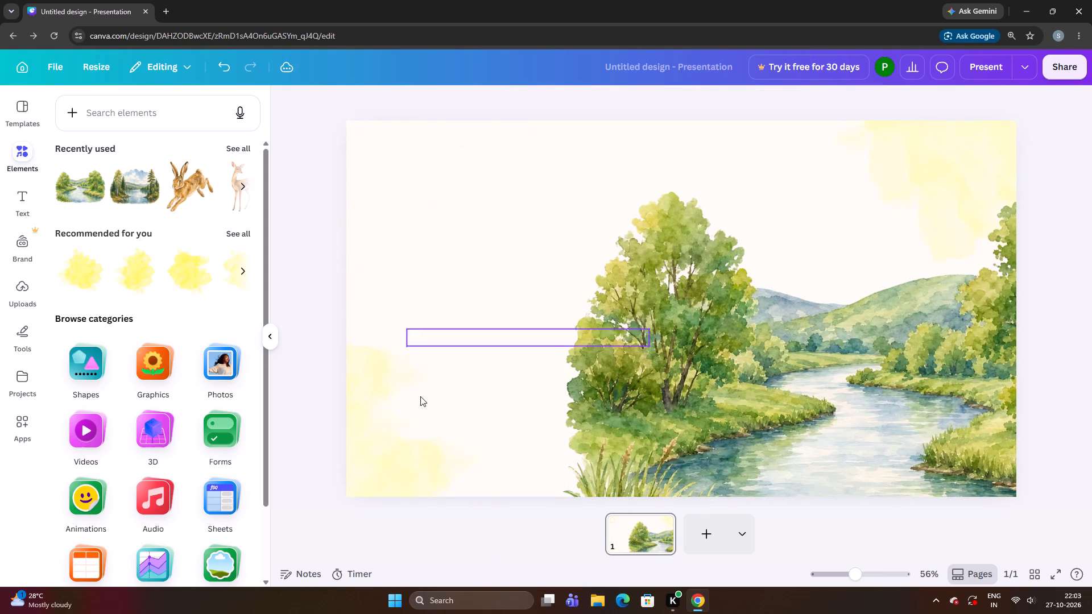
Delete the remaining yellow watercolour blots in the page's lower-left and upper-right corners, shifting the river landscape left to clear the way.
{"action": "left_click", "coordinate": [412, 399]}
{"action": "left_click", "coordinate": [374, 293]}
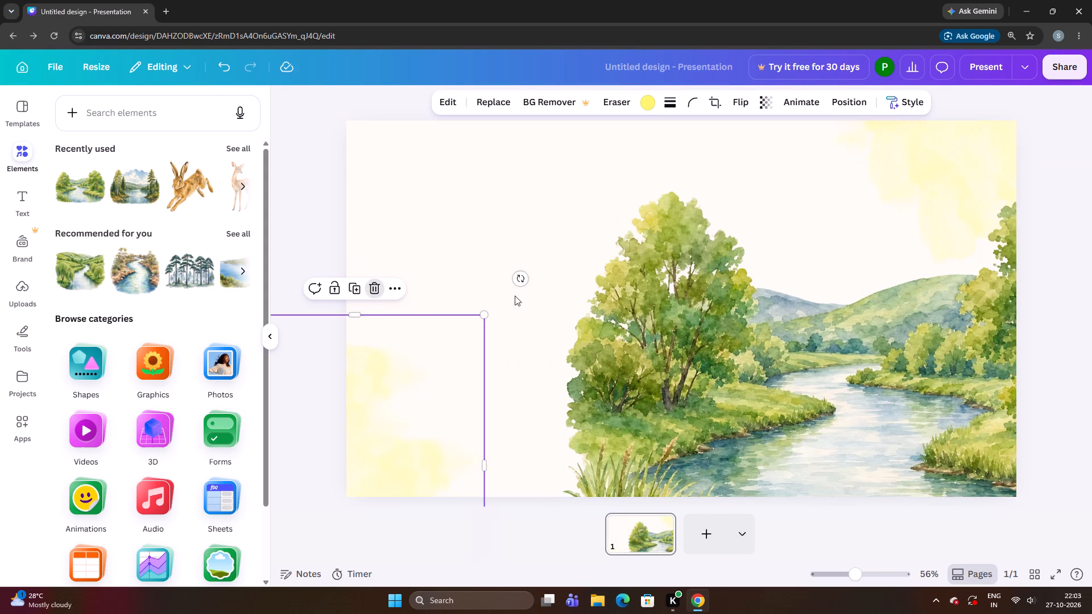
{"action": "left_click_drag", "start_coordinate": [850, 277], "coordinate": [610, 319]}
{"action": "left_click", "coordinate": [916, 163]}
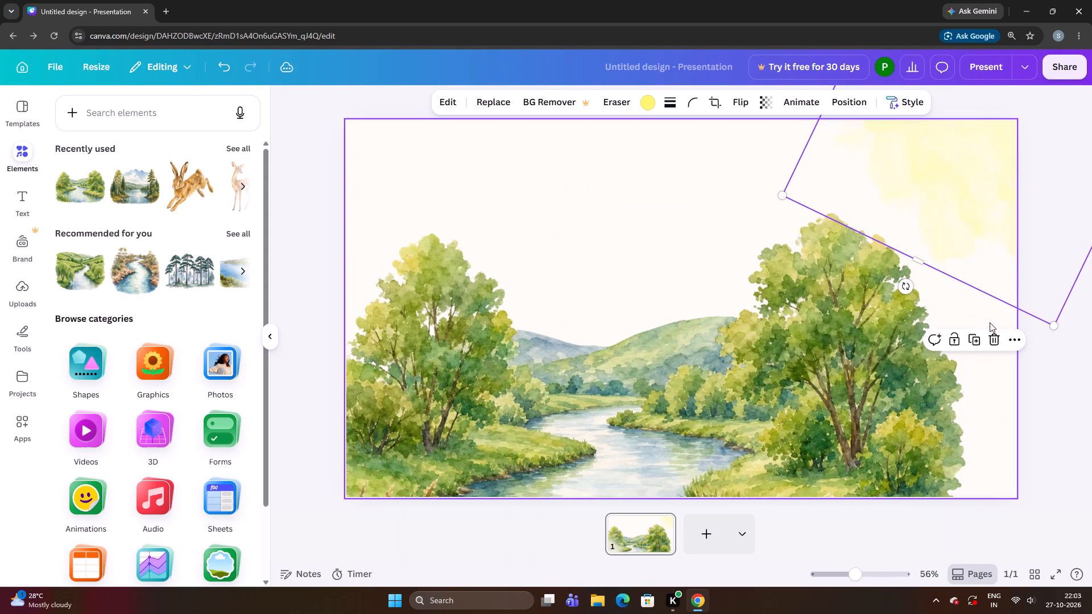
{"action": "left_click", "coordinate": [990, 339]}
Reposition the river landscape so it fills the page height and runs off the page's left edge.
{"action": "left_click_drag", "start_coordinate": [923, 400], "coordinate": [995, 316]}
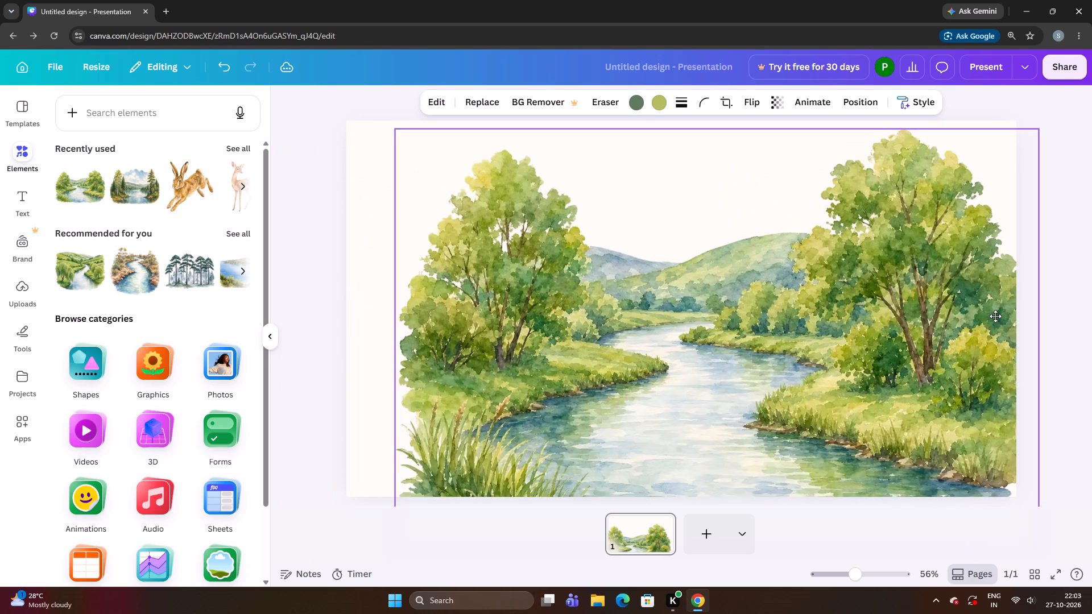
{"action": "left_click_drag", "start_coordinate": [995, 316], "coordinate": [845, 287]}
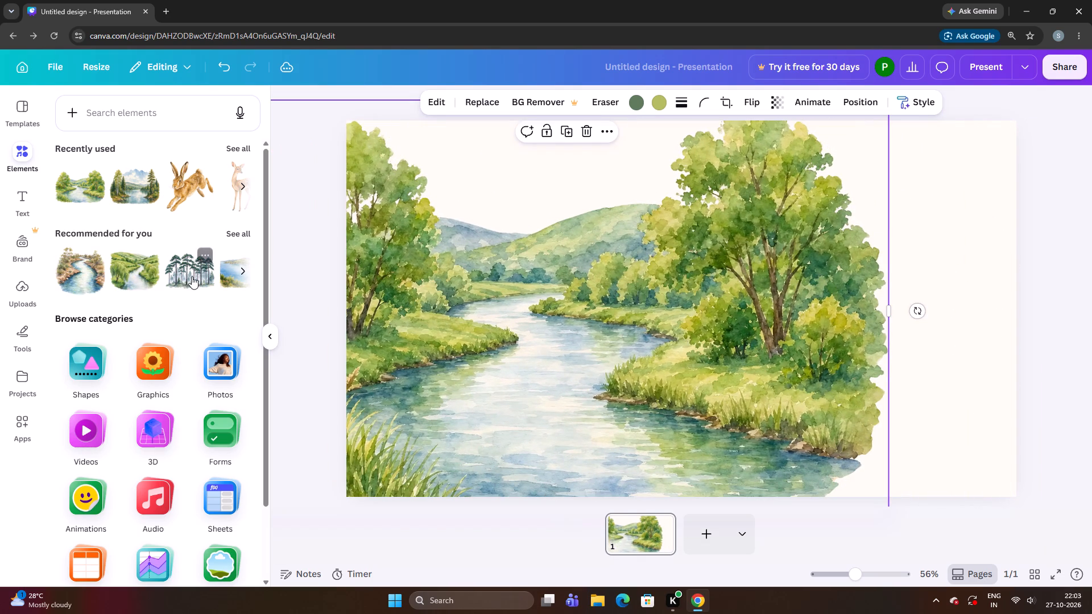
Insert the recommended green-hills river landscape with willow trees and place it over the lower right part of the page.
{"action": "left_click", "coordinate": [148, 282]}
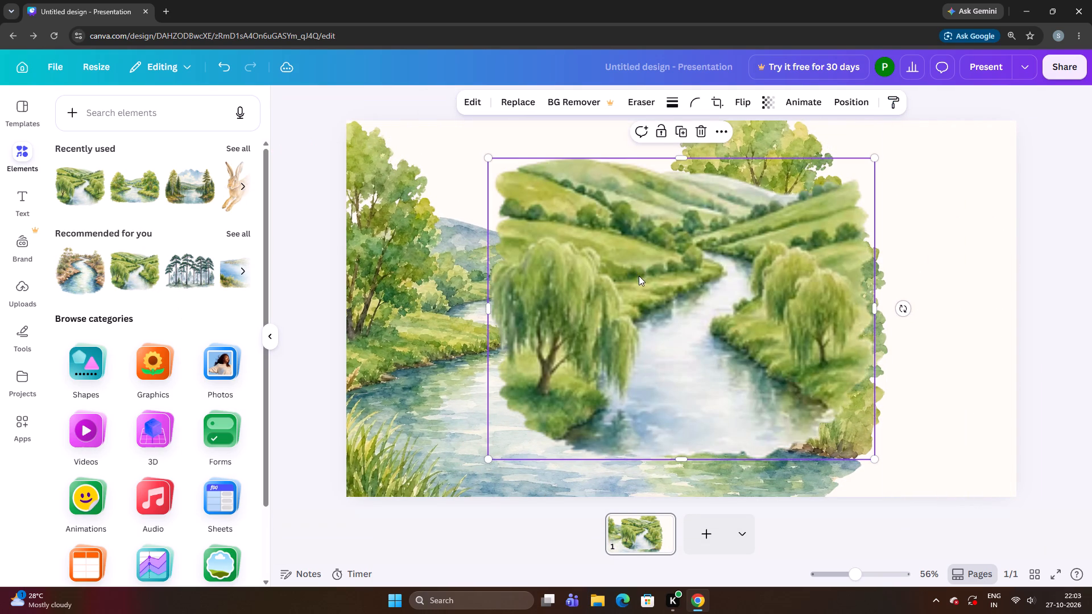
{"action": "left_click_drag", "start_coordinate": [647, 296], "coordinate": [735, 334]}
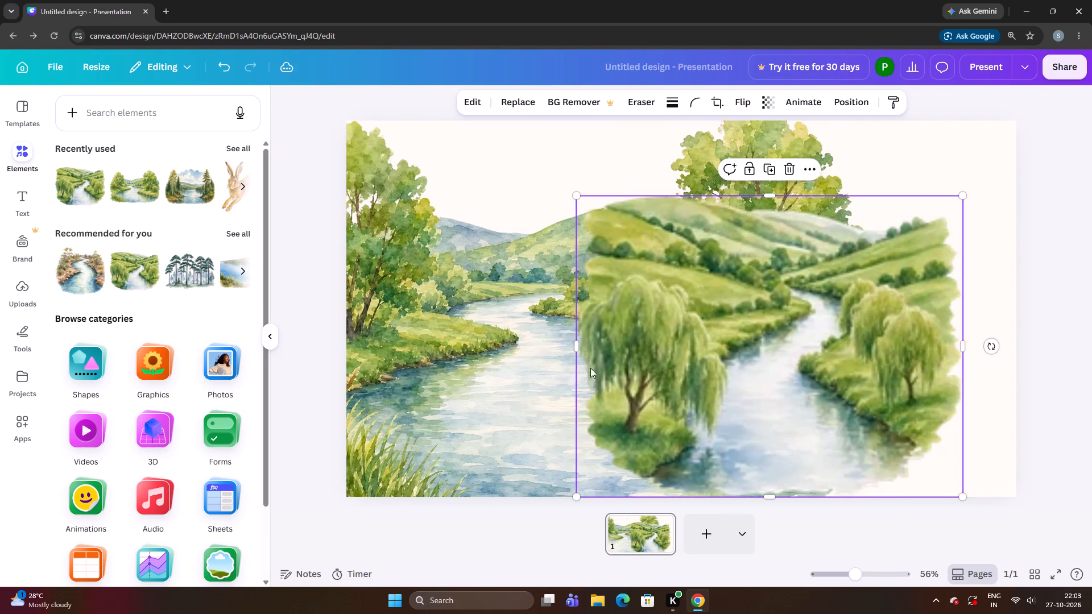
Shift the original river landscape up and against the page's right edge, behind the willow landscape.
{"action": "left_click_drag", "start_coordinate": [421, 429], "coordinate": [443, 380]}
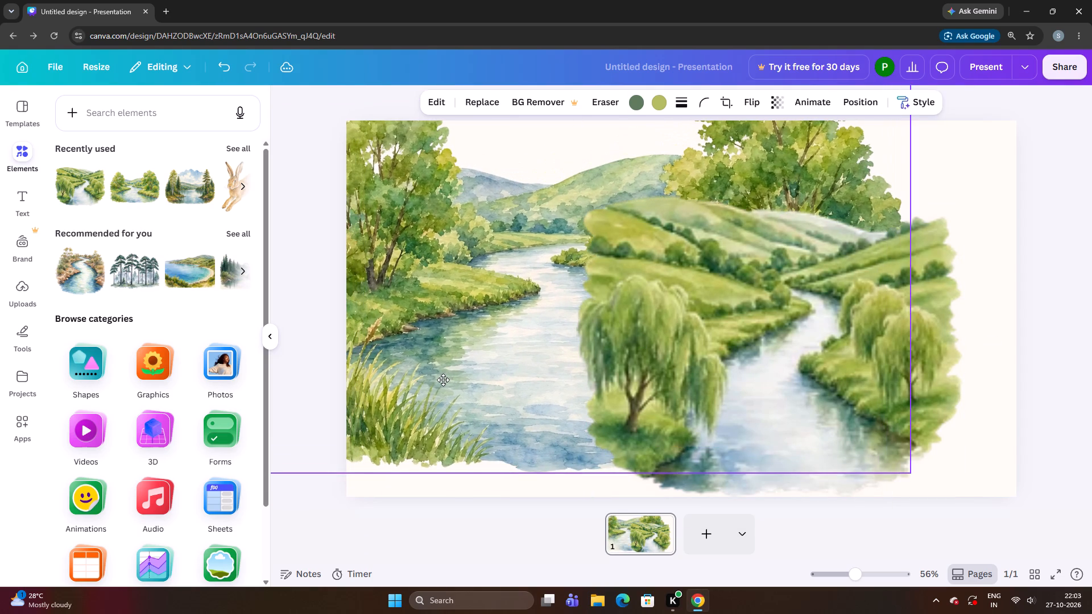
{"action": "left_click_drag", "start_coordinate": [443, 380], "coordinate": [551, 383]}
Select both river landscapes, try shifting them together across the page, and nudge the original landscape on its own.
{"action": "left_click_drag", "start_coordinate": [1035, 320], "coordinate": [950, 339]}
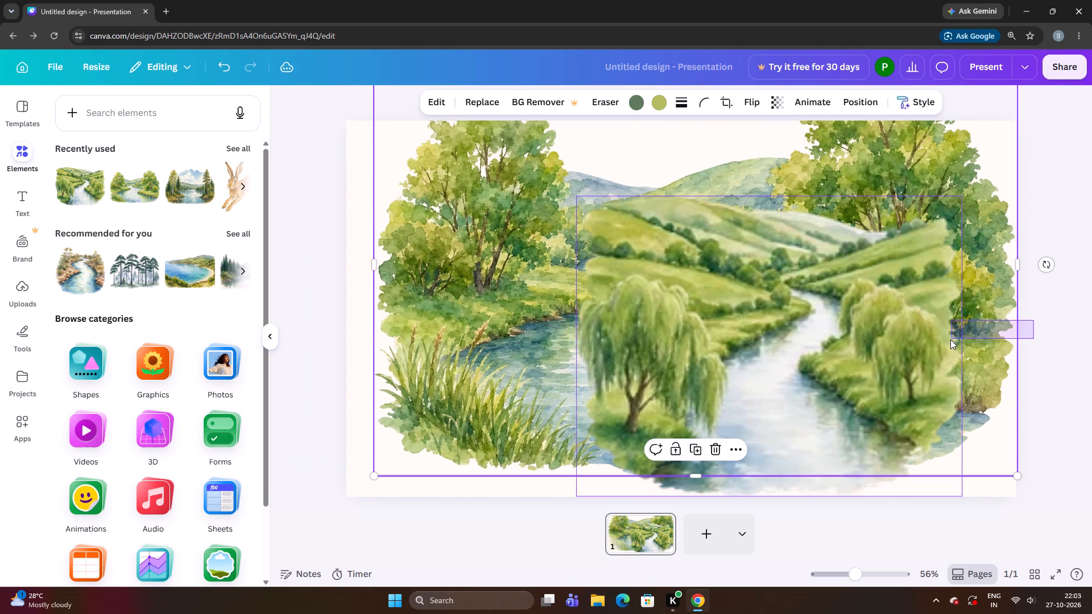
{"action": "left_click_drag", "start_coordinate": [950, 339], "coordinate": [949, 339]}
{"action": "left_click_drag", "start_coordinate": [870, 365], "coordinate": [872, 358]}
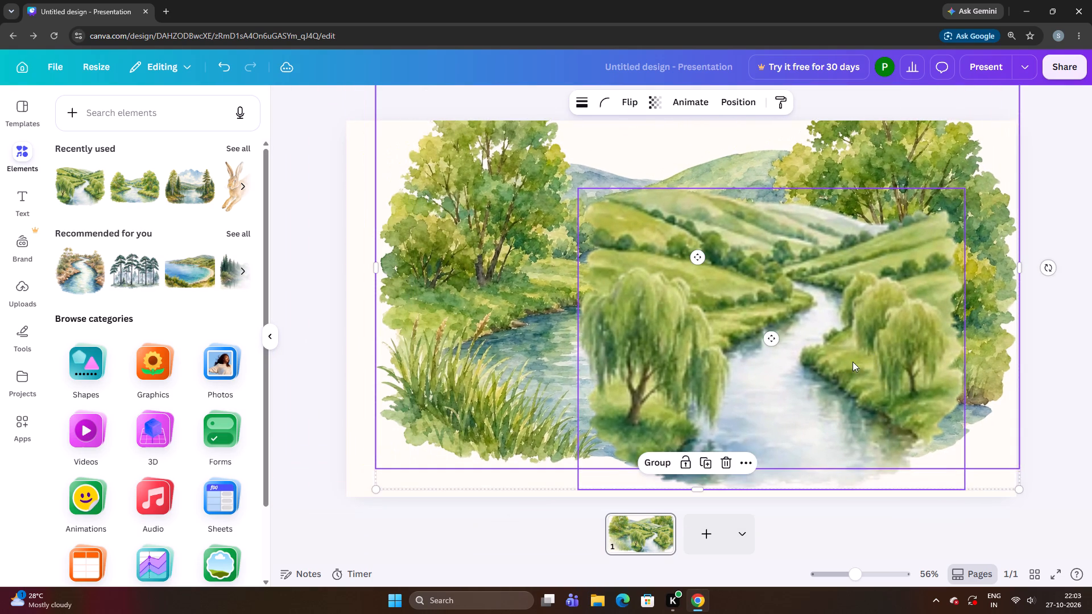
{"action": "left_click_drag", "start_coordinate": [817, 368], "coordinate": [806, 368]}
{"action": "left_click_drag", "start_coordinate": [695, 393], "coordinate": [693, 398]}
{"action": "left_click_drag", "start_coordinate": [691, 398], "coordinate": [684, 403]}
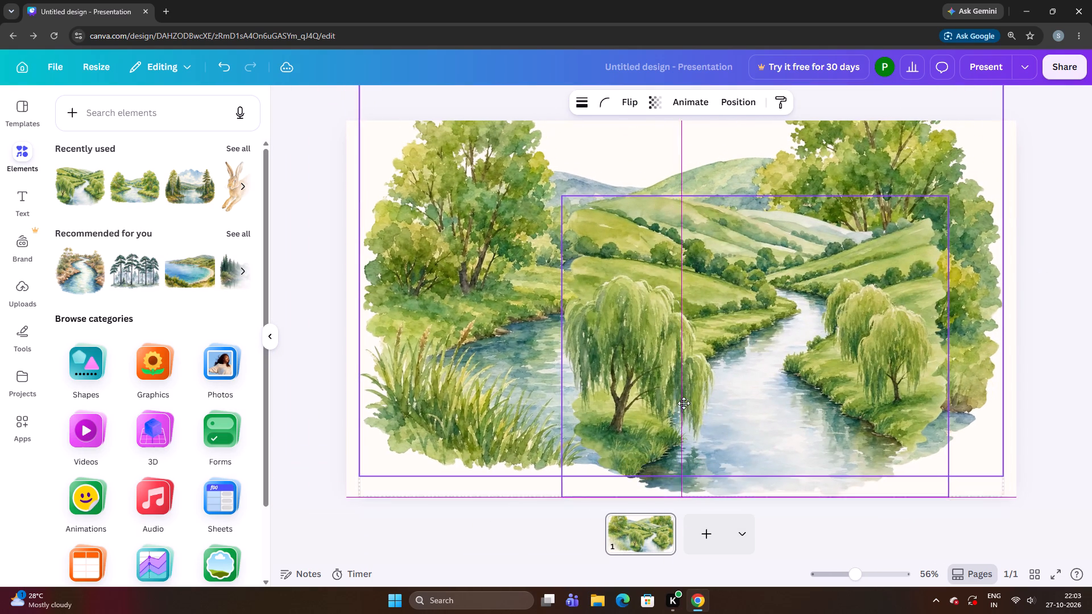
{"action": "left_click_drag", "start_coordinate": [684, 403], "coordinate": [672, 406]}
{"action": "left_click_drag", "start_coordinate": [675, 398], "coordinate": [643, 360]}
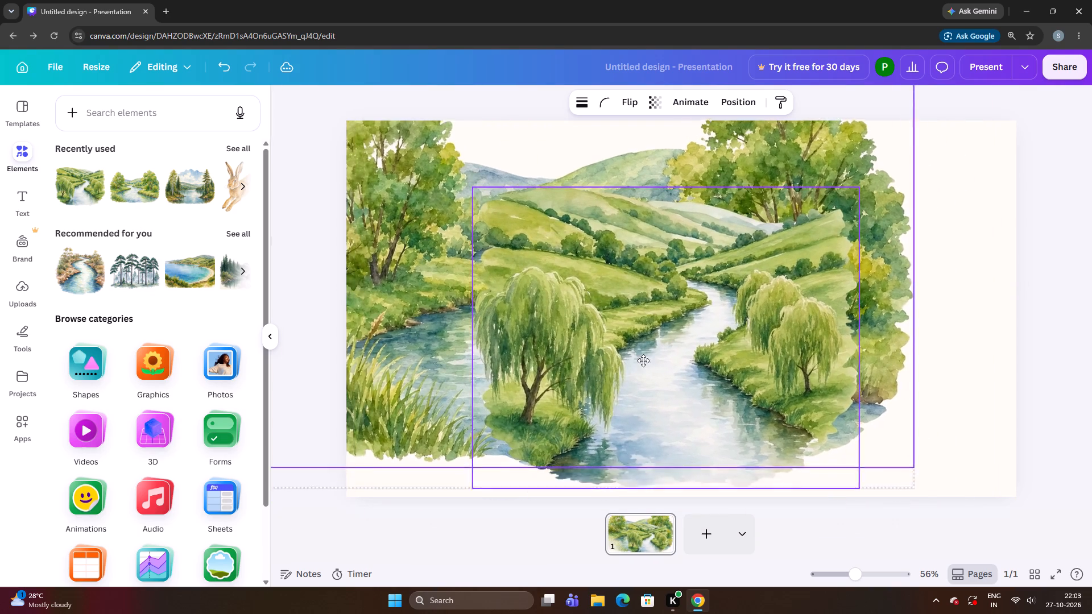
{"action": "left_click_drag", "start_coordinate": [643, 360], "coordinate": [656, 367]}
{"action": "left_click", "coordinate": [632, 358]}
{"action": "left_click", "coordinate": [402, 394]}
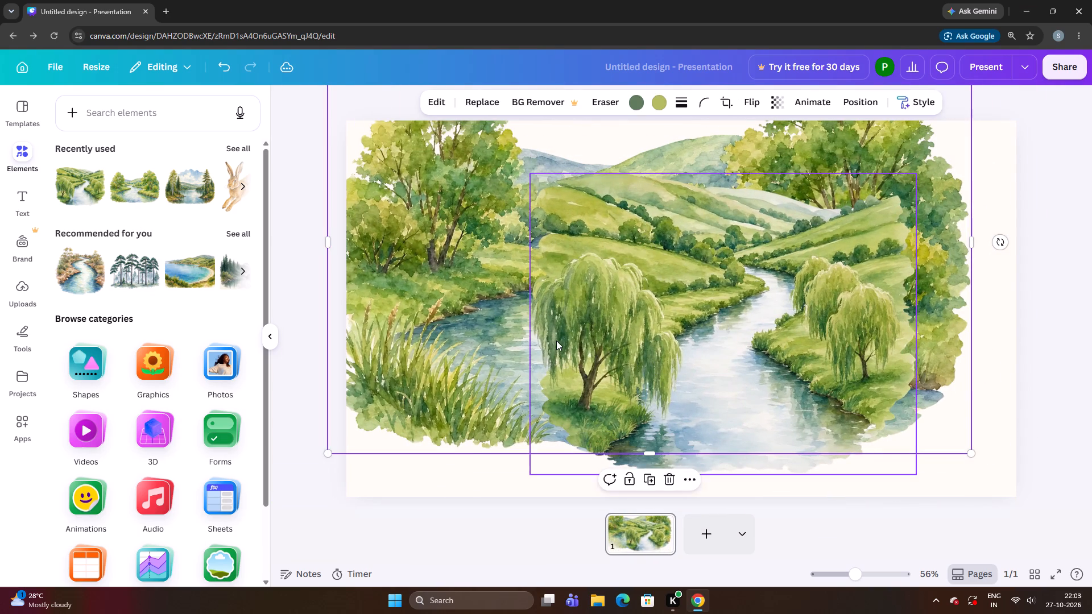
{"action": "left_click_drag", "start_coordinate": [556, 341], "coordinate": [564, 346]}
Enlarge the willow landscape to about two-thirds of the page width and place it overlapping the page's left edge.
{"action": "left_click", "coordinate": [661, 314]}
{"action": "left_click_drag", "start_coordinate": [652, 321], "coordinate": [548, 337]}
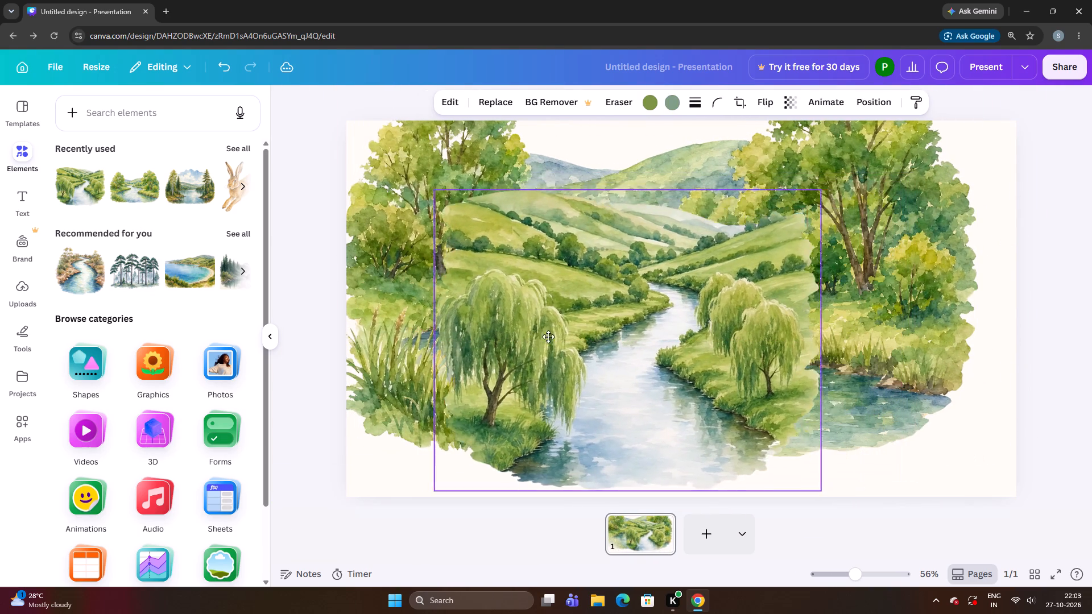
{"action": "left_click_drag", "start_coordinate": [548, 337], "coordinate": [495, 306]}
{"action": "left_click_drag", "start_coordinate": [759, 455], "coordinate": [773, 476]}
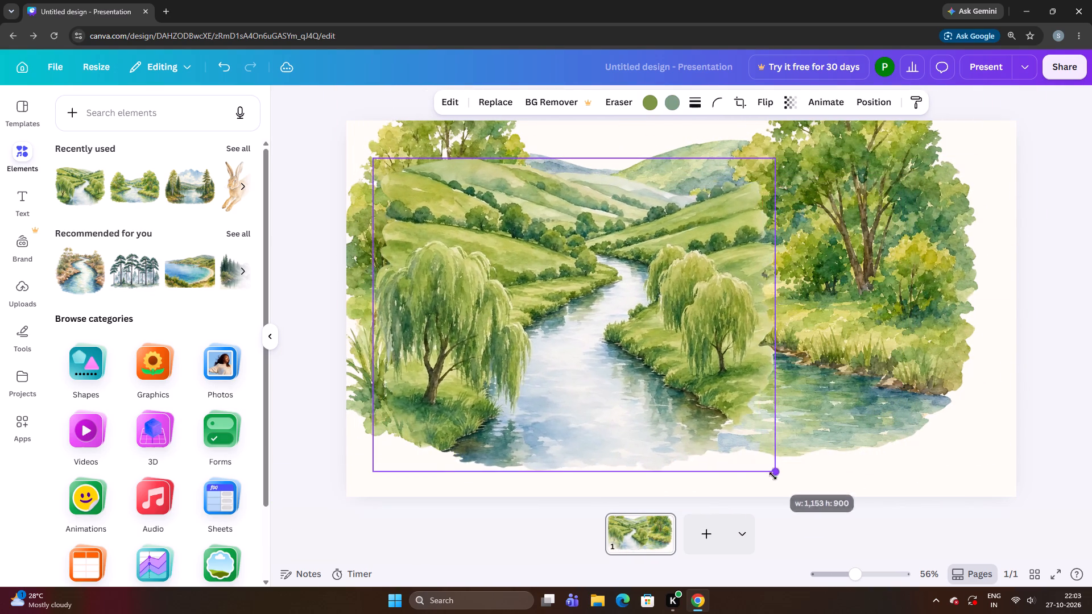
{"action": "left_click_drag", "start_coordinate": [773, 476], "coordinate": [812, 526]}
{"action": "left_click_drag", "start_coordinate": [775, 447], "coordinate": [725, 447]}
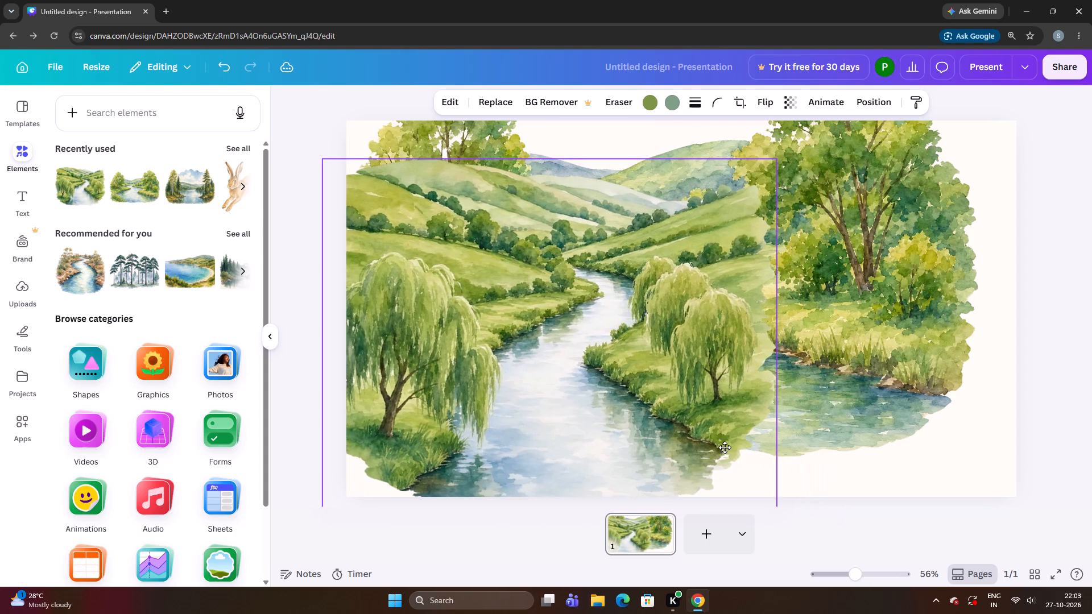
{"action": "left_click_drag", "start_coordinate": [725, 447], "coordinate": [724, 447]}
Delete the original river landscape with green trees behind the willow landscape.
{"action": "left_click", "coordinate": [849, 347]}
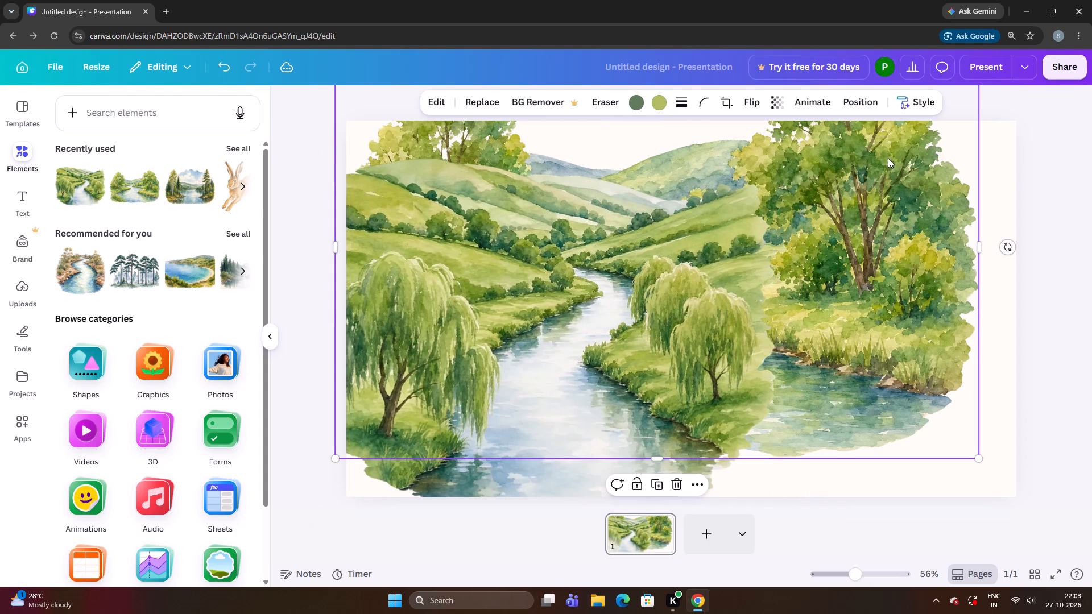
{"action": "left_click", "coordinate": [685, 483]}
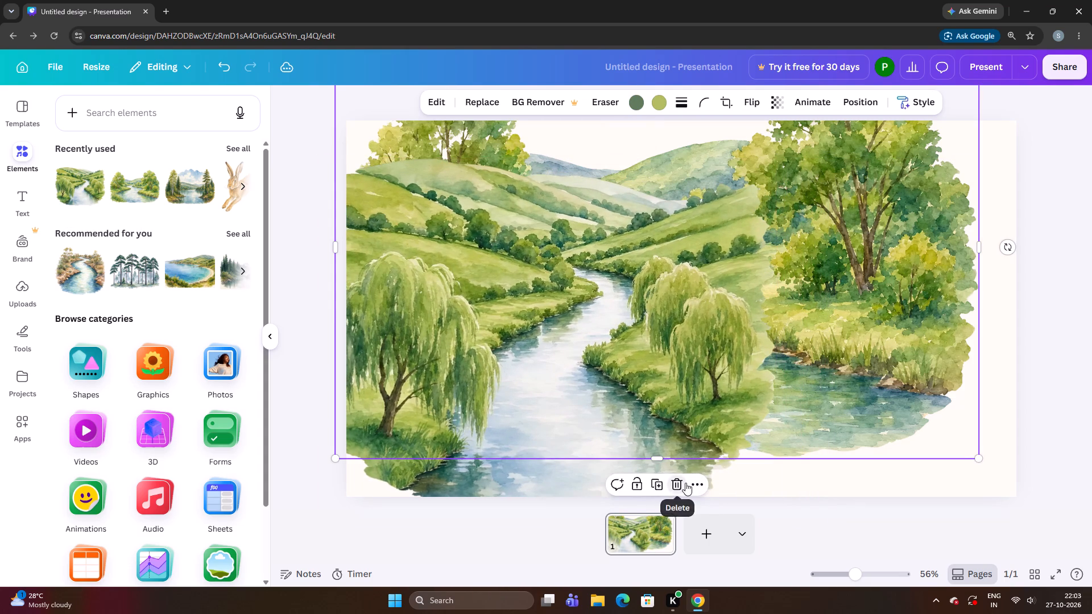
Enlarge the willow landscape to over three-quarters of the page width and position it running off the page's left and bottom edges.
{"action": "left_click_drag", "start_coordinate": [681, 460], "coordinate": [690, 393]}
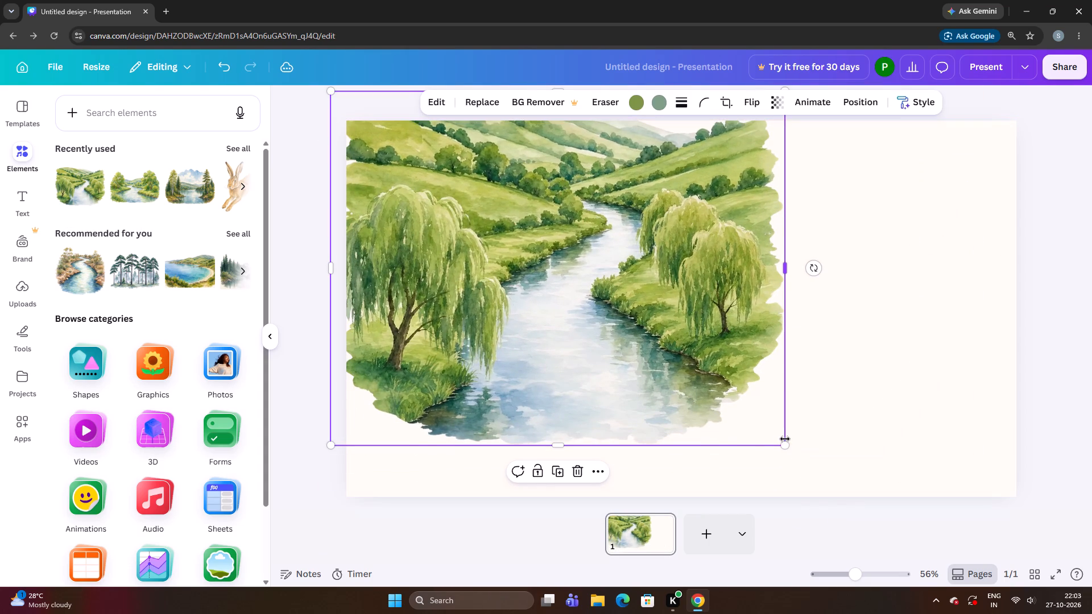
{"action": "left_click", "coordinate": [785, 439]}
{"action": "left_click_drag", "start_coordinate": [788, 450], "coordinate": [873, 471]}
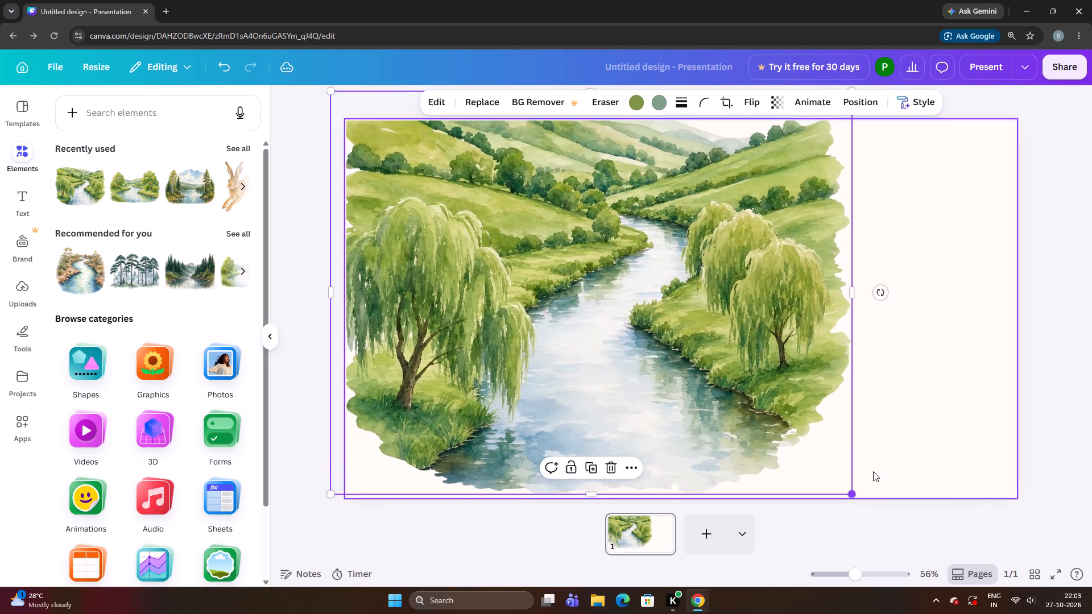
{"action": "left_click_drag", "start_coordinate": [784, 428], "coordinate": [820, 473]}
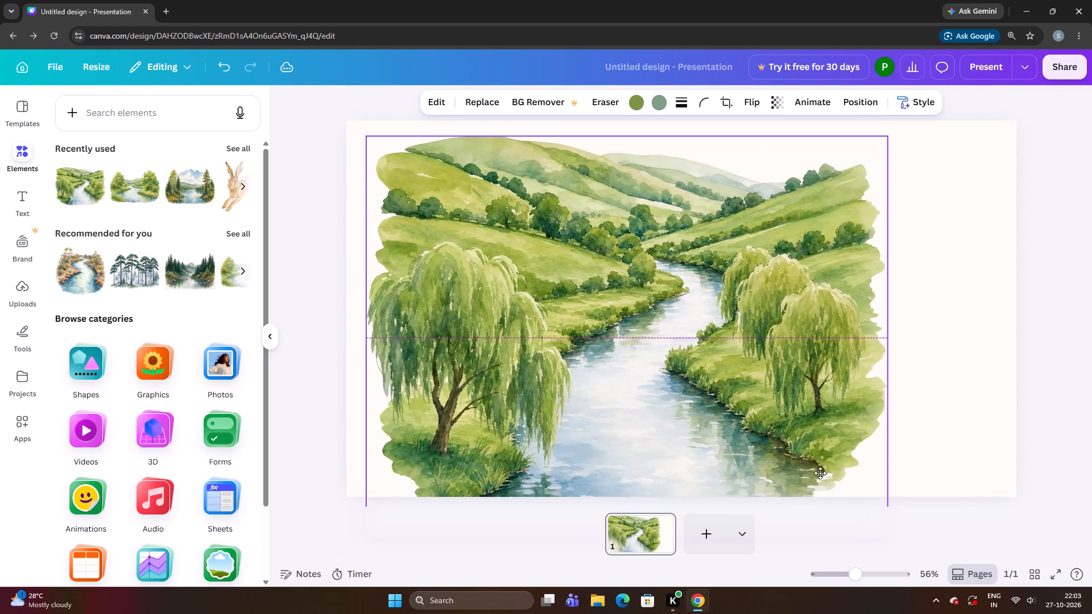
{"action": "left_click_drag", "start_coordinate": [820, 473], "coordinate": [803, 471]}
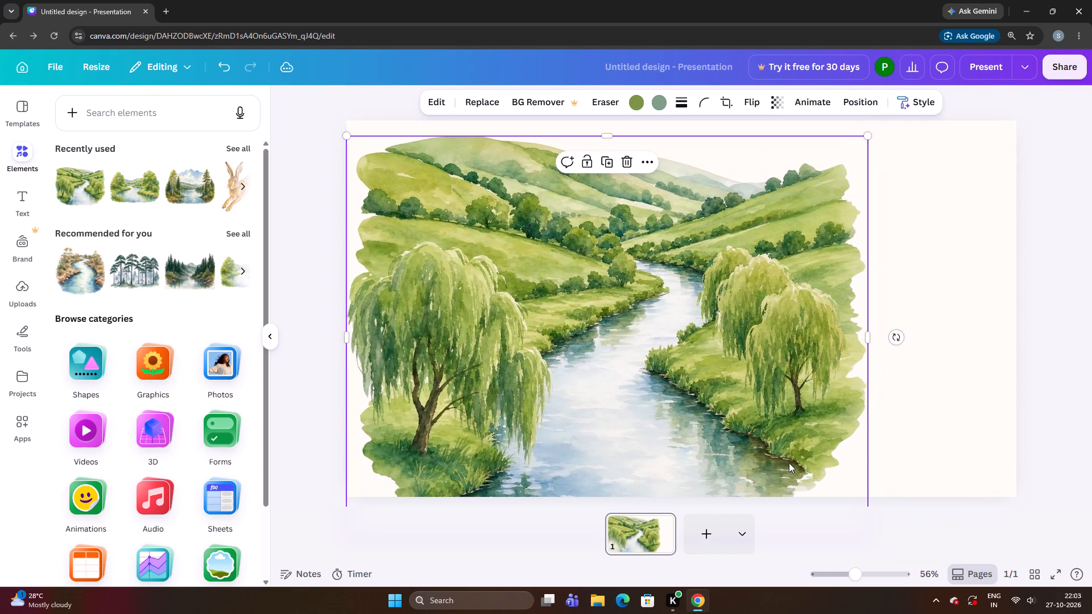
{"action": "left_click_drag", "start_coordinate": [772, 457], "coordinate": [738, 476]}
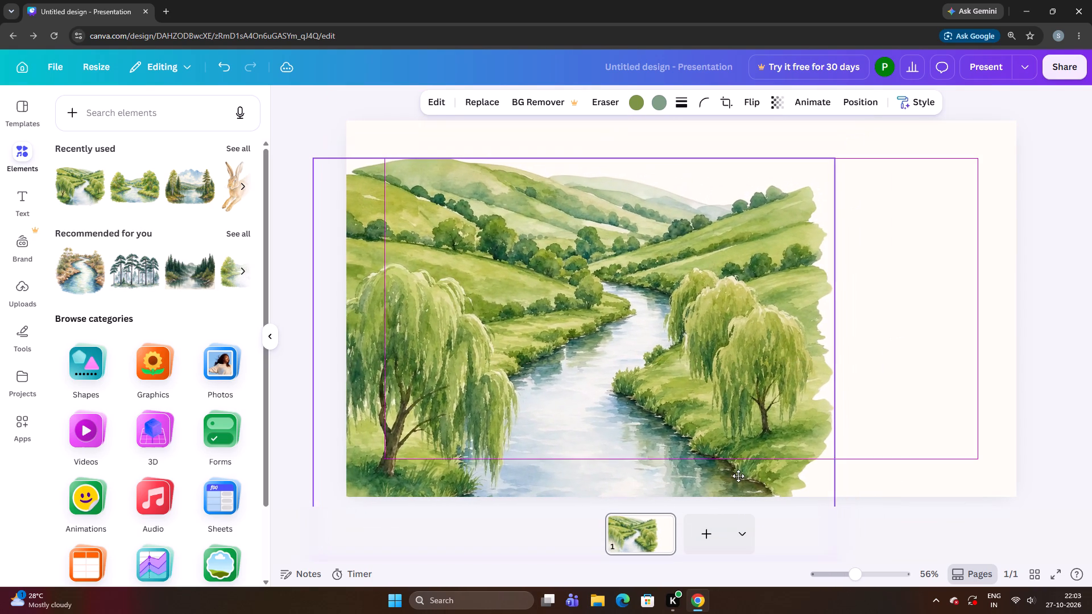
{"action": "left_click_drag", "start_coordinate": [738, 476], "coordinate": [727, 477]}
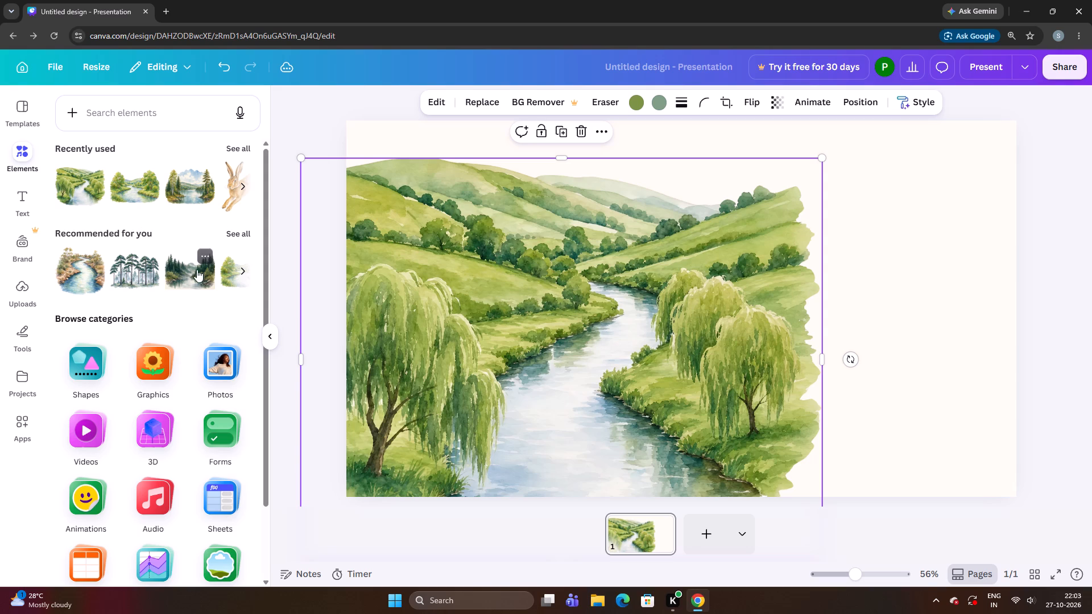
Insert the recommended misty pine forest river landscape and place it over the willow landscape, overlapping the page's left edge.
{"action": "left_click", "coordinate": [196, 282]}
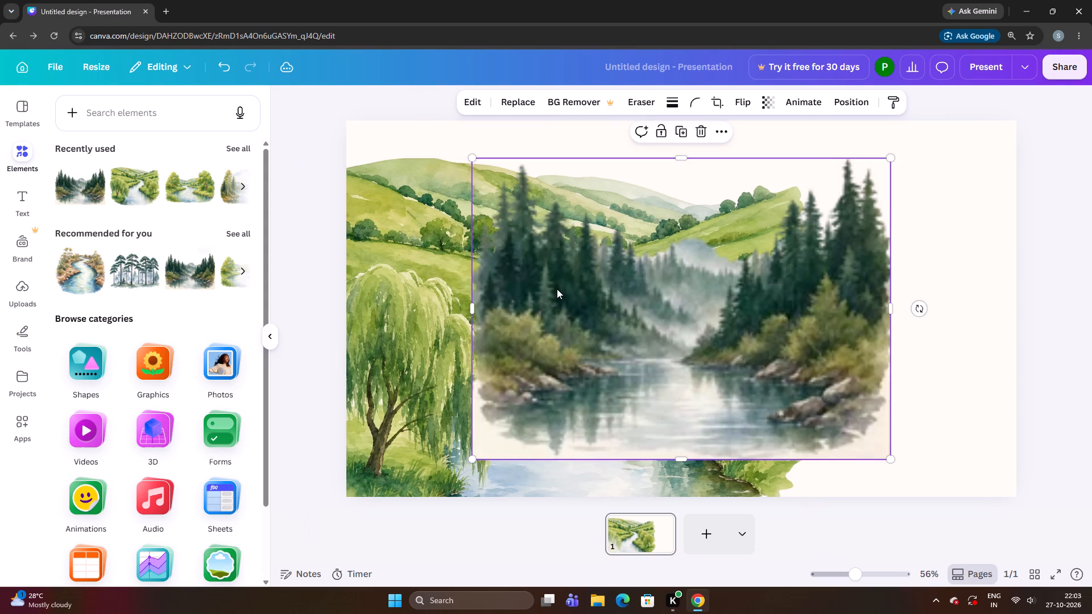
{"action": "left_click_drag", "start_coordinate": [557, 289], "coordinate": [569, 293]}
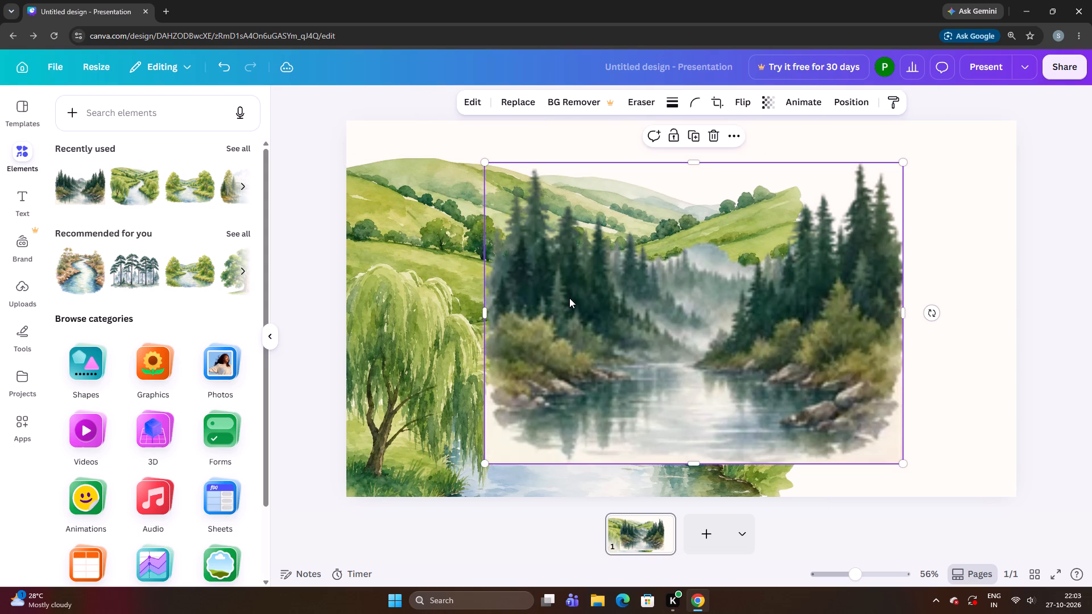
{"action": "left_click_drag", "start_coordinate": [572, 310], "coordinate": [553, 305]}
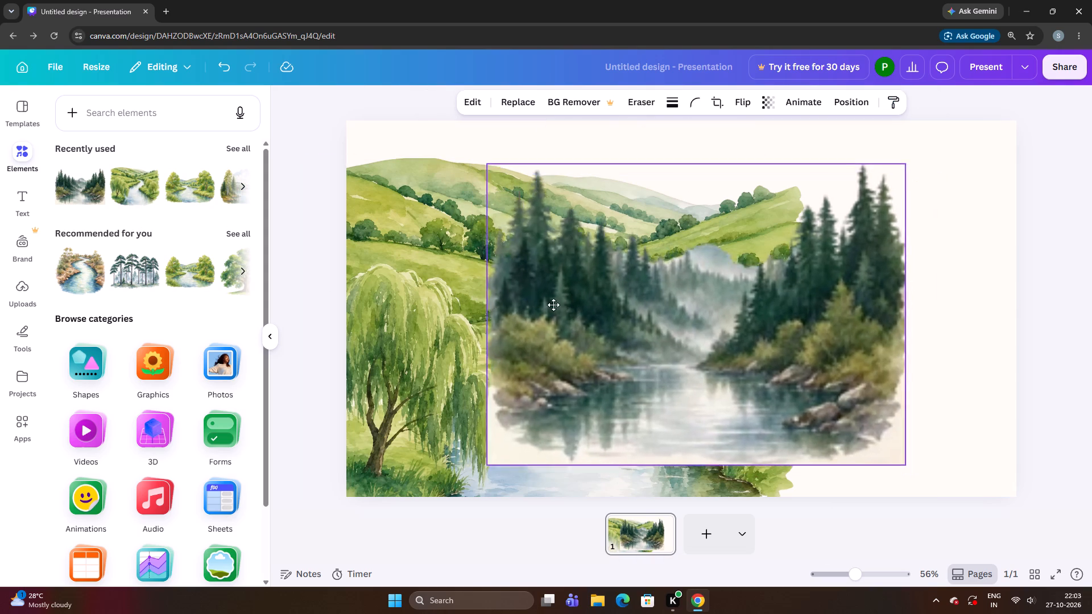
{"action": "left_click_drag", "start_coordinate": [553, 305], "coordinate": [510, 298]}
{"action": "left_click_drag", "start_coordinate": [510, 298], "coordinate": [448, 284]}
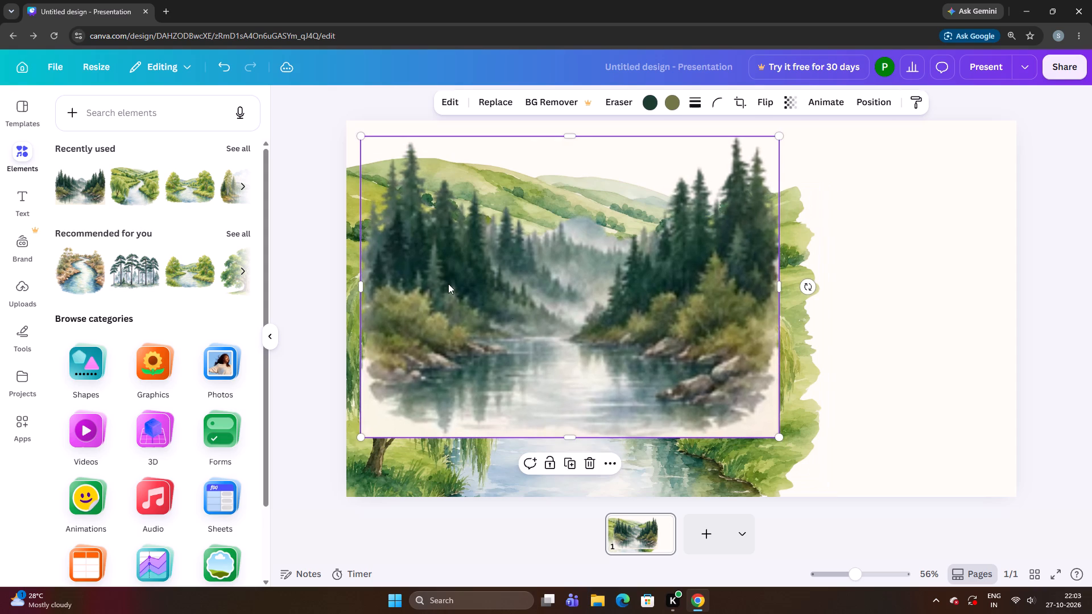
{"action": "left_click_drag", "start_coordinate": [685, 294], "coordinate": [614, 294]}
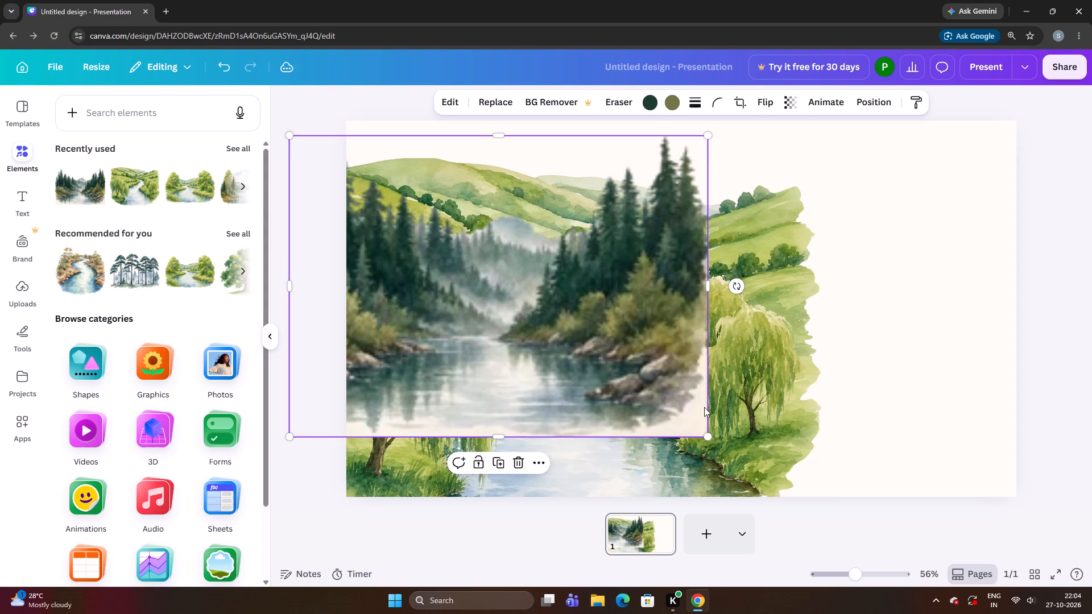
Enlarge the pine forest landscape to nearly the full page width and shift it up and left beyond the page's edges.
{"action": "left_click_drag", "start_coordinate": [710, 436], "coordinate": [948, 443]}
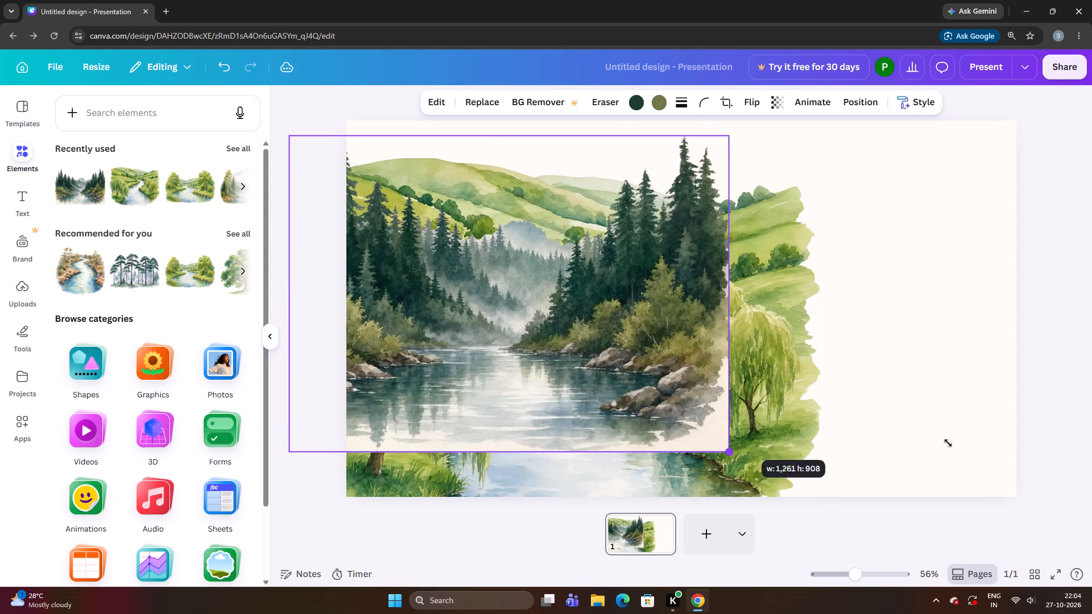
{"action": "left_click_drag", "start_coordinate": [948, 443], "coordinate": [1026, 435]}
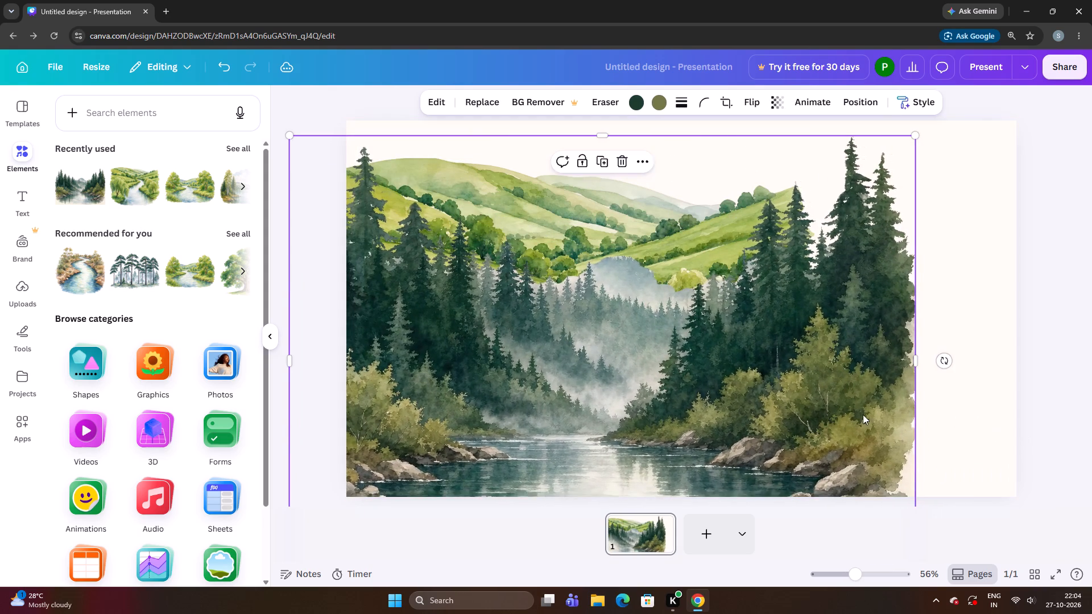
{"action": "left_click_drag", "start_coordinate": [863, 414], "coordinate": [759, 347]}
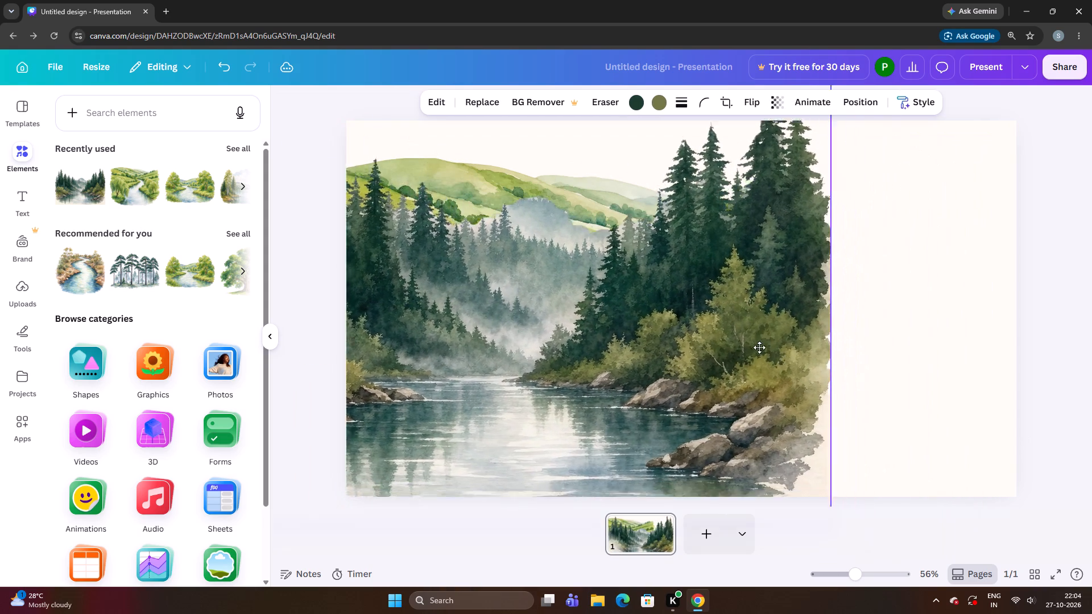
{"action": "left_click_drag", "start_coordinate": [759, 347], "coordinate": [727, 336]}
{"action": "left_click_drag", "start_coordinate": [726, 335], "coordinate": [747, 305]}
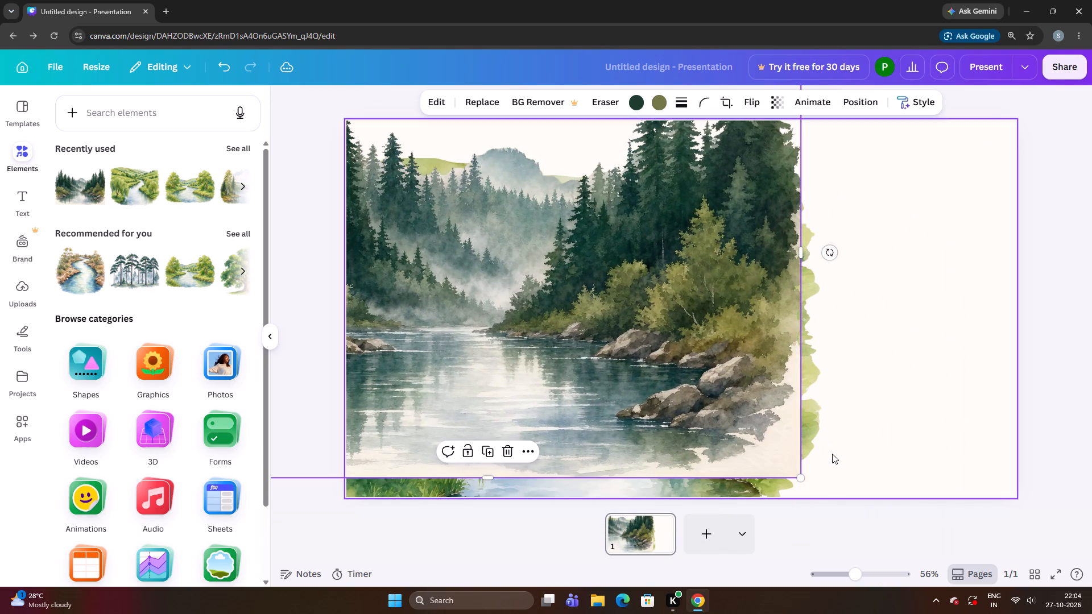
Try the misty pine forest landscape smaller and shifted over the willow landscape, and delete it from the page.
{"action": "left_click_drag", "start_coordinate": [803, 478], "coordinate": [580, 340]}
{"action": "left_click_drag", "start_coordinate": [474, 238], "coordinate": [635, 349]}
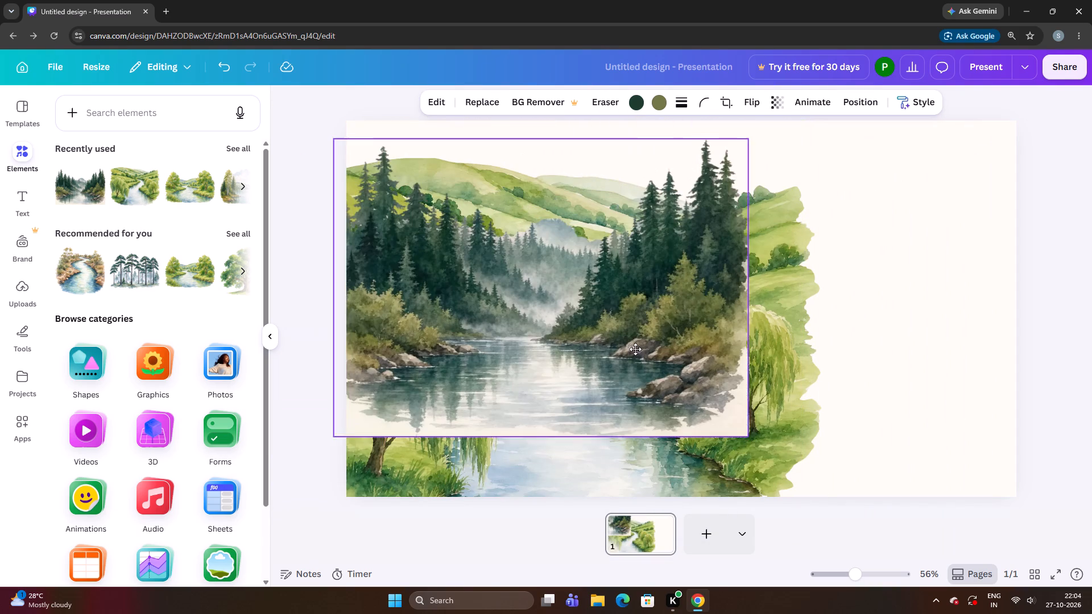
{"action": "left_click_drag", "start_coordinate": [635, 349], "coordinate": [638, 351]}
{"action": "left_click_drag", "start_coordinate": [618, 370], "coordinate": [642, 372]}
{"action": "left_click", "coordinate": [581, 468]}
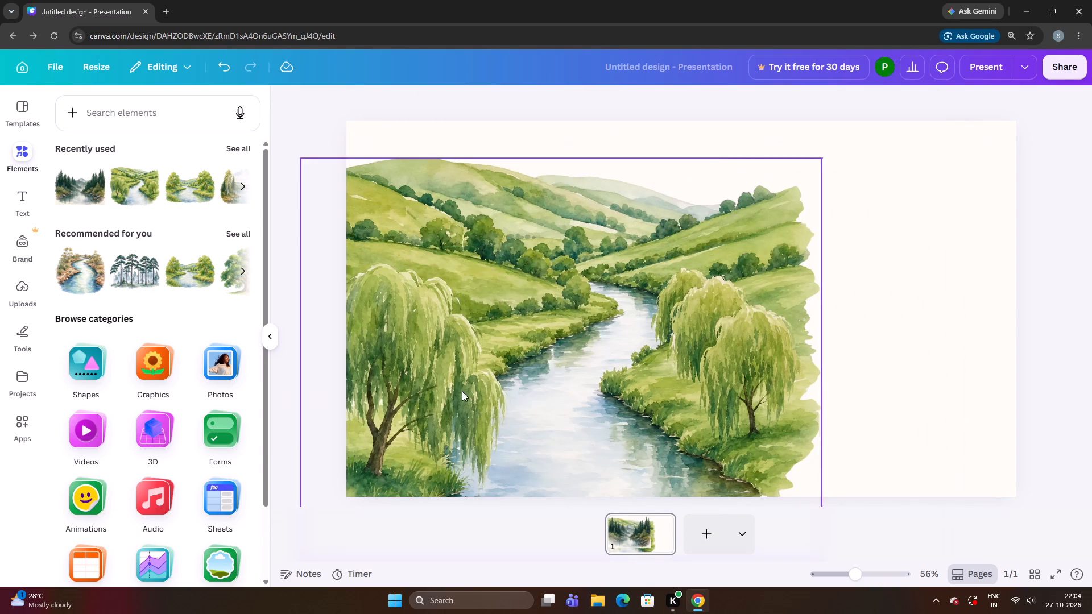
Insert the recommended orange rock cliff, enlarge it to over half the page width and place it running off the page's right edge.
{"action": "left_click", "coordinate": [237, 241]}
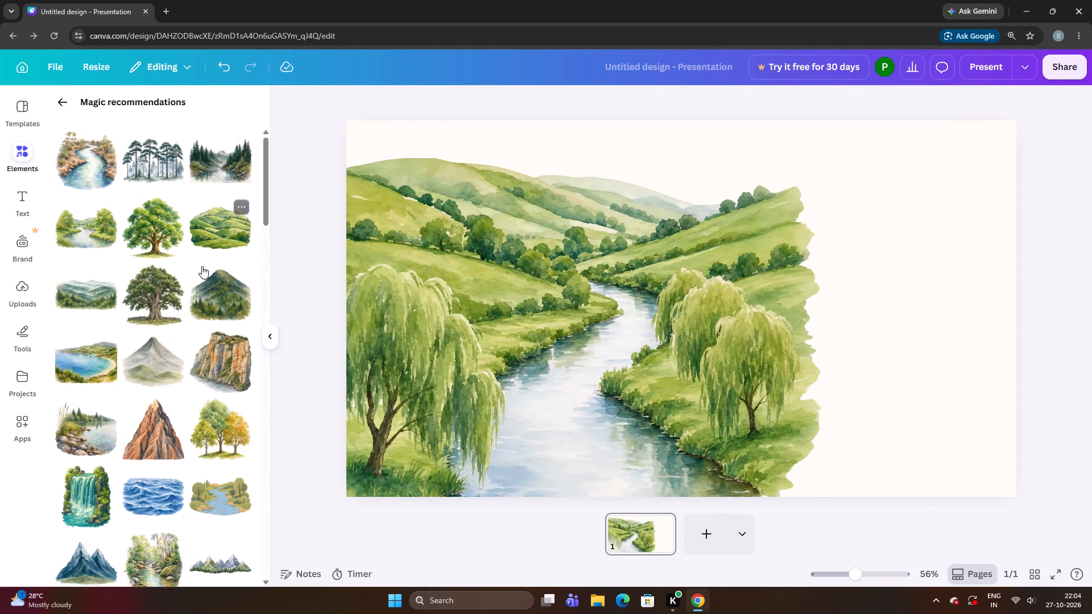
{"action": "left_click", "coordinate": [234, 376]}
{"action": "left_click_drag", "start_coordinate": [775, 374], "coordinate": [812, 370]}
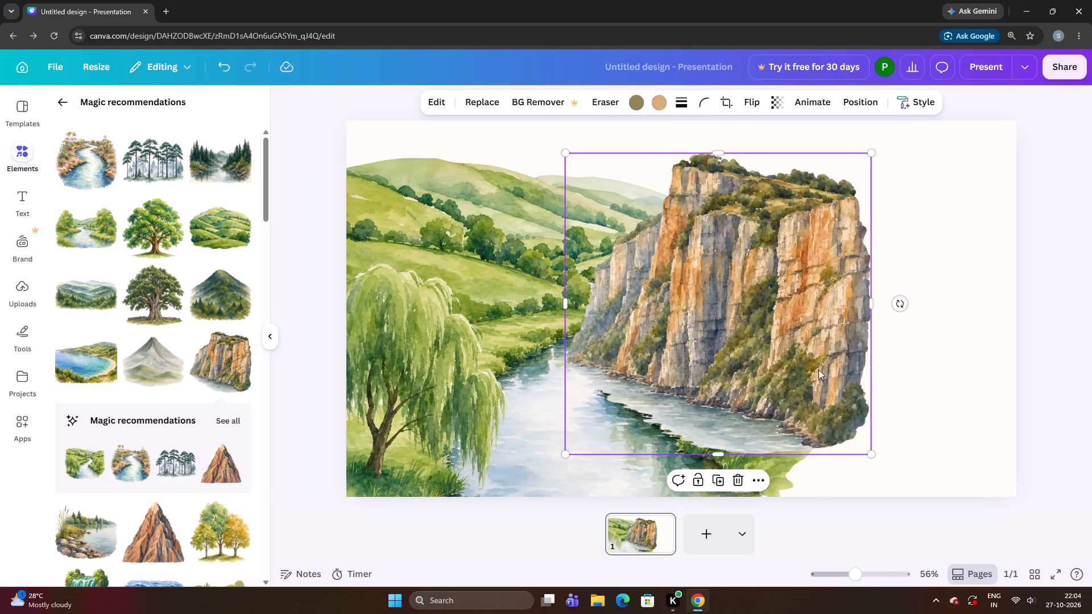
{"action": "left_click_drag", "start_coordinate": [872, 457], "coordinate": [931, 511]}
{"action": "left_click_drag", "start_coordinate": [804, 412], "coordinate": [888, 408]}
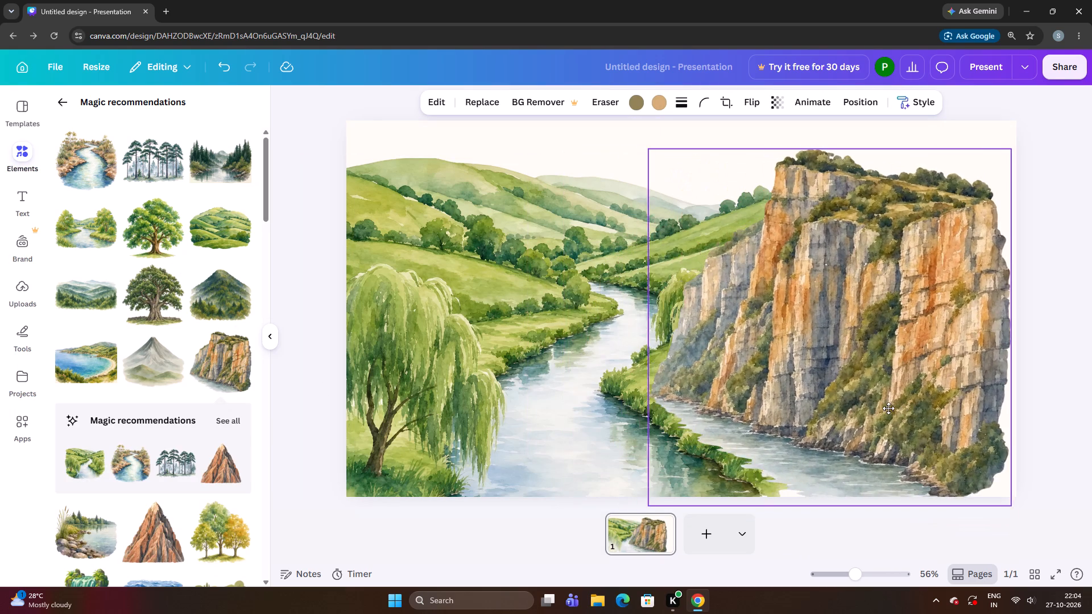
{"action": "left_click_drag", "start_coordinate": [888, 408], "coordinate": [912, 406]}
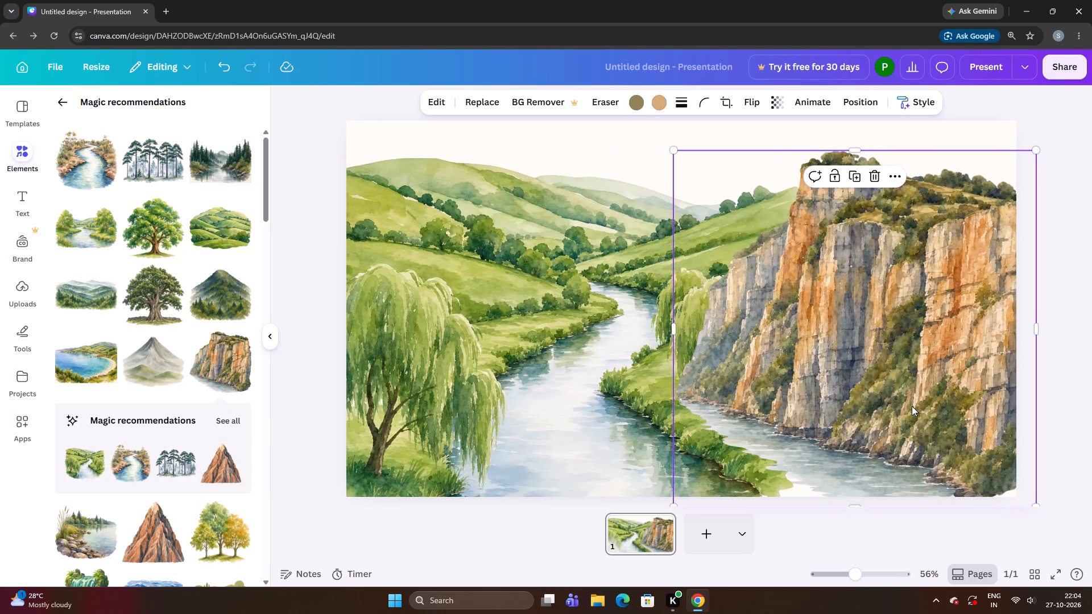
Send the rock cliff behind the willow landscape and nudge it slightly further past the page's right edge.
{"action": "right_click", "coordinate": [589, 392]}
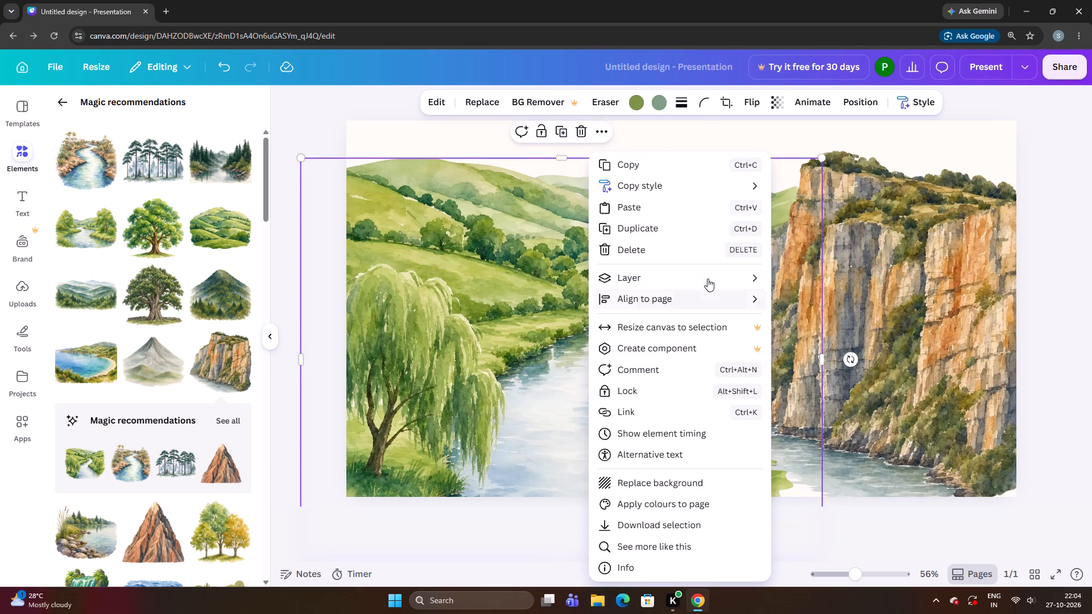
{"action": "left_click", "coordinate": [708, 279]}
{"action": "left_click", "coordinate": [799, 306]}
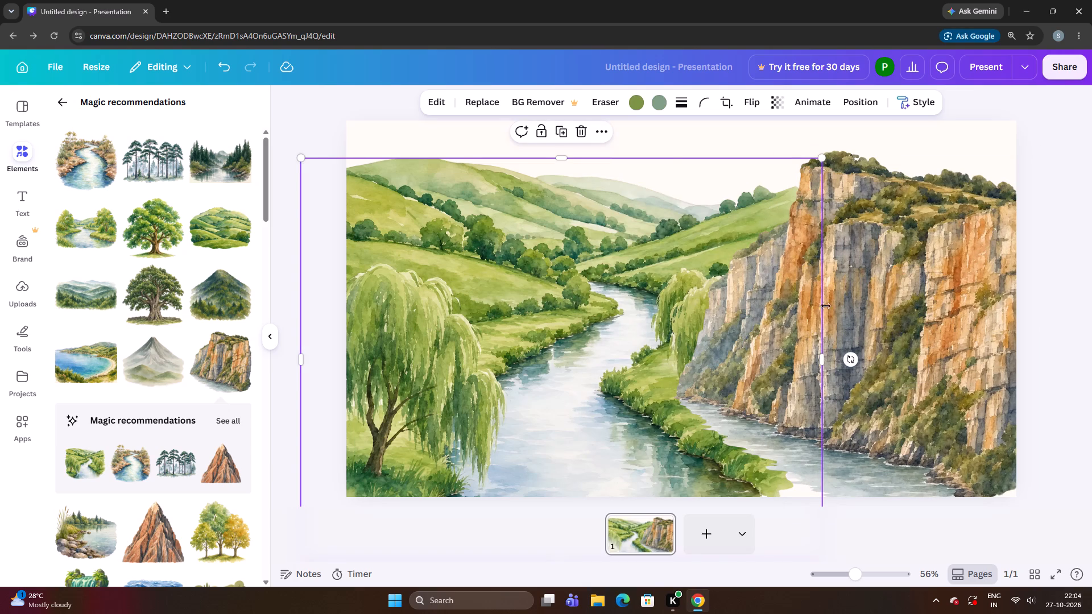
{"action": "left_click", "coordinate": [867, 314]}
{"action": "right_click", "coordinate": [868, 313]}
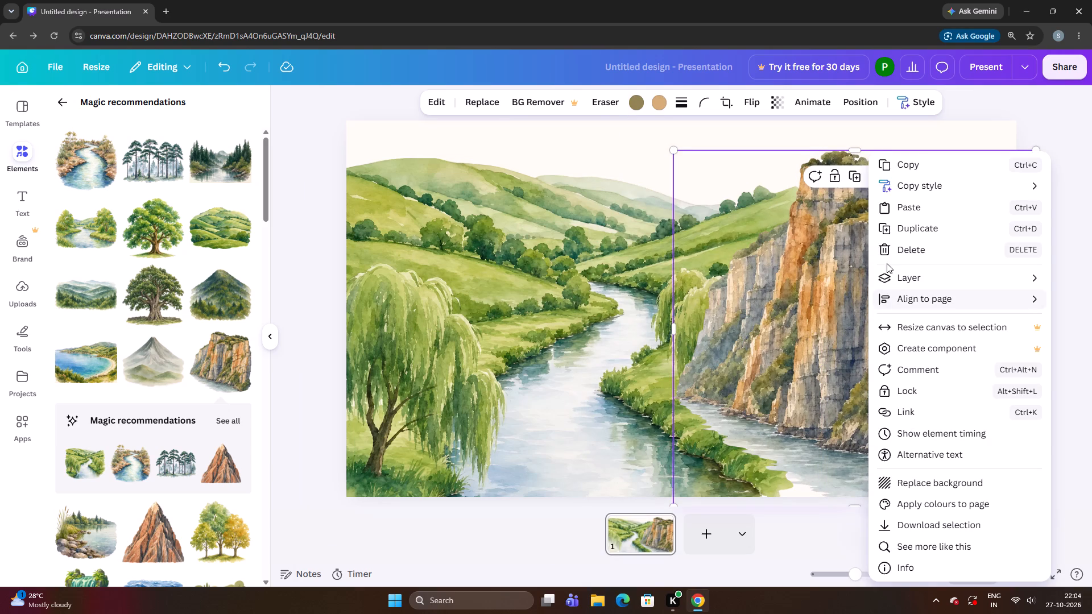
{"action": "left_click", "coordinate": [915, 279]}
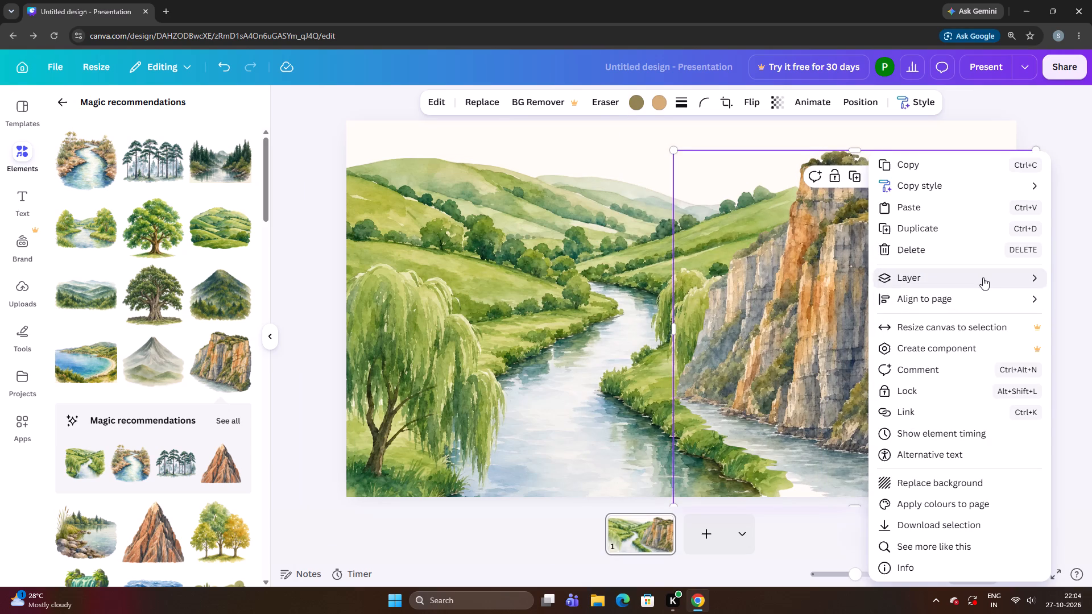
{"action": "left_click", "coordinate": [983, 277]}
{"action": "left_click", "coordinate": [750, 322]}
{"action": "left_click", "coordinate": [655, 326]}
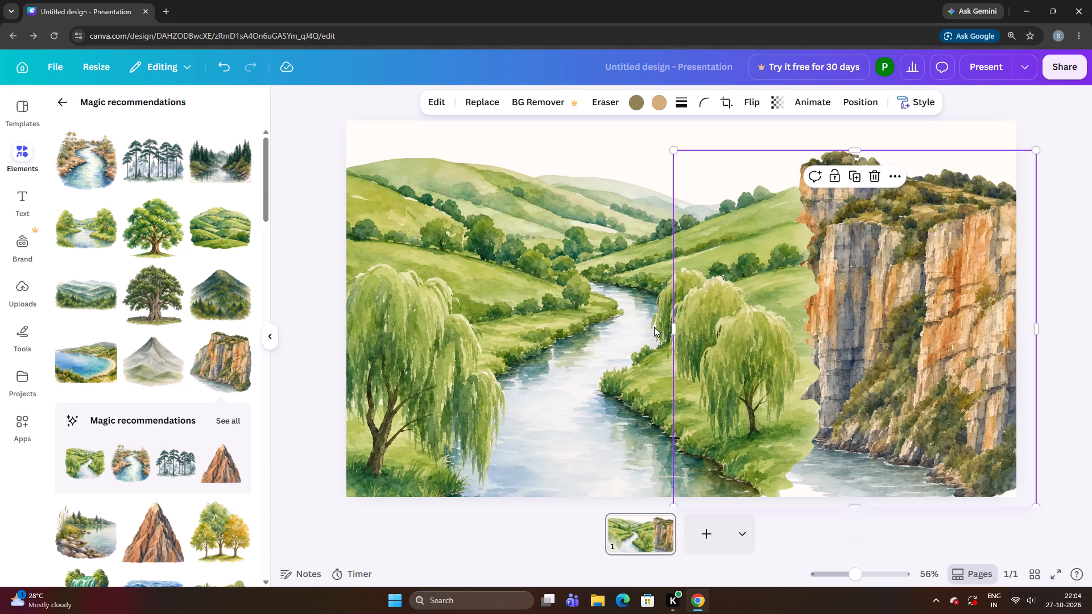
{"action": "left_click_drag", "start_coordinate": [852, 350], "coordinate": [854, 345]}
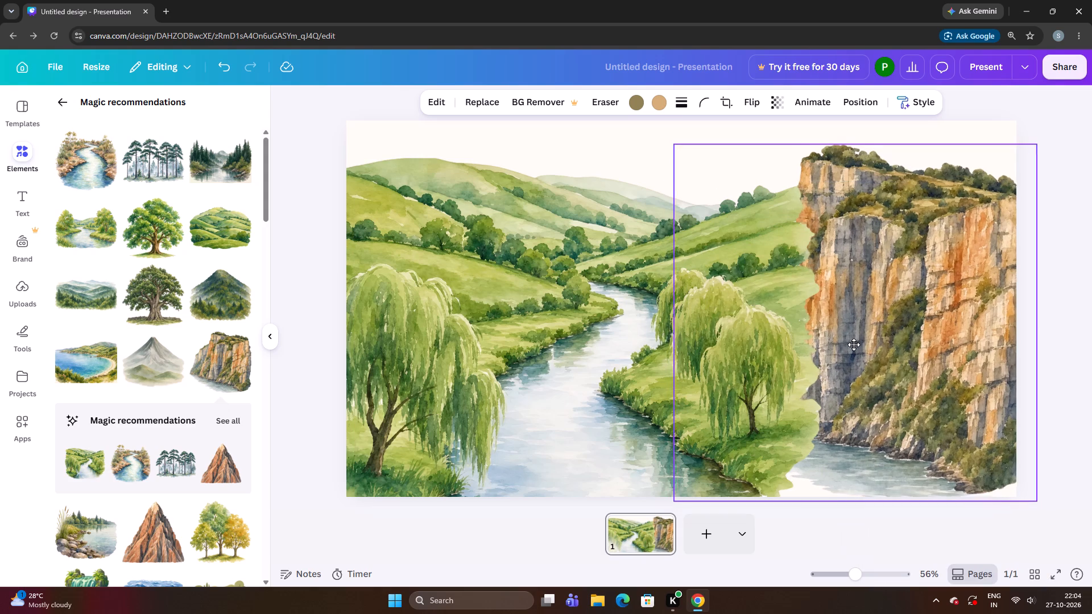
{"action": "left_click_drag", "start_coordinate": [854, 345], "coordinate": [860, 355]}
{"action": "left_click", "coordinate": [727, 360]}
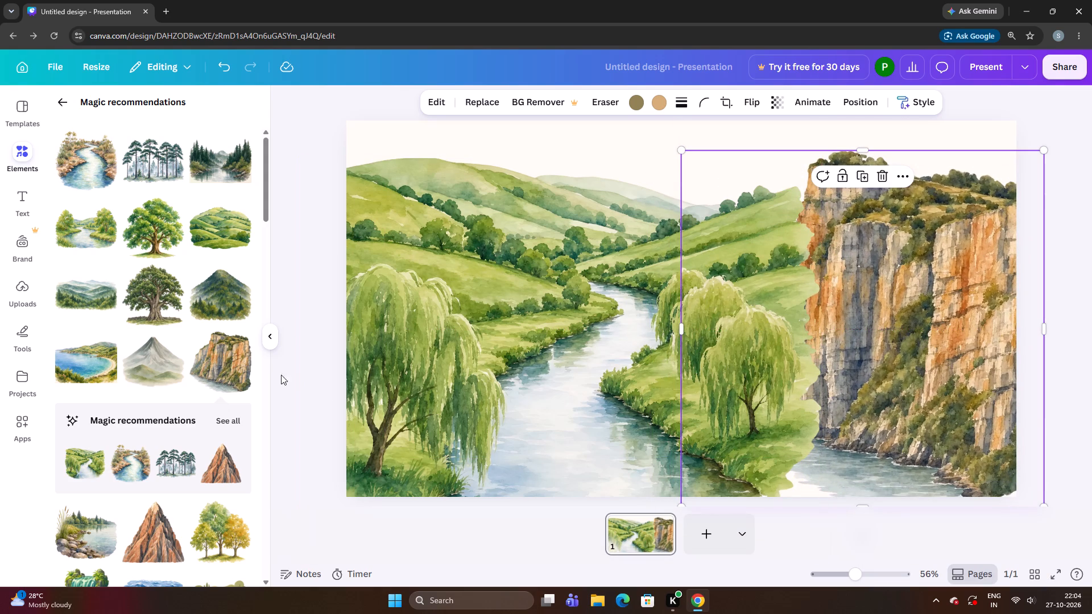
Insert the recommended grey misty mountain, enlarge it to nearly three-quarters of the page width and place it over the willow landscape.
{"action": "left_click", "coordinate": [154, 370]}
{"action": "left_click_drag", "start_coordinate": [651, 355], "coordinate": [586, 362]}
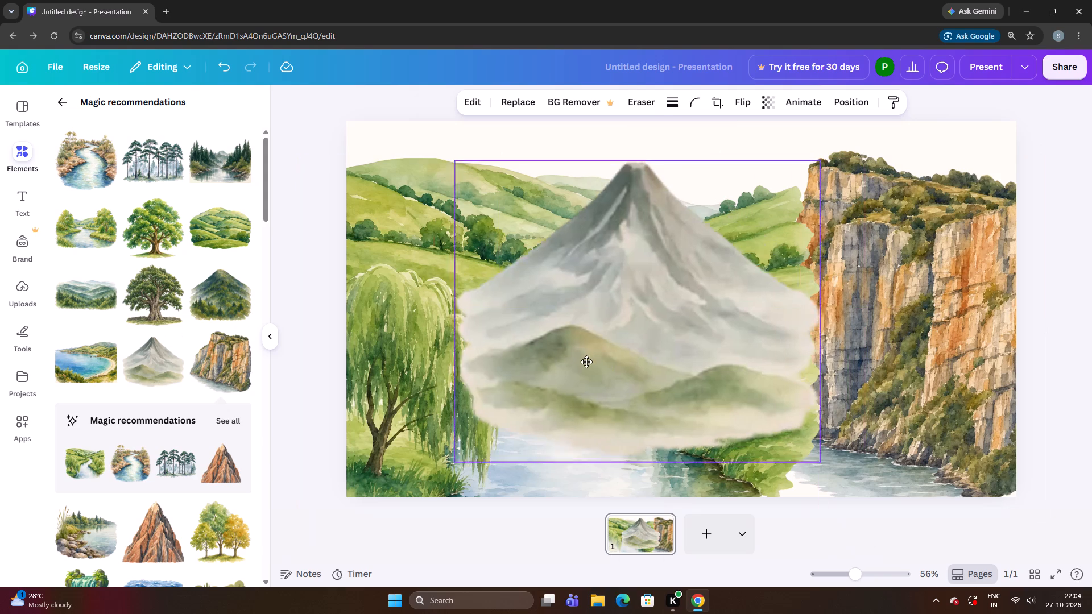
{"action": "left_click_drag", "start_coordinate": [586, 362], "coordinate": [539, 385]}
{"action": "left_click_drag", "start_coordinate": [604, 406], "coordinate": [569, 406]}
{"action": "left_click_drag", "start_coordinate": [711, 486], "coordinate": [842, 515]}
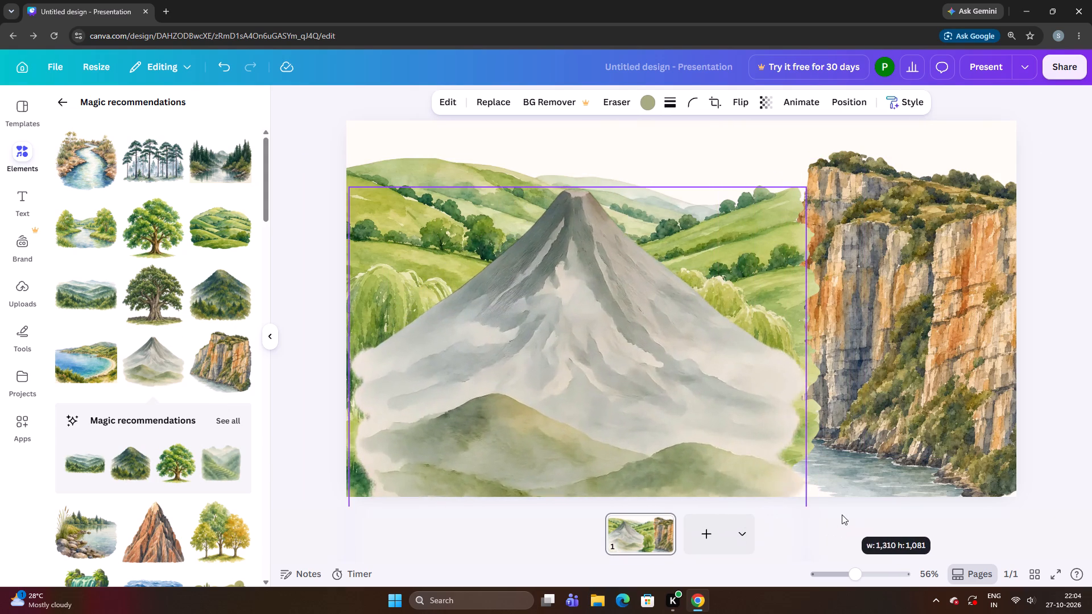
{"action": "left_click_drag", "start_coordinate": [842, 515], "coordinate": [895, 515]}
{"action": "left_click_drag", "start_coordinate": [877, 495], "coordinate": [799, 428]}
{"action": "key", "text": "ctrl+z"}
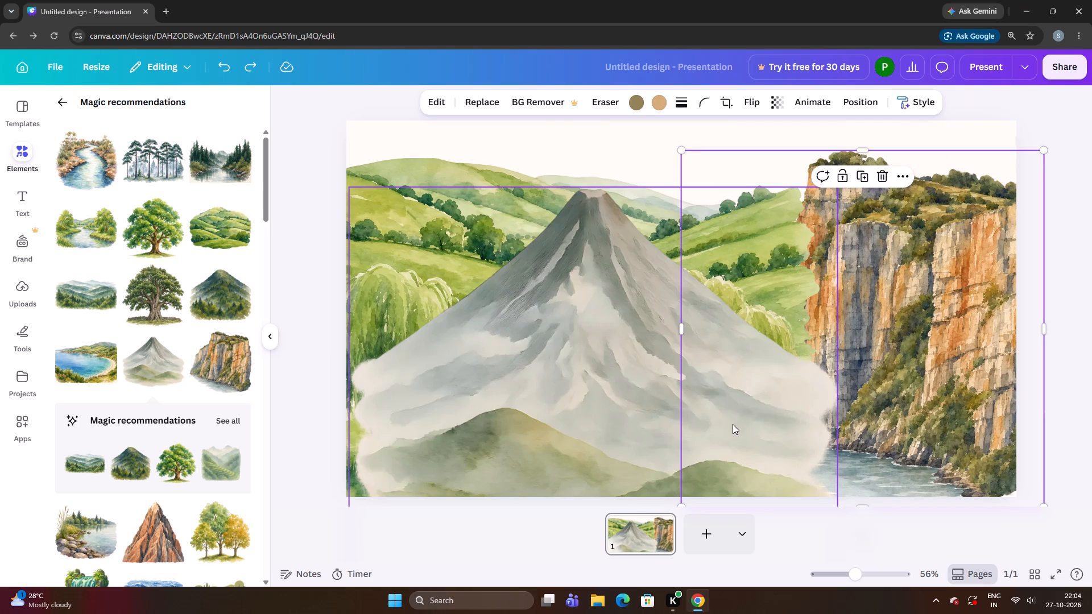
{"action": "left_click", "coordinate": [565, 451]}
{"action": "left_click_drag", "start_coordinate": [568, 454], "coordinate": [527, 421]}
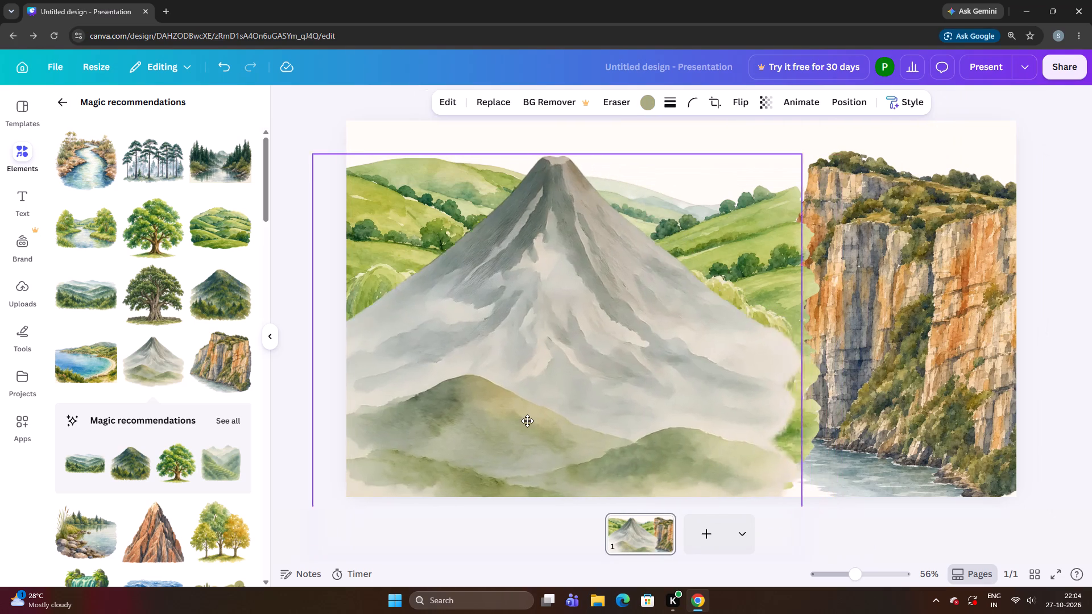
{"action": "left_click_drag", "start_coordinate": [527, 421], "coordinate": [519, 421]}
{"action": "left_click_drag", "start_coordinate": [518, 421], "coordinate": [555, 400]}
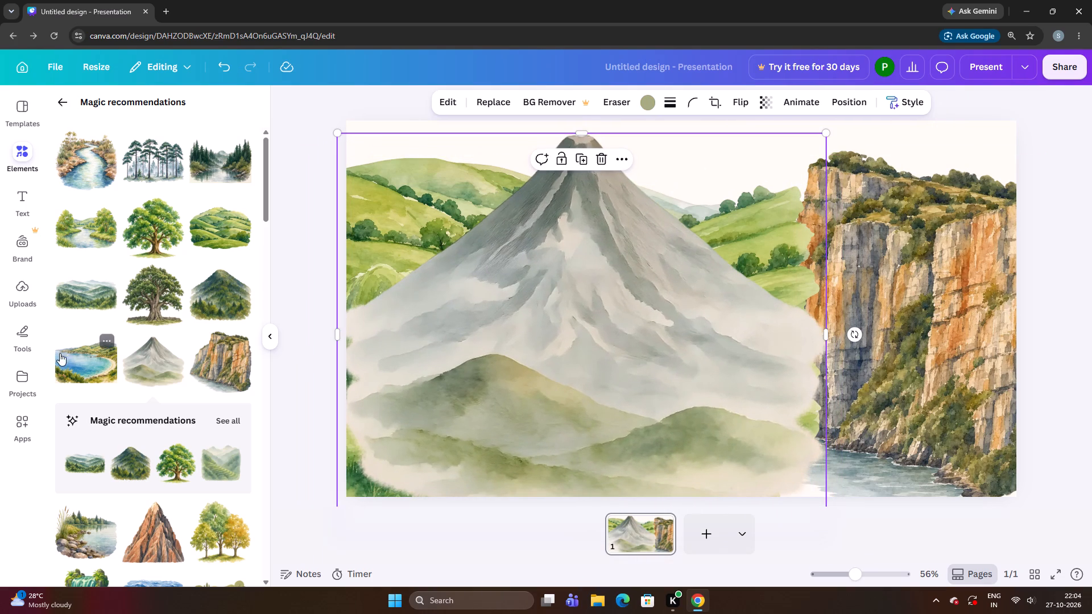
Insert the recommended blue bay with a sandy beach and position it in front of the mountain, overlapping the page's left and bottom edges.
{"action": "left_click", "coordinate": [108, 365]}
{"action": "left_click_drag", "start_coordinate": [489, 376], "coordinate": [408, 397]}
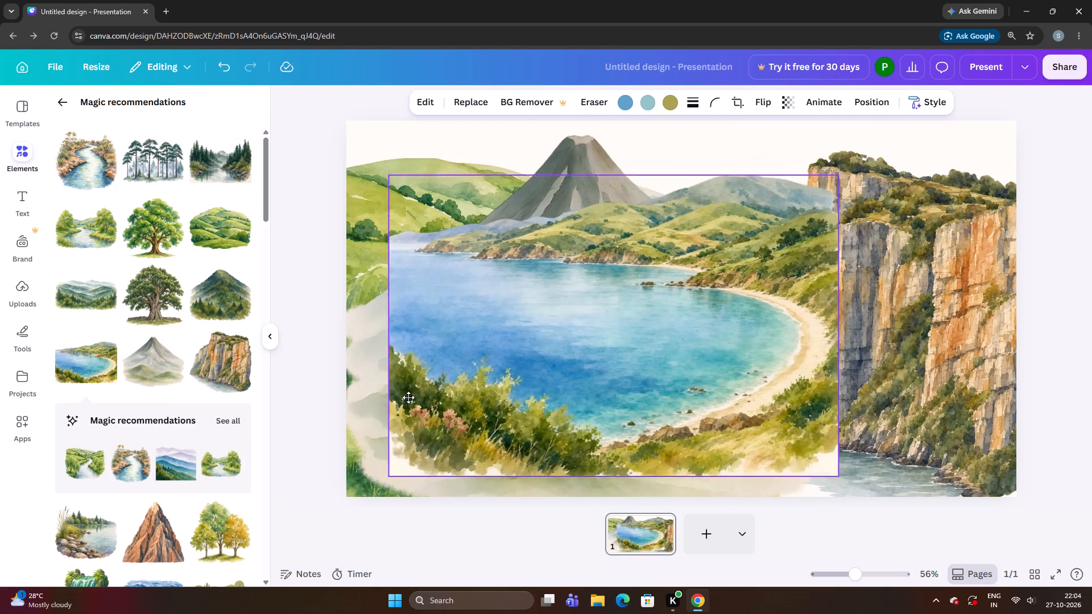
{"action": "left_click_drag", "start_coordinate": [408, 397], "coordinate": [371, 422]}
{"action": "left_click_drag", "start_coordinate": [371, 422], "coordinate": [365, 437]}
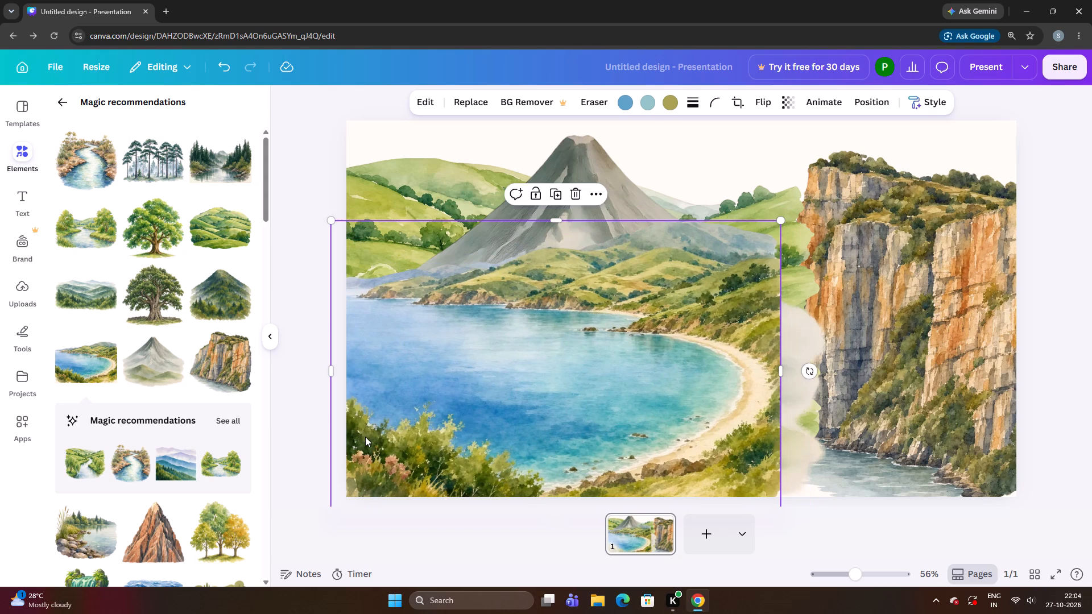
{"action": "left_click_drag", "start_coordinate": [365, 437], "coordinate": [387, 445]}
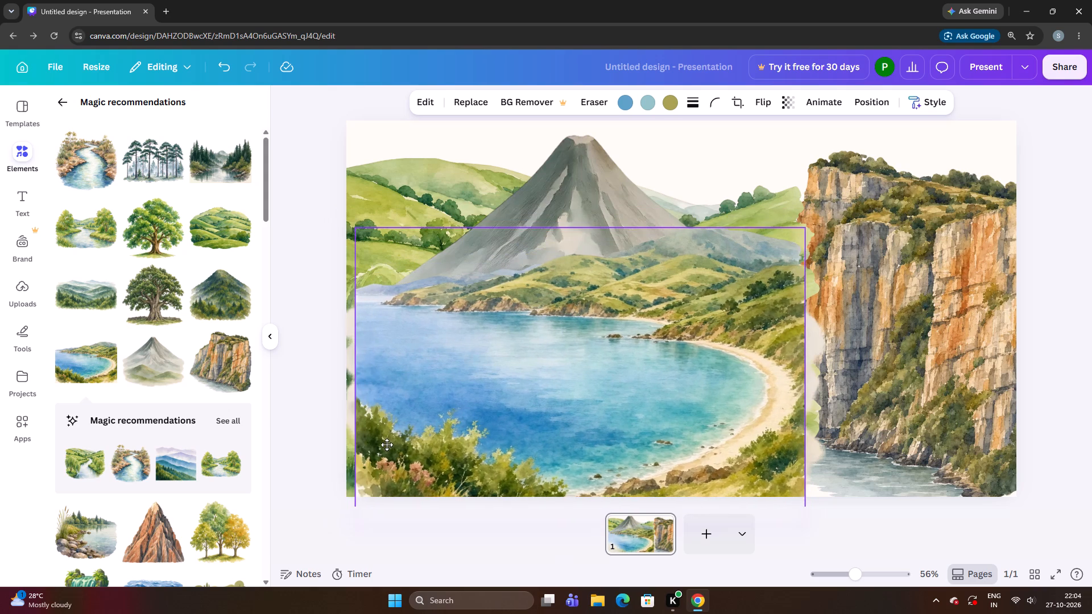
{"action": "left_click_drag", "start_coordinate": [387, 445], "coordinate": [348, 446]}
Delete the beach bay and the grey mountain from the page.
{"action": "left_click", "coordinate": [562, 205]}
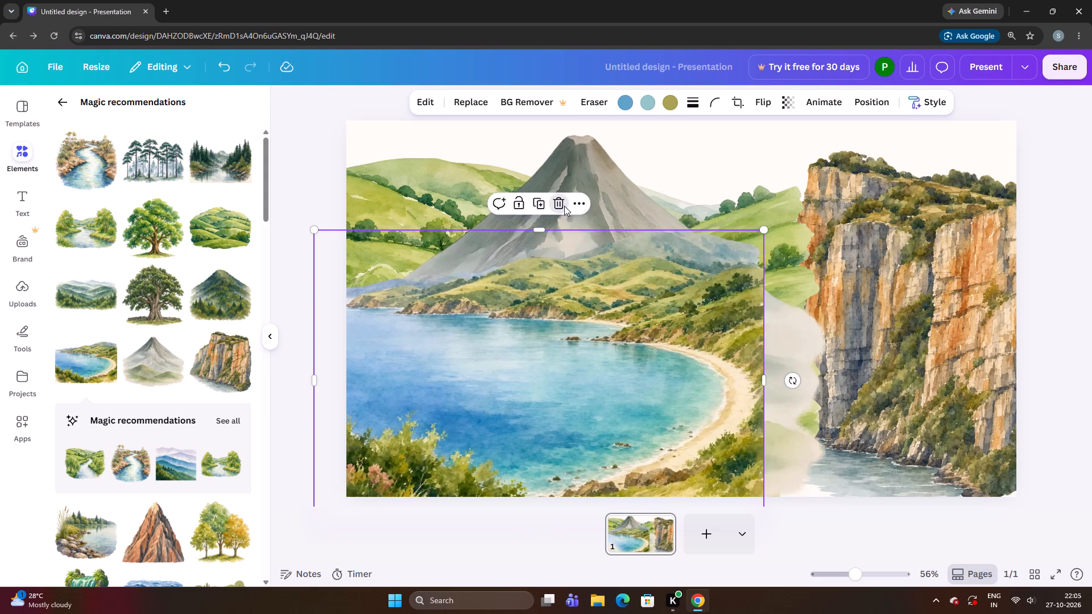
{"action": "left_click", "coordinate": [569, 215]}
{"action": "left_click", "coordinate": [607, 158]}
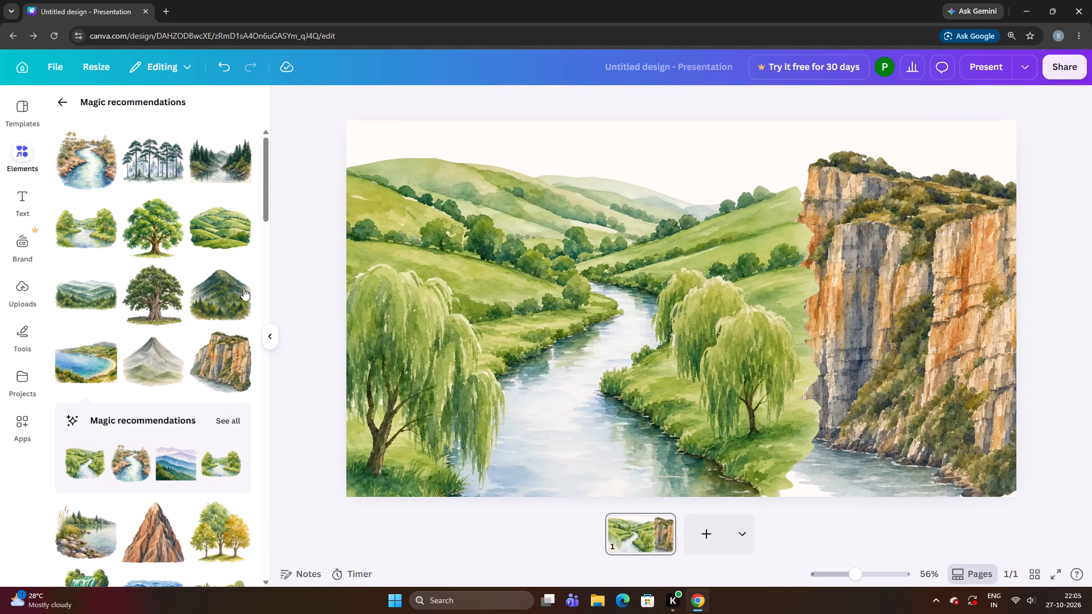
Insert the recommended river with rocky, shrubby banks, enlarge it to over half the page width and place it against the cliff at the page's bottom.
{"action": "scroll", "coordinate": [171, 375], "scroll_direction": "up", "scroll_amount": 1}
{"action": "scroll", "coordinate": [168, 374], "scroll_direction": "down", "scroll_amount": 2}
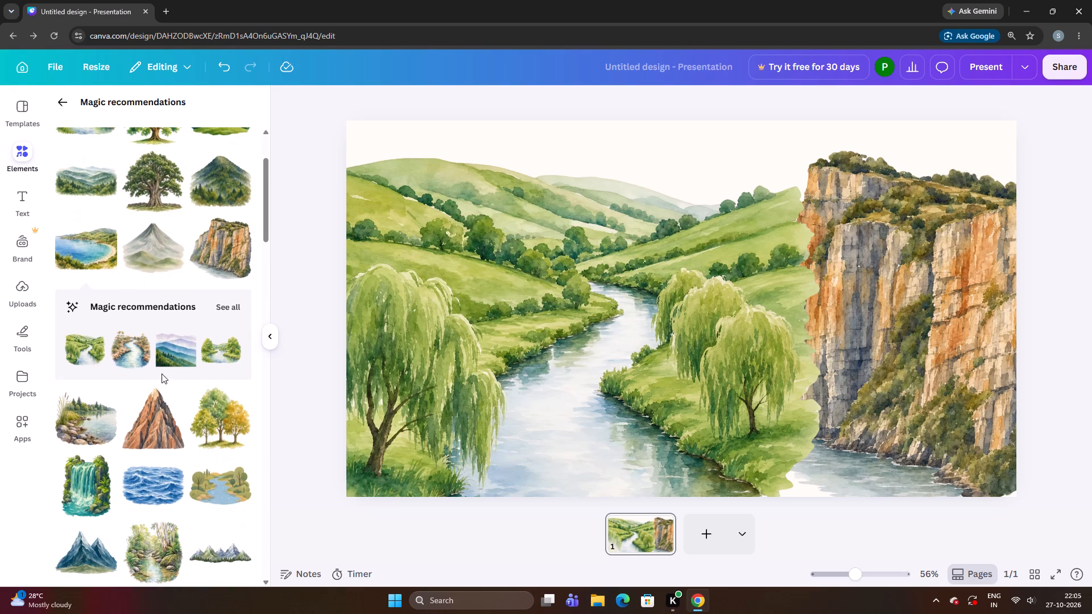
{"action": "left_click", "coordinate": [129, 355]}
{"action": "left_click_drag", "start_coordinate": [651, 347], "coordinate": [609, 354]}
{"action": "left_click_drag", "start_coordinate": [609, 354], "coordinate": [601, 355]}
{"action": "left_click_drag", "start_coordinate": [791, 465], "coordinate": [791, 466]}
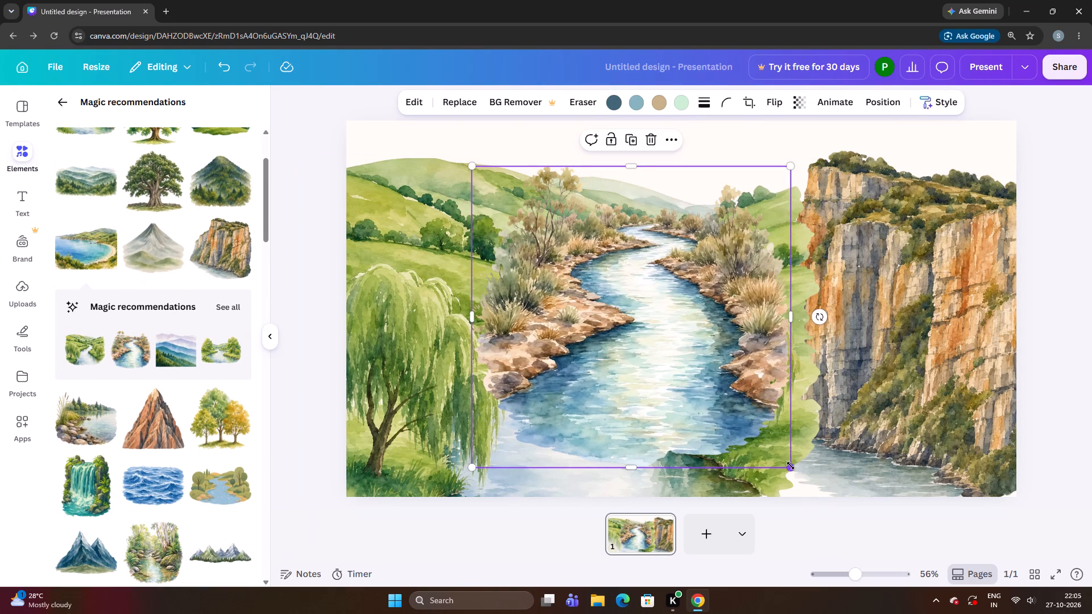
{"action": "left_click_drag", "start_coordinate": [791, 466], "coordinate": [861, 526]}
{"action": "left_click_drag", "start_coordinate": [837, 500], "coordinate": [800, 511]}
{"action": "left_click_drag", "start_coordinate": [800, 511], "coordinate": [801, 506]}
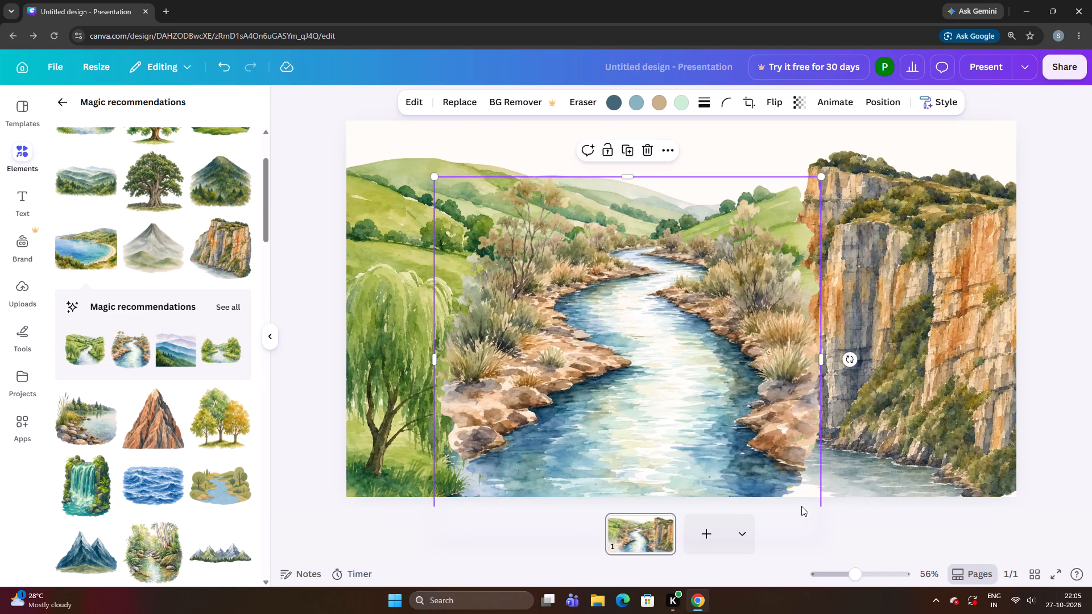
{"action": "left_click_drag", "start_coordinate": [801, 506], "coordinate": [805, 504]}
{"action": "left_click_drag", "start_coordinate": [783, 460], "coordinate": [790, 461]}
Send the rocky-banked river two layers backward, behind the willow landscape and the cliff, and nudge it slightly towards the cliff.
{"action": "right_click", "coordinate": [730, 457]}
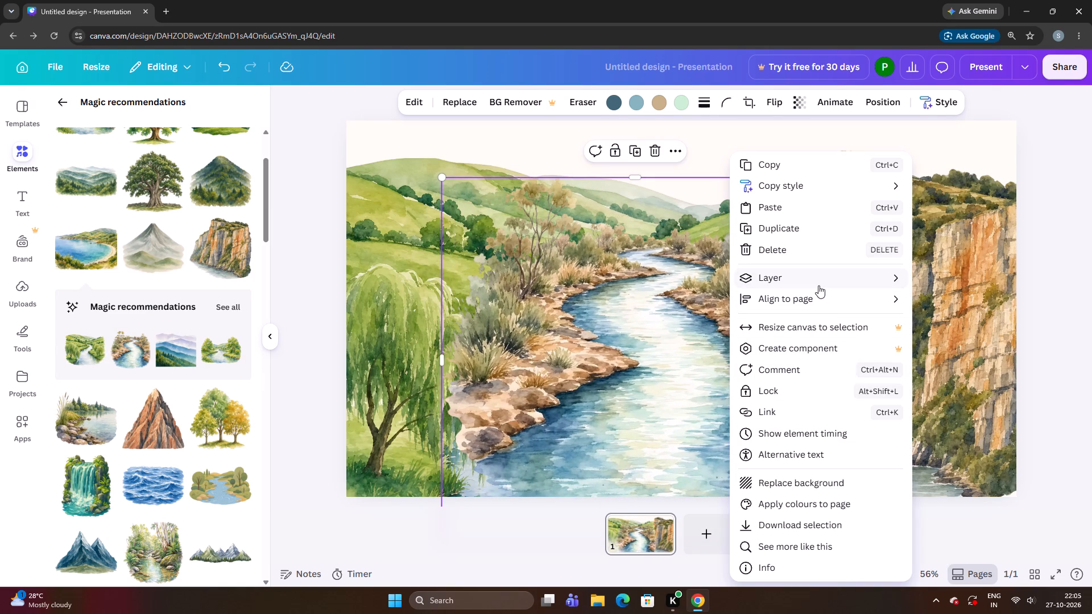
{"action": "left_click", "coordinate": [818, 285]}
{"action": "left_click", "coordinate": [913, 322]}
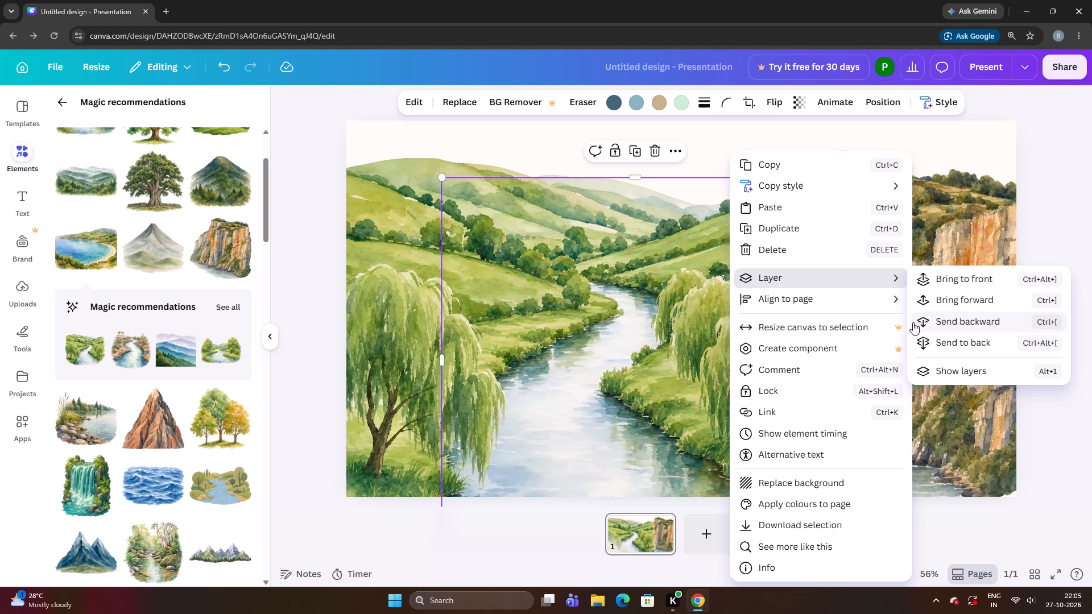
{"action": "left_click", "coordinate": [915, 322]}
{"action": "left_click", "coordinate": [570, 366]}
{"action": "left_click_drag", "start_coordinate": [573, 366], "coordinate": [580, 366]}
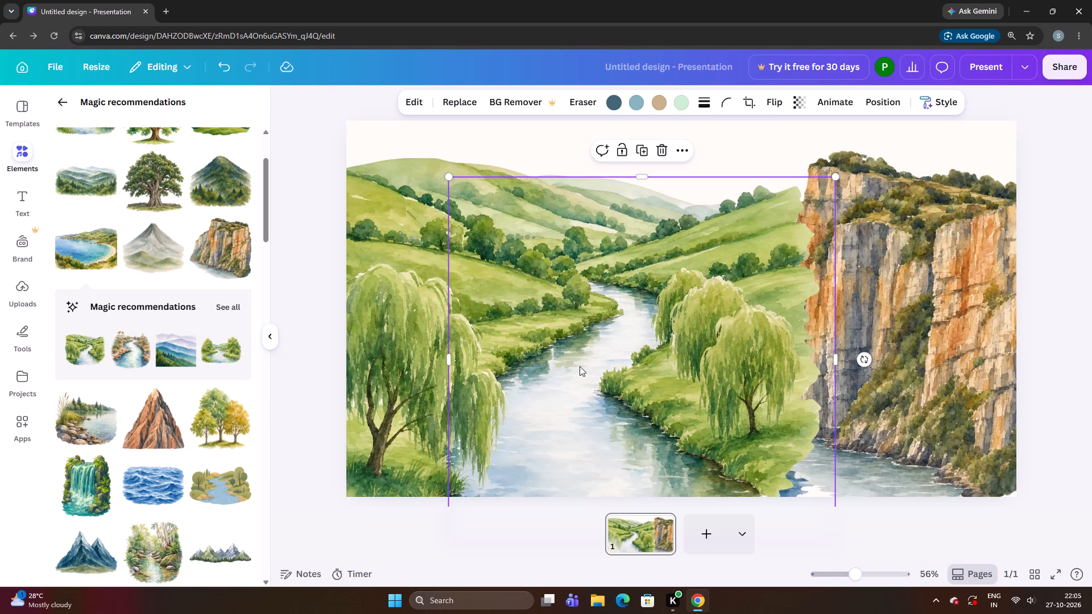
Try the willow landscape in other positions, off the page's left edge and back over the river, and delete it.
{"action": "left_click", "coordinate": [406, 349]}
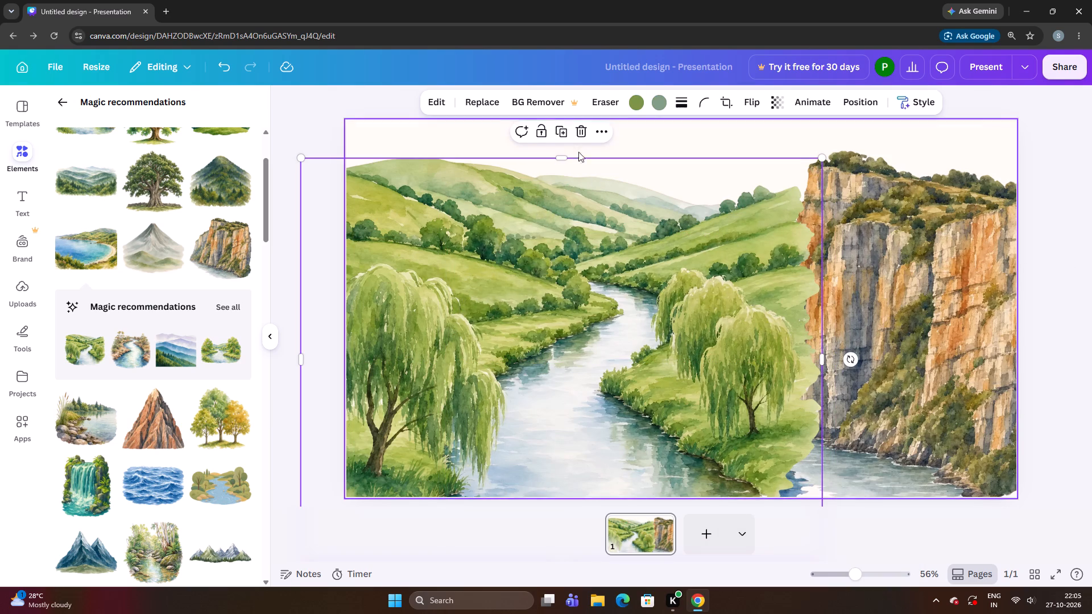
{"action": "left_click_drag", "start_coordinate": [677, 326], "coordinate": [635, 276]}
{"action": "left_click_drag", "start_coordinate": [673, 368], "coordinate": [383, 323]}
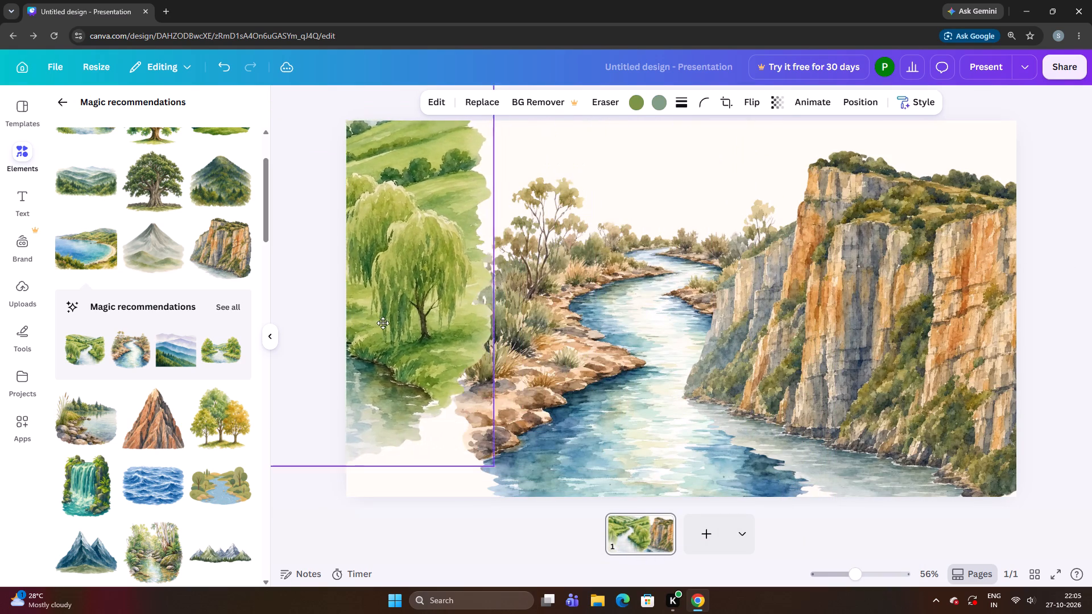
{"action": "left_click_drag", "start_coordinate": [383, 323], "coordinate": [329, 320]}
{"action": "left_click_drag", "start_coordinate": [315, 335], "coordinate": [594, 335]}
{"action": "left_click_drag", "start_coordinate": [598, 324], "coordinate": [758, 412]}
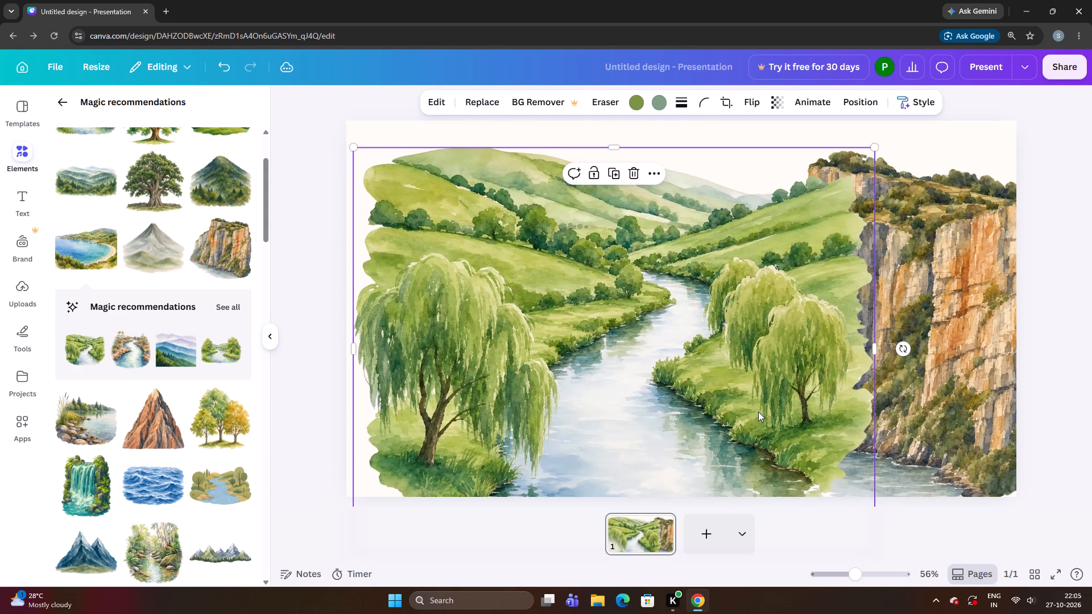
{"action": "left_click", "coordinate": [758, 409]}
{"action": "left_click", "coordinate": [669, 206]}
{"action": "left_click", "coordinate": [632, 176]}
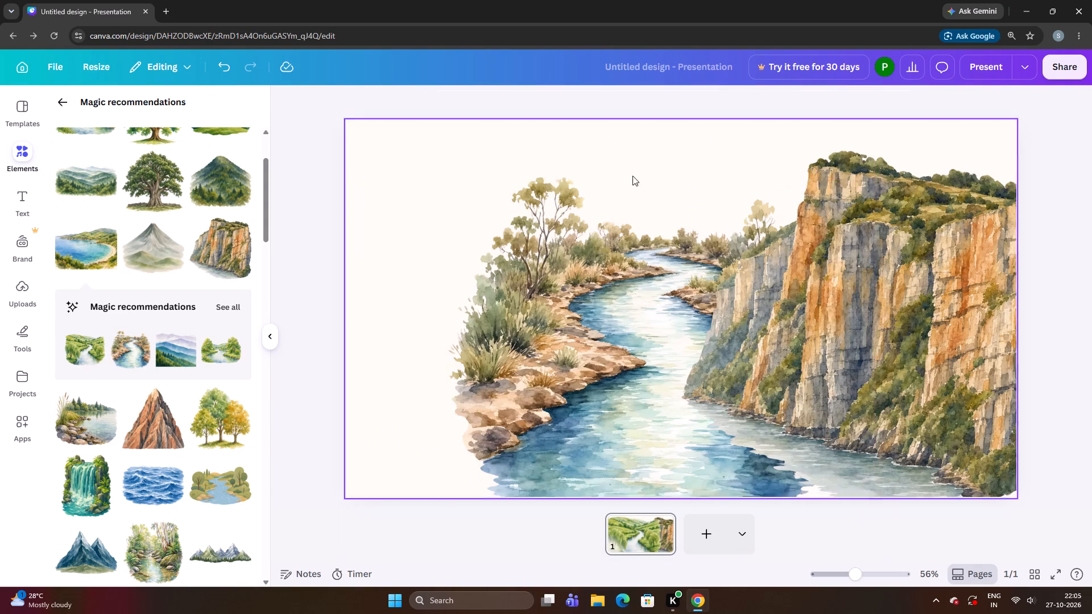
Enlarge the rocky-banked river to about 70% of the page width and place it from the page's left edge to the cliff.
{"action": "left_click", "coordinate": [722, 300]}
{"action": "left_click", "coordinate": [635, 323]}
{"action": "left_click_drag", "start_coordinate": [635, 323], "coordinate": [543, 296]}
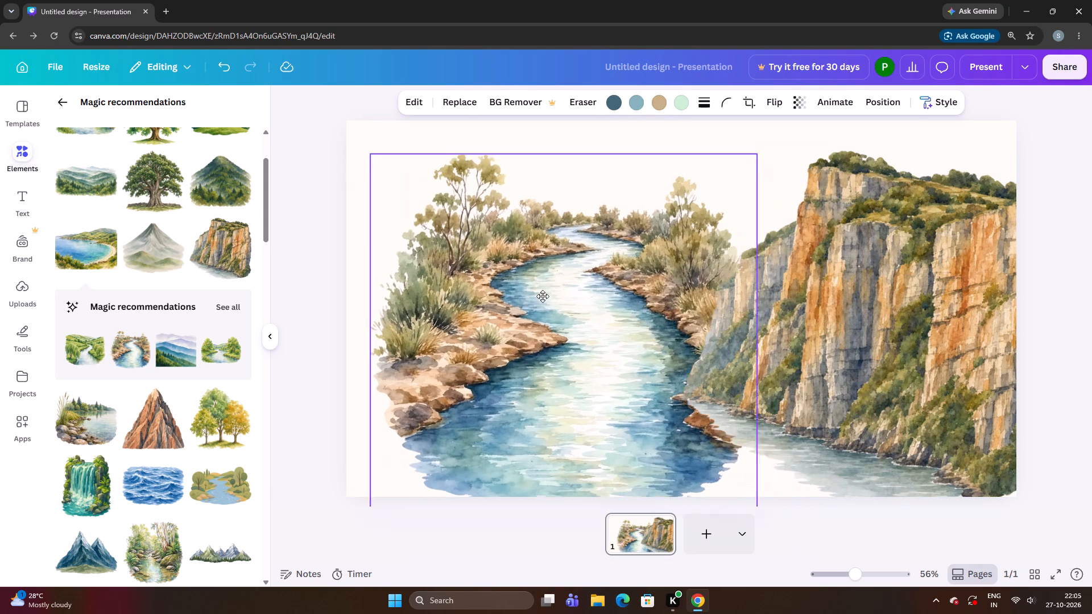
{"action": "left_click_drag", "start_coordinate": [543, 296], "coordinate": [536, 294]}
{"action": "left_click_drag", "start_coordinate": [544, 300], "coordinate": [511, 225]}
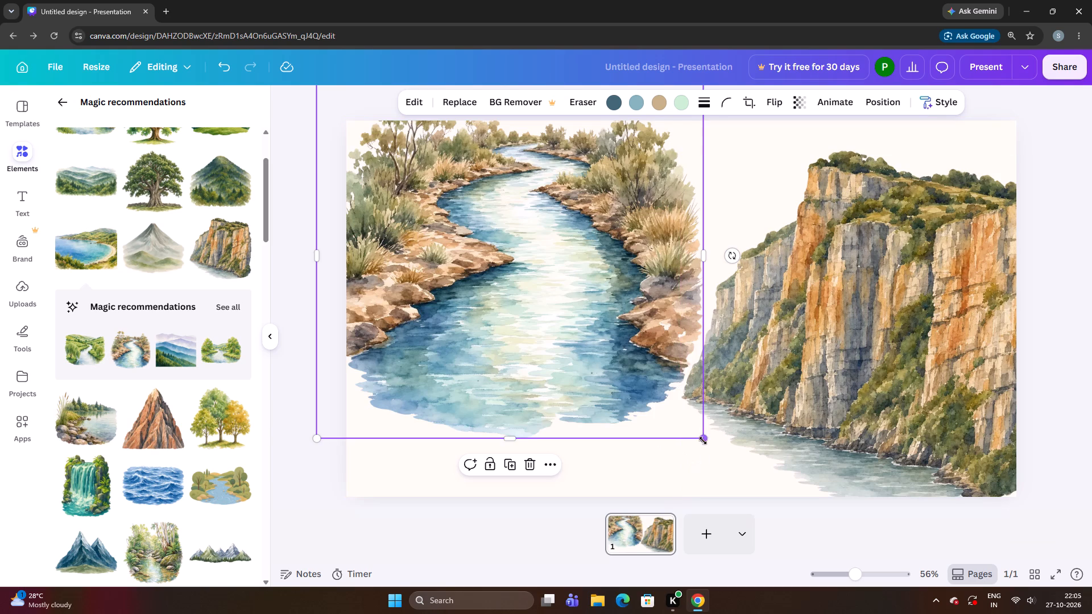
{"action": "left_click_drag", "start_coordinate": [703, 441], "coordinate": [784, 534]}
{"action": "left_click_drag", "start_coordinate": [741, 420], "coordinate": [754, 492]}
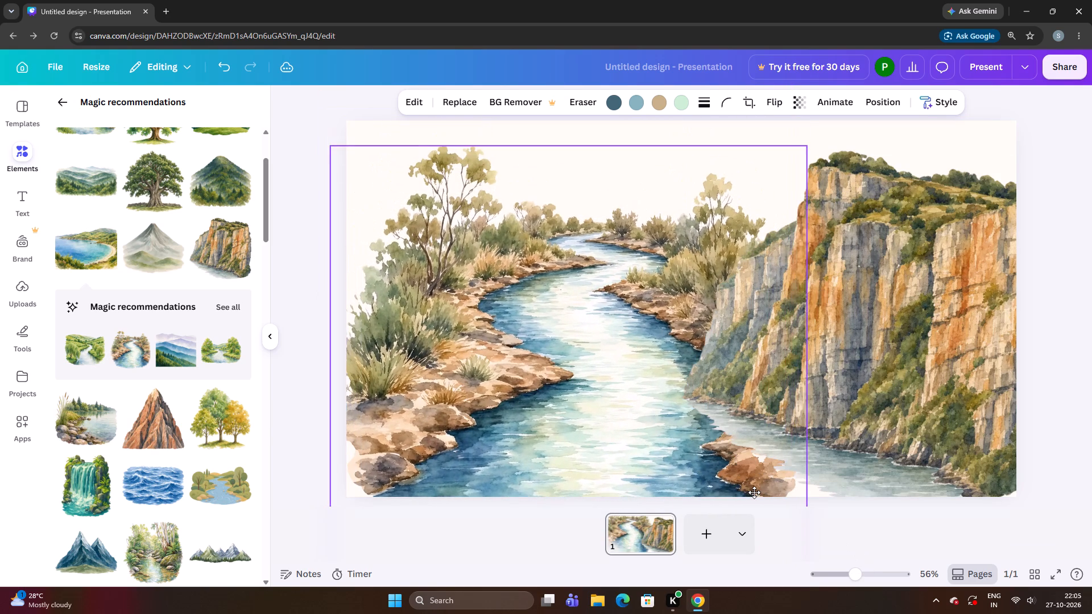
{"action": "left_click_drag", "start_coordinate": [754, 492], "coordinate": [746, 490]}
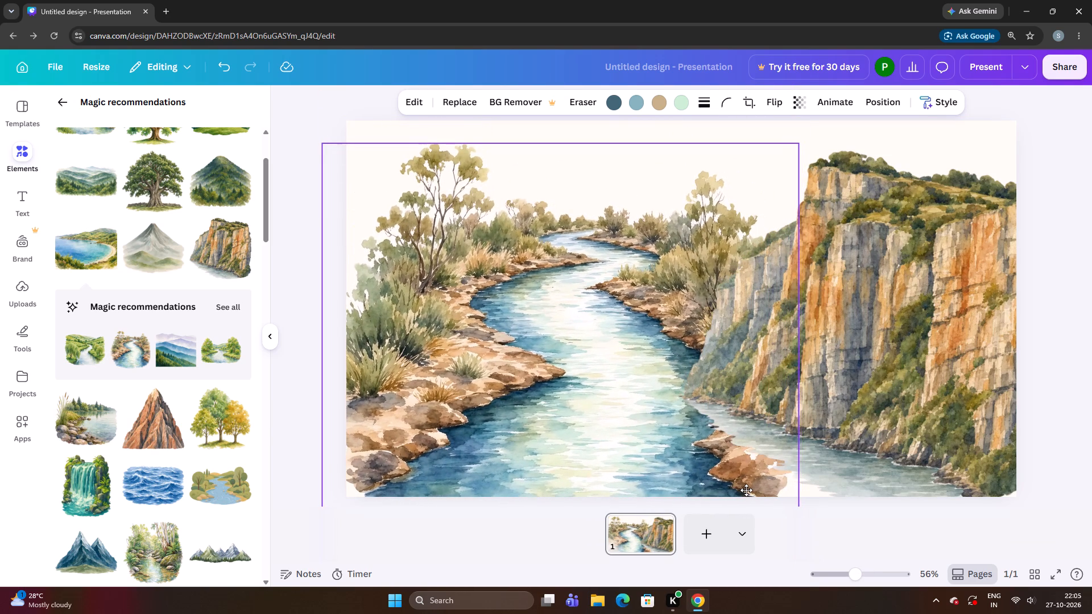
{"action": "left_click_drag", "start_coordinate": [746, 490], "coordinate": [737, 471]}
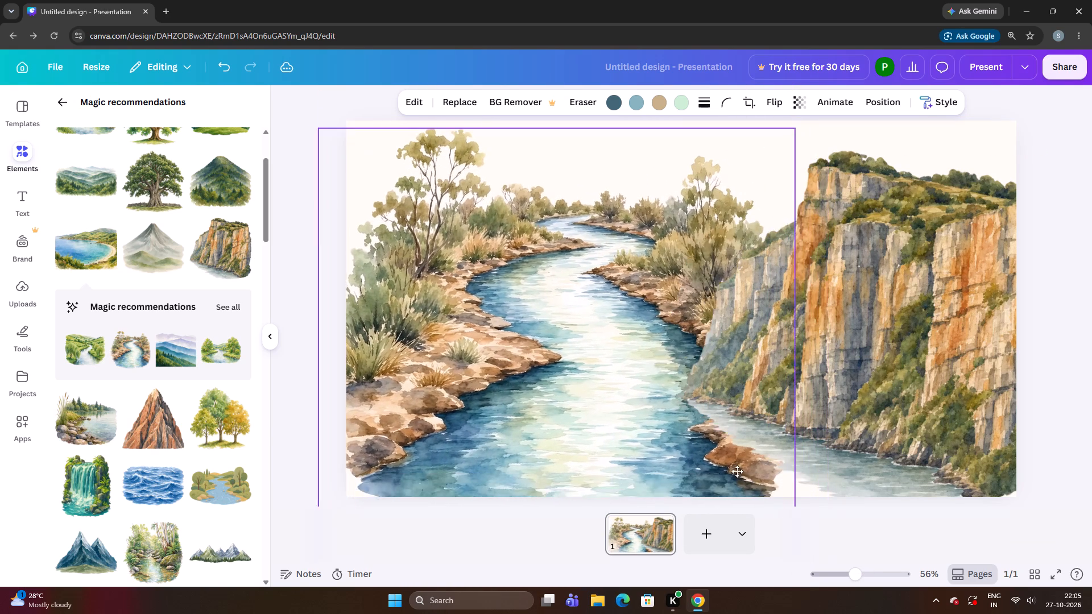
Enlarge the river further to nearly 80% of the page width and set it back behind the cliff, slightly overrunning the page's left edge.
{"action": "left_click_drag", "start_coordinate": [737, 471], "coordinate": [640, 397]}
{"action": "left_click_drag", "start_coordinate": [692, 497], "coordinate": [746, 525]}
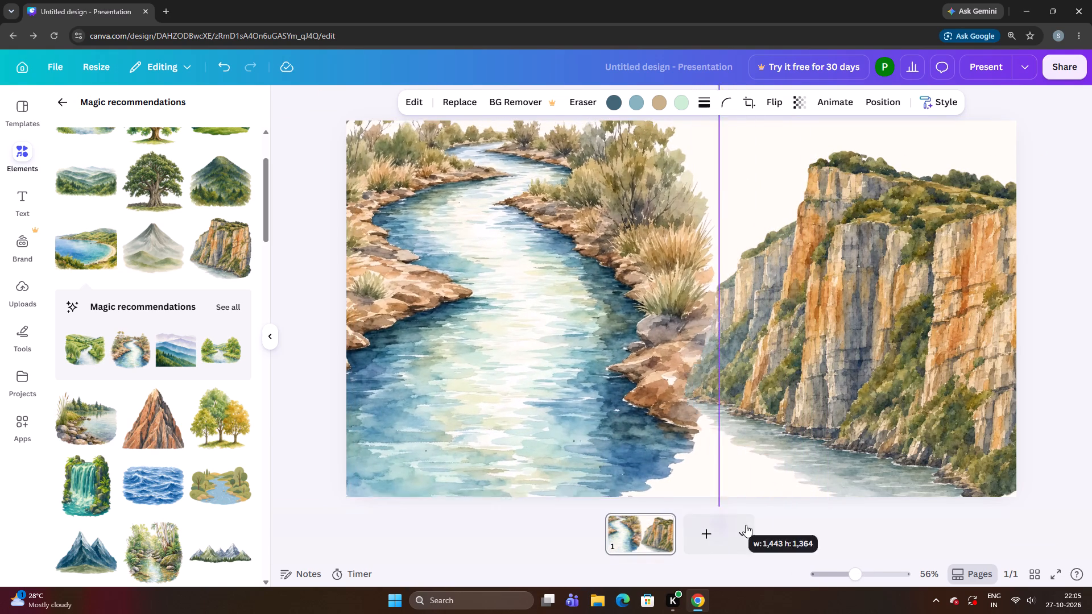
{"action": "left_click_drag", "start_coordinate": [746, 525], "coordinate": [748, 527]}
{"action": "left_click_drag", "start_coordinate": [700, 453], "coordinate": [803, 521]}
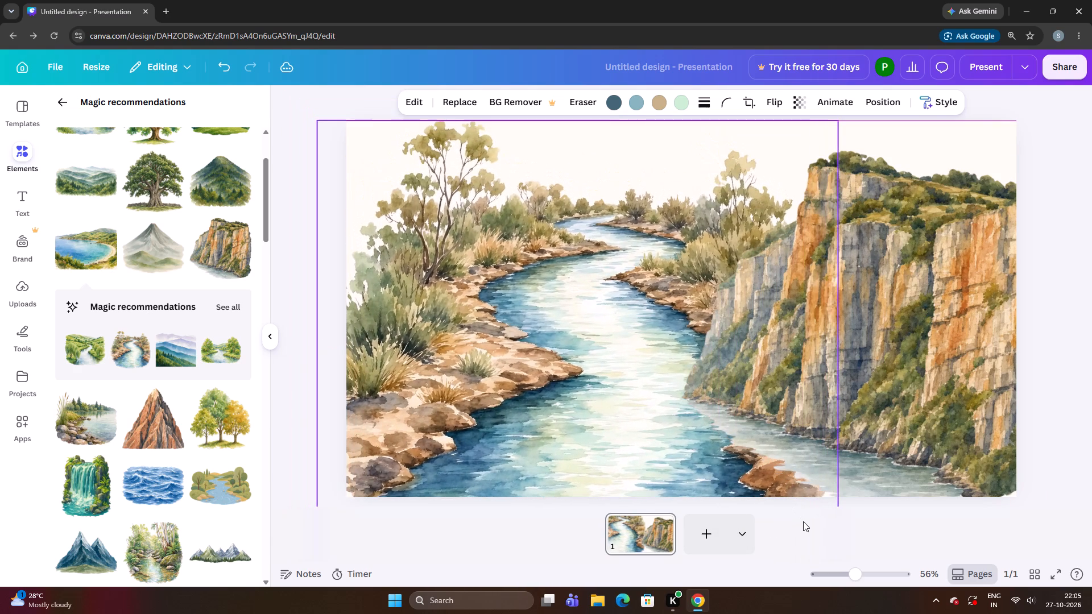
{"action": "left_click_drag", "start_coordinate": [803, 521], "coordinate": [803, 513]}
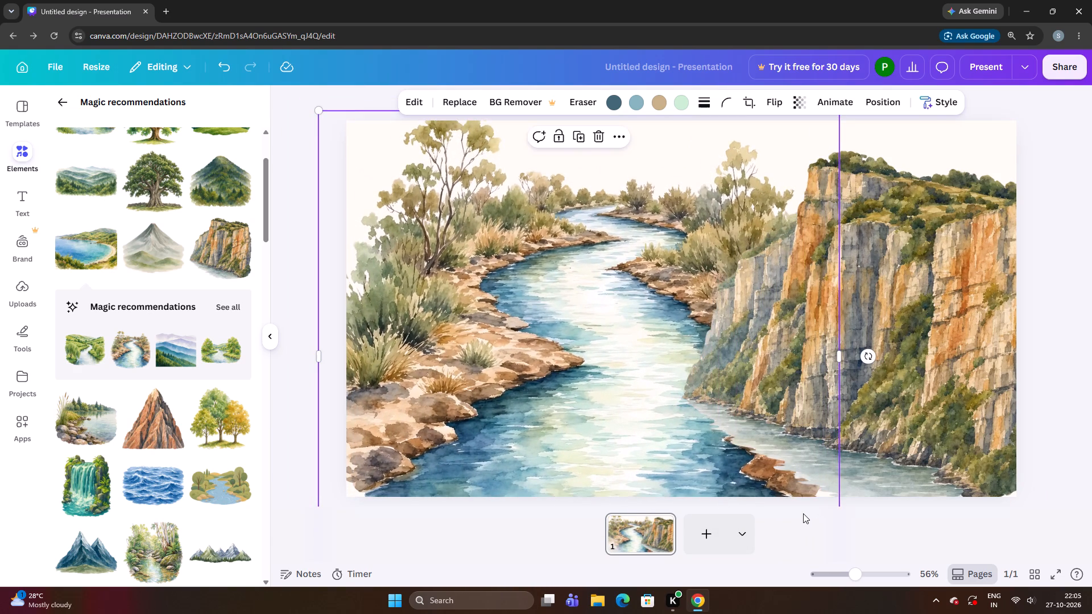
{"action": "left_click", "coordinate": [803, 513]}
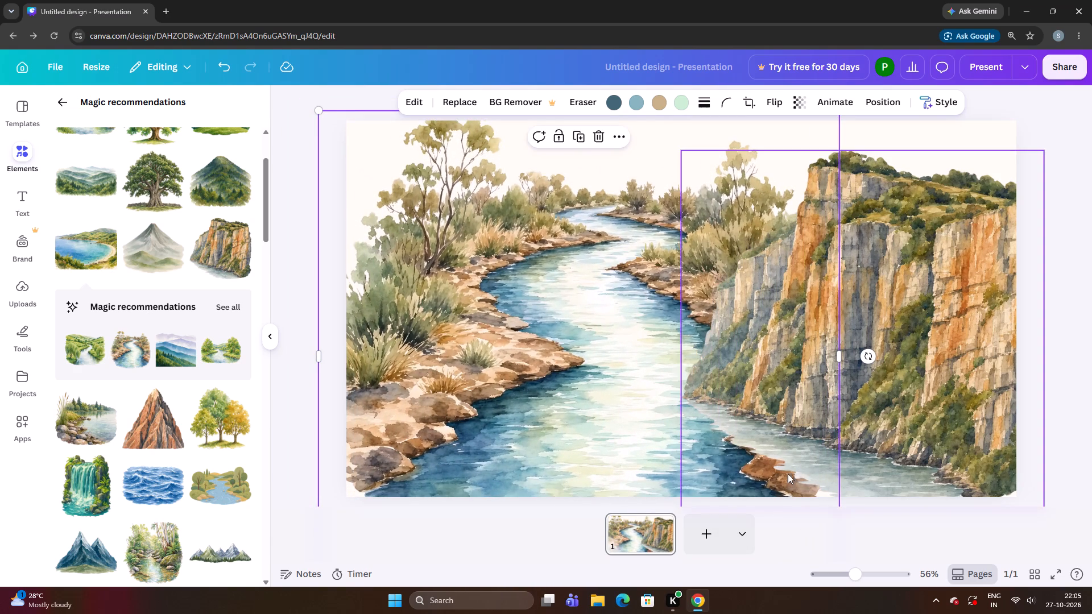
Adjust the river's position so its rocky bank runs off the page's left edge and the water fills the lower-left corner.
{"action": "left_click_drag", "start_coordinate": [788, 474], "coordinate": [774, 472]}
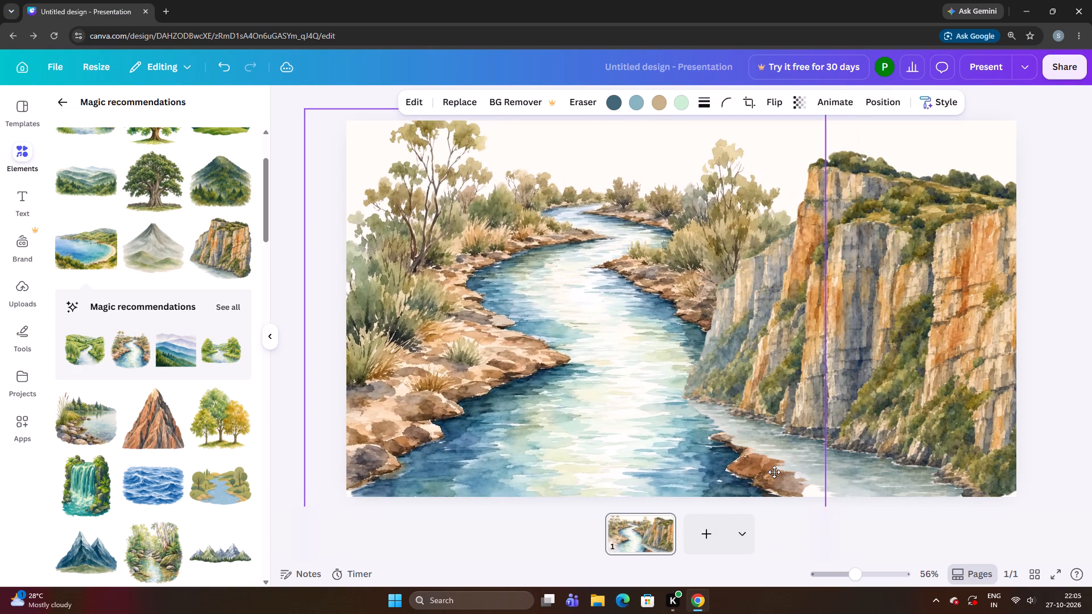
{"action": "left_click_drag", "start_coordinate": [774, 472], "coordinate": [774, 474]}
{"action": "left_click", "coordinate": [618, 458]}
{"action": "left_click_drag", "start_coordinate": [618, 459], "coordinate": [652, 435]}
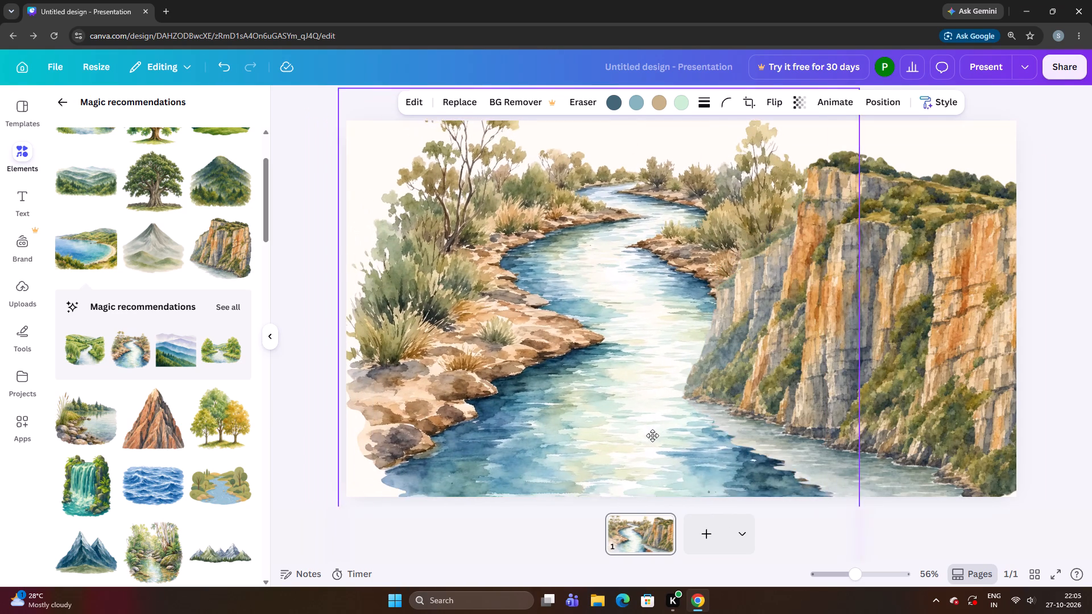
{"action": "left_click_drag", "start_coordinate": [652, 435], "coordinate": [646, 434]}
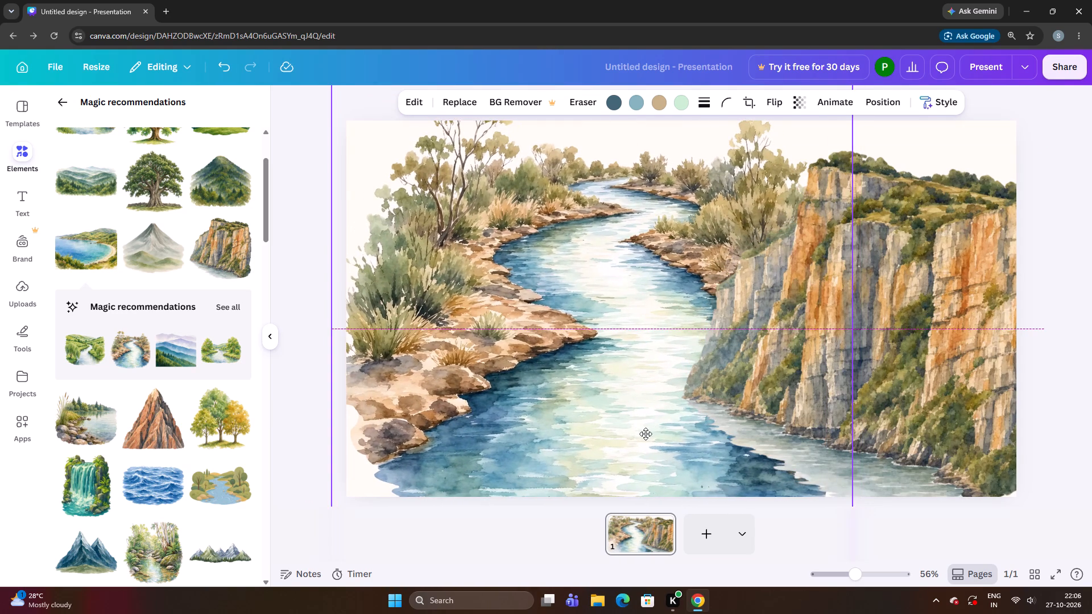
{"action": "left_click_drag", "start_coordinate": [646, 434], "coordinate": [619, 450]}
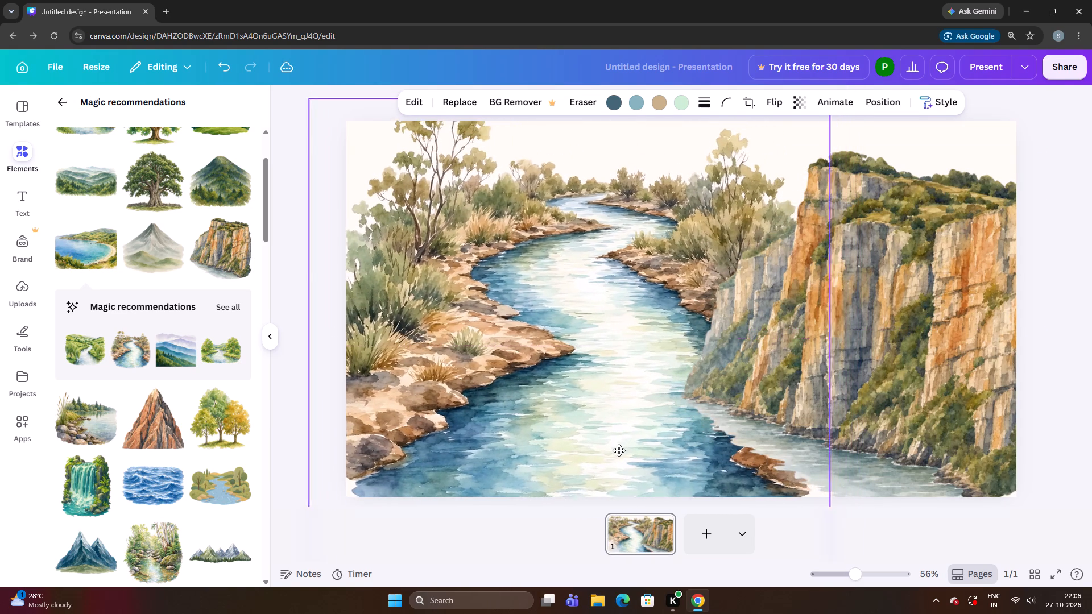
{"action": "left_click_drag", "start_coordinate": [619, 450], "coordinate": [649, 436]}
{"action": "left_click_drag", "start_coordinate": [428, 456], "coordinate": [403, 453]}
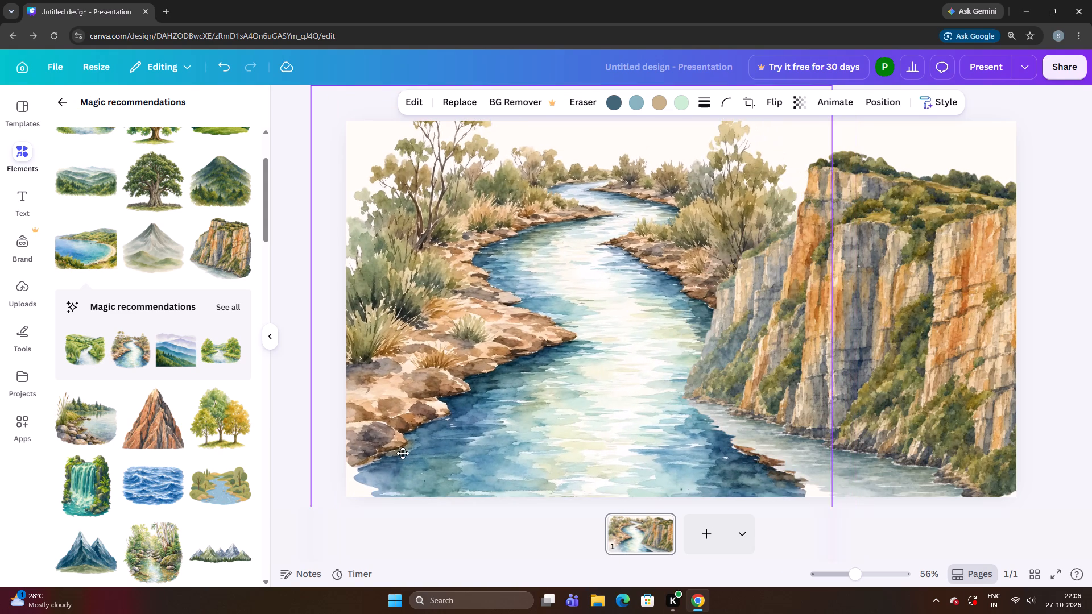
{"action": "left_click_drag", "start_coordinate": [403, 453], "coordinate": [407, 478]}
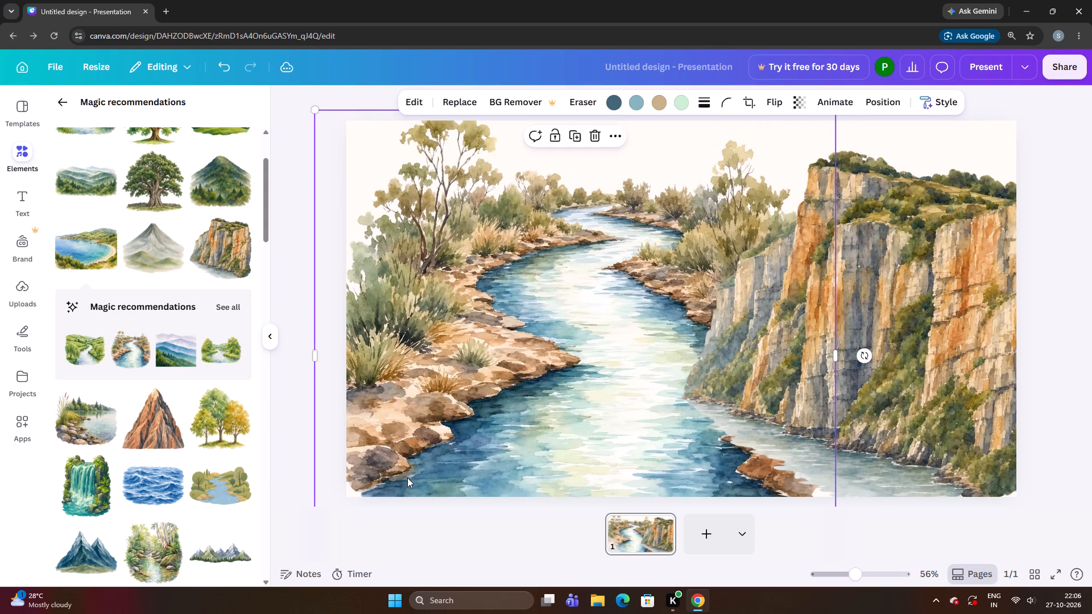
{"action": "left_click_drag", "start_coordinate": [407, 478], "coordinate": [407, 463]}
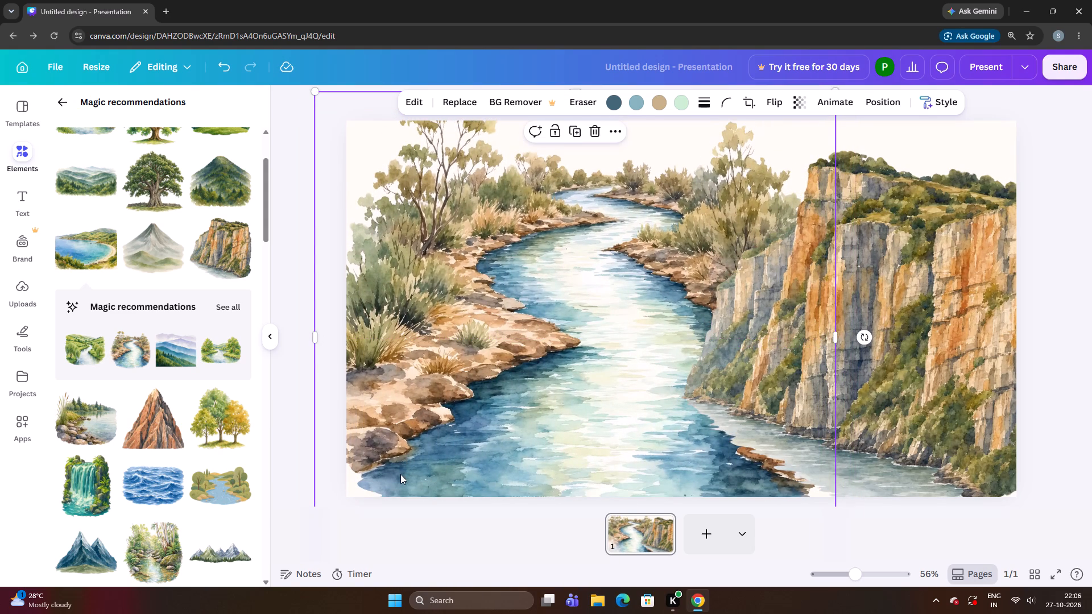
{"action": "left_click_drag", "start_coordinate": [400, 474], "coordinate": [399, 483]}
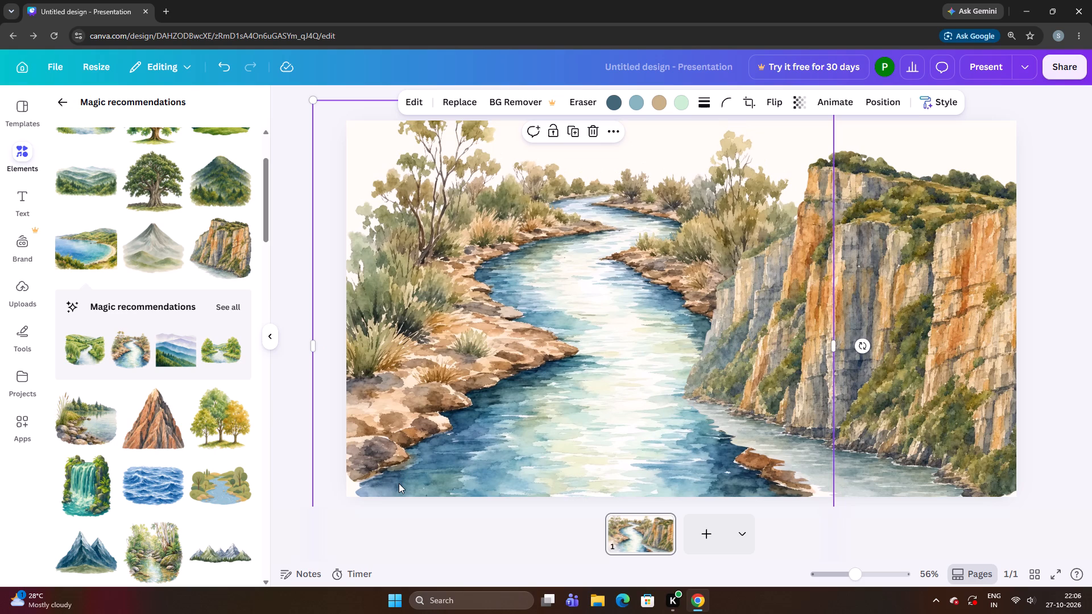
Nudge the river slightly left and down to close the gap at the page's lower-left corner.
{"action": "key", "text": "Left"}
{"action": "key", "text": "Left"}
{"action": "key", "text": "Down"}
{"action": "key", "text": "Down"}
{"action": "key", "text": "Down"}
{"action": "key", "text": "Down"}
{"action": "key", "text": "Down"}
{"action": "key", "text": "Down"}
{"action": "key", "text": "Down"}
{"action": "key", "text": "Down"}
{"action": "key", "text": "Down"}
{"action": "key", "text": "Down"}
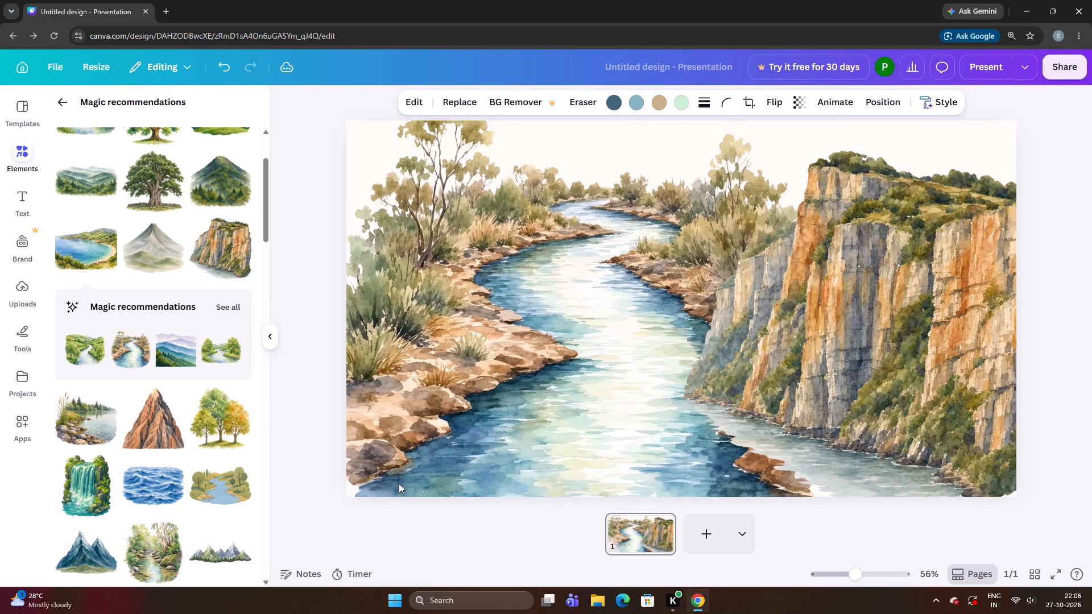
{"action": "key", "text": "Down"}
{"action": "key", "text": "Down"}
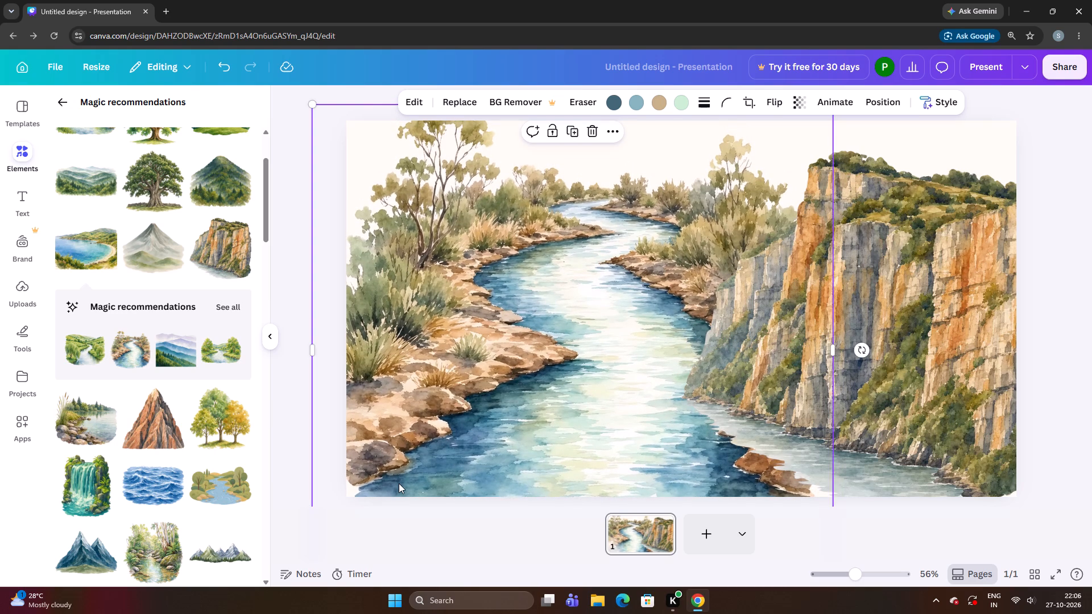
Nudge the orange cliff slightly to the right, further past the page's right edge.
{"action": "left_click", "coordinate": [868, 423]}
{"action": "key", "text": "Right"}
{"action": "key", "text": "Right"}
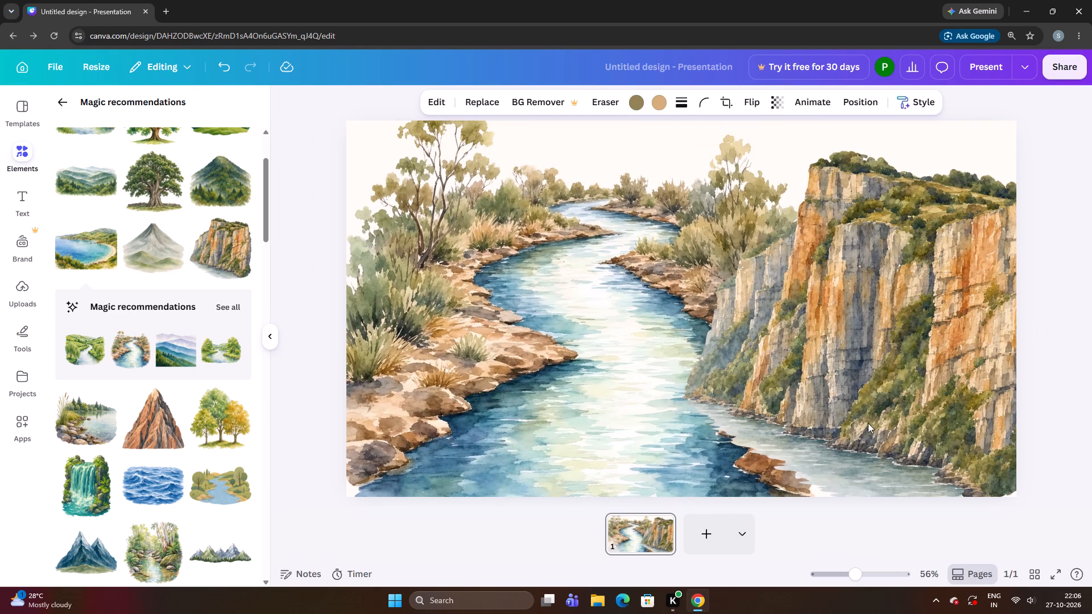
{"action": "key", "text": "Right"}
{"action": "key", "text": "Right"}
{"action": "key", "text": "Right"}
{"action": "key", "text": "Right"}
{"action": "key", "text": "Right"}
{"action": "key", "text": "Right"}
{"action": "key", "text": "Right"}
{"action": "key", "text": "Right"}
{"action": "key", "text": "Right"}
{"action": "key", "text": "Right"}
{"action": "key", "text": "Right"}
{"action": "key", "text": "Right"}
{"action": "key", "text": "Right"}
{"action": "key", "text": "Right"}
Lower the cliff in small increments until its water covers most of the river's rocky outcrop at the page's bottom, adjusting it slightly left.
{"action": "key", "text": "Down"}
{"action": "key", "text": "Down"}
{"action": "key", "text": "Down"}
{"action": "key", "text": "Down"}
{"action": "key", "text": "Down"}
{"action": "key", "text": "Down"}
{"action": "key", "text": "Down"}
{"action": "key", "text": "Down"}
{"action": "key", "text": "Down"}
{"action": "key", "text": "Down"}
{"action": "key", "text": "Down"}
{"action": "key", "text": "Down"}
{"action": "key", "text": "Down"}
{"action": "key", "text": "Down"}
{"action": "key", "text": "Down"}
{"action": "key", "text": "Down"}
{"action": "key", "text": "Down"}
{"action": "key", "text": "Down"}
{"action": "key", "text": "Down"}
{"action": "key", "text": "Down"}
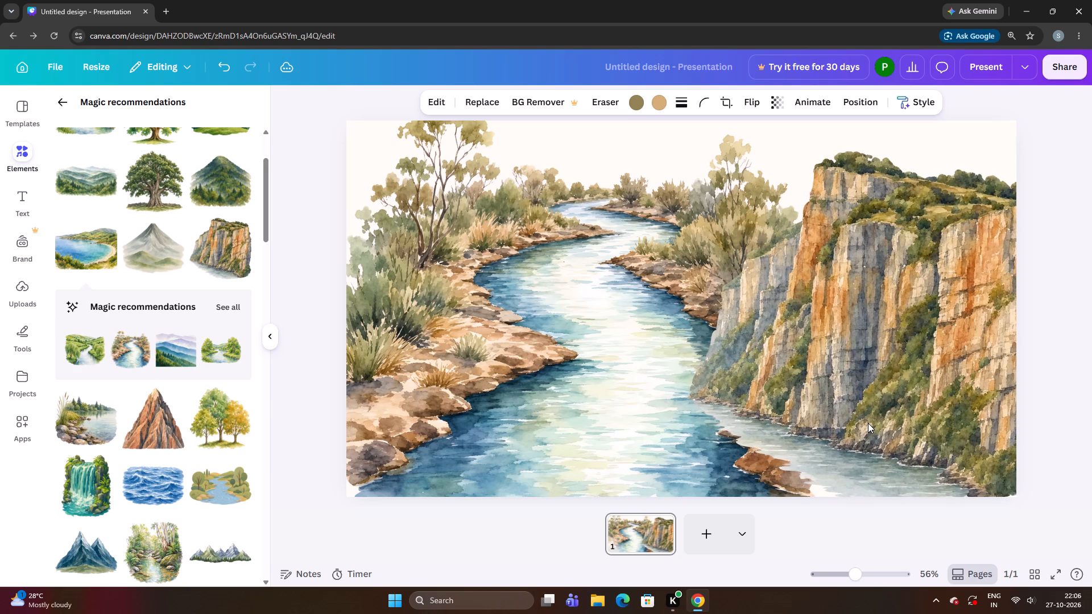
{"action": "key", "text": "Down"}
{"action": "key", "text": "Down"}
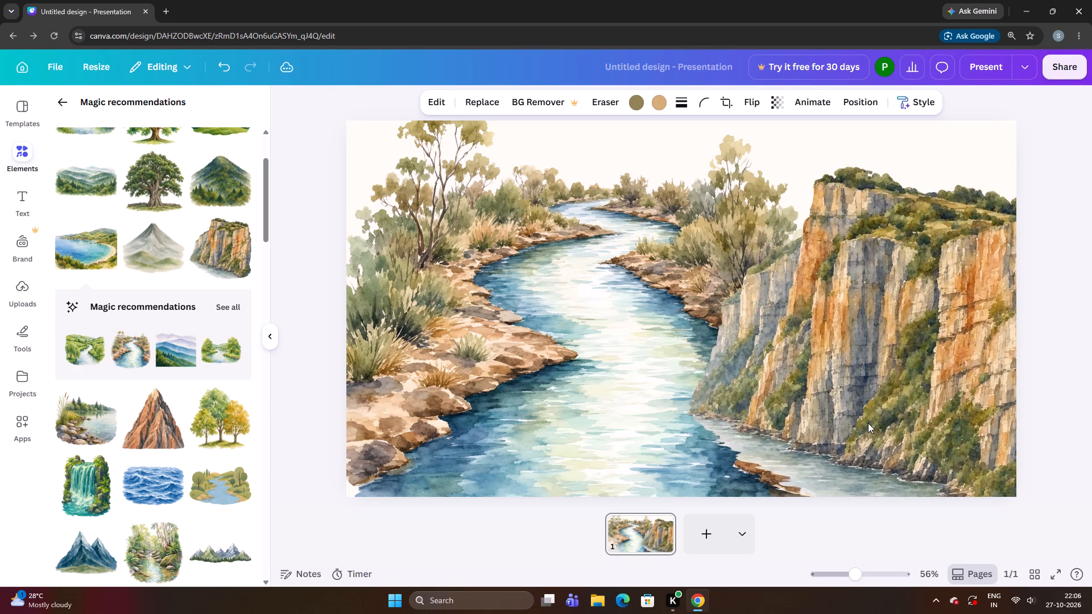
{"action": "key", "text": "Down"}
{"action": "key", "text": "Down"}
{"action": "key", "text": "Down"}
{"action": "key", "text": "Down"}
{"action": "key", "text": "Down"}
{"action": "key", "text": "Down"}
{"action": "key", "text": "Down"}
{"action": "key", "text": "Down"}
{"action": "key", "text": "Down"}
{"action": "key", "text": "Down"}
{"action": "key", "text": "Down"}
{"action": "key", "text": "Down"}
{"action": "key", "text": "Down"}
{"action": "key", "text": "Down"}
{"action": "key", "text": "Down"}
{"action": "key", "text": "Down"}
{"action": "key", "text": "Down"}
{"action": "key", "text": "Down"}
{"action": "key", "text": "Down"}
{"action": "key", "text": "Down"}
{"action": "key", "text": "Down"}
{"action": "key", "text": "Down"}
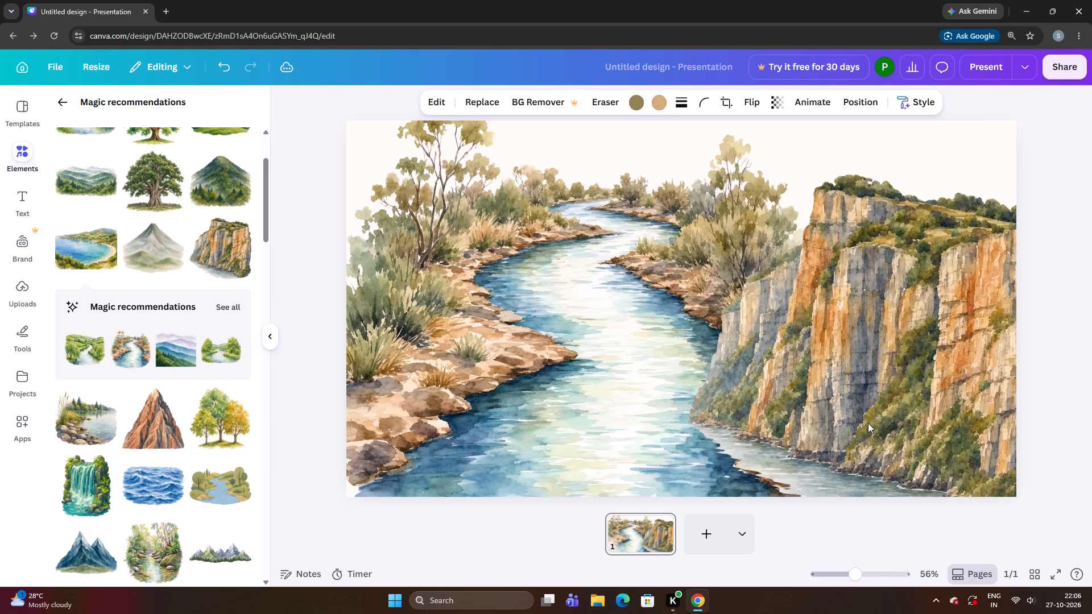
{"action": "key", "text": "Down"}
{"action": "key", "text": "Down"}
{"action": "key", "text": "Down"}
{"action": "key", "text": "Down"}
{"action": "key", "text": "Down"}
{"action": "key", "text": "Down"}
{"action": "key", "text": "Down"}
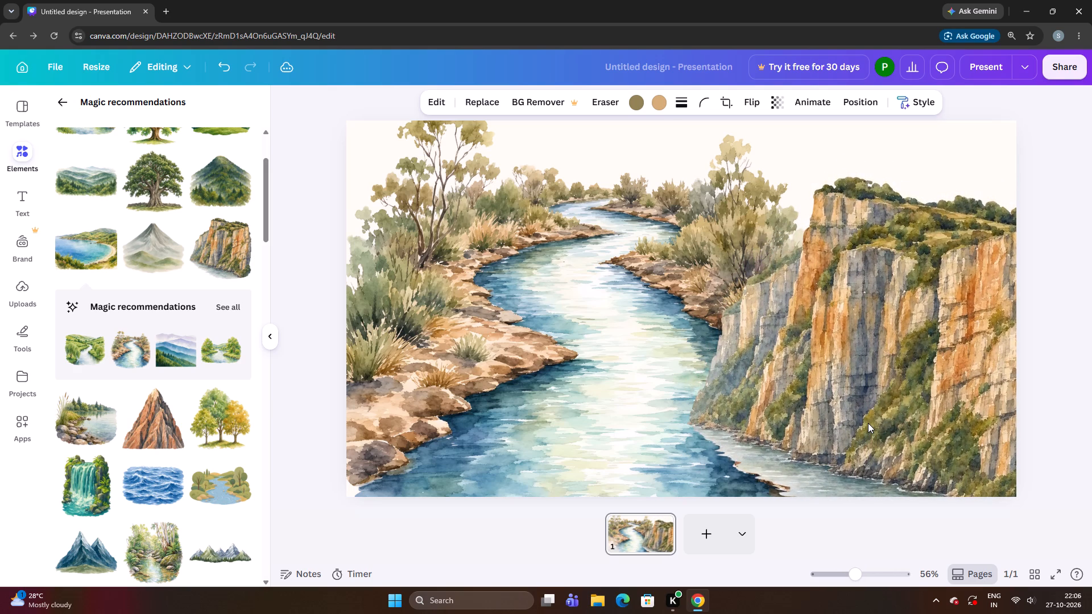
{"action": "key", "text": "Down"}
{"action": "key", "text": "Down"}
{"action": "key", "text": "Down"}
{"action": "key", "text": "Down"}
{"action": "key", "text": "Down"}
{"action": "key", "text": "Down"}
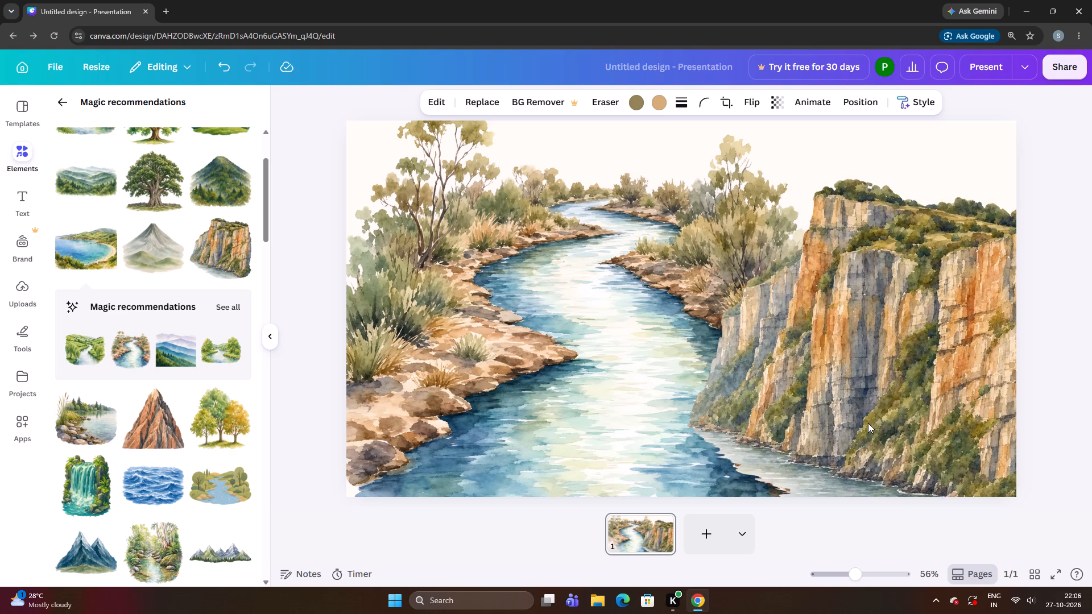
{"action": "key", "text": "Left"}
{"action": "key", "text": "Left"}
{"action": "key", "text": "Down"}
{"action": "key", "text": "Down"}
{"action": "key", "text": "Down"}
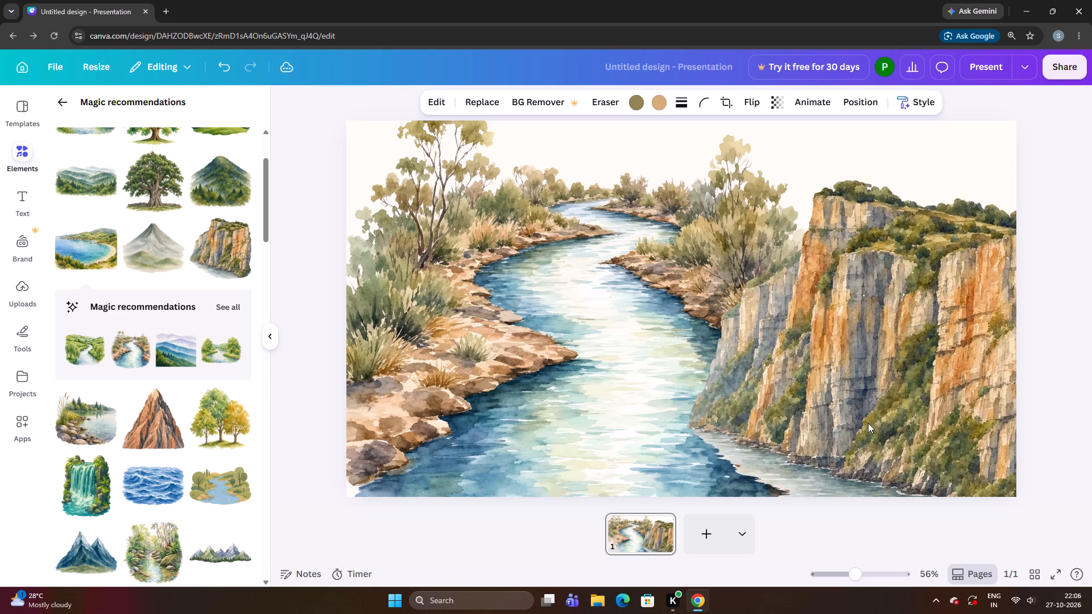
Nudge the river slightly further left.
{"action": "left_click", "coordinate": [606, 449]}
{"action": "key", "text": "Left"}
{"action": "key", "text": "Left"}
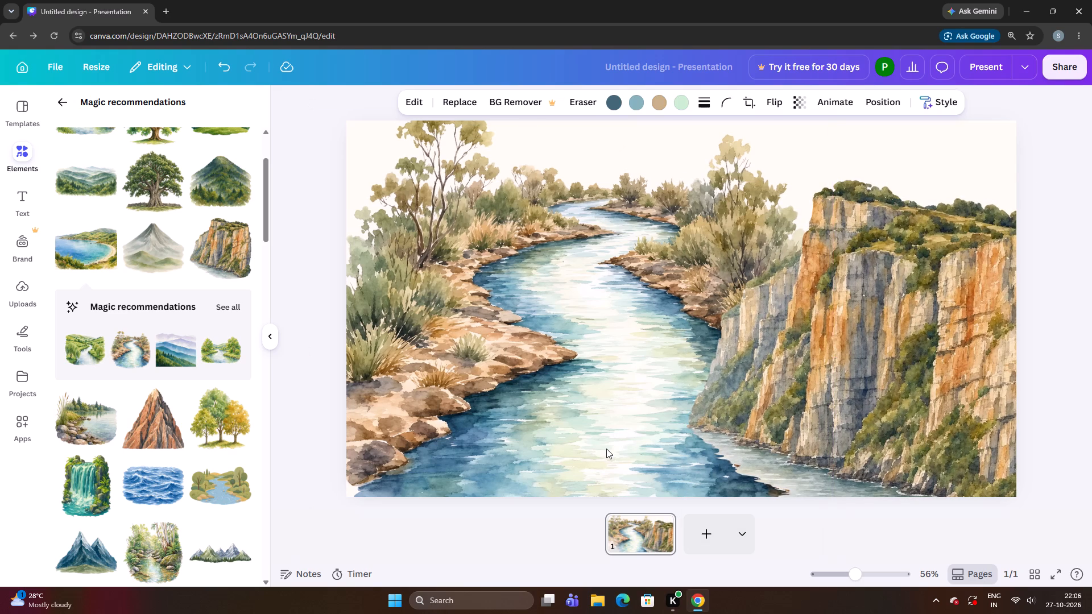
{"action": "key", "text": "Left"}
{"action": "key", "text": "Left"}
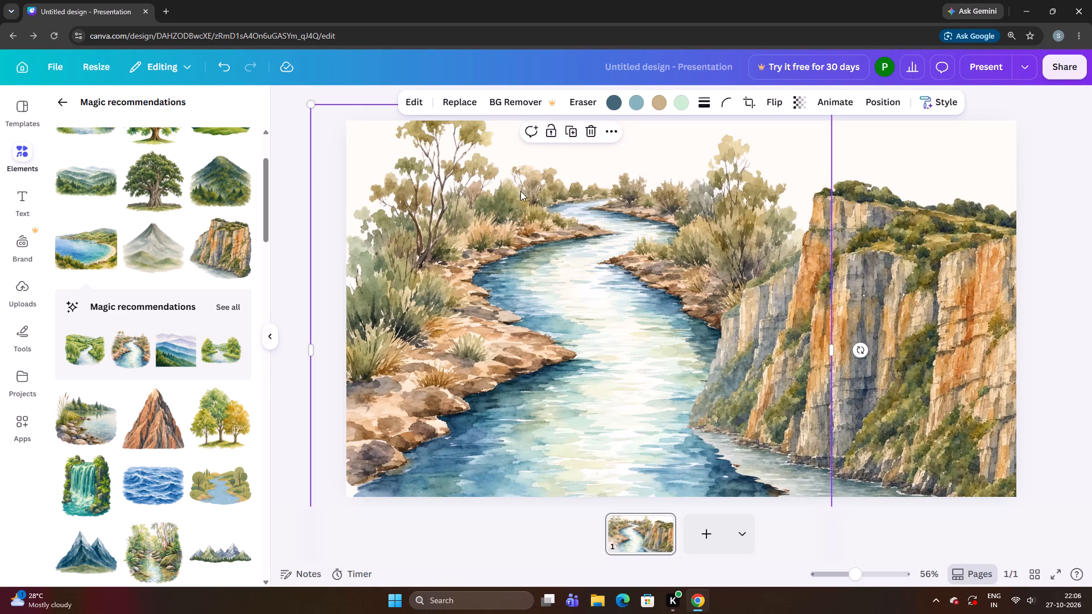
{"action": "left_click", "coordinate": [292, 424]}
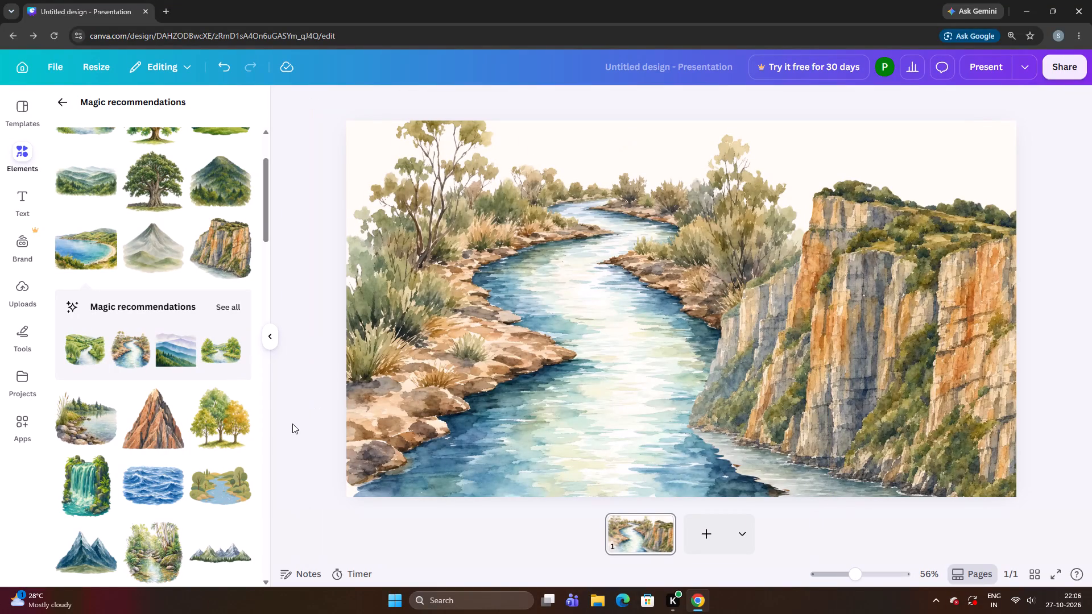
Send the cliff one layer backward, behind the rocky-banked river.
{"action": "right_click", "coordinate": [792, 389]}
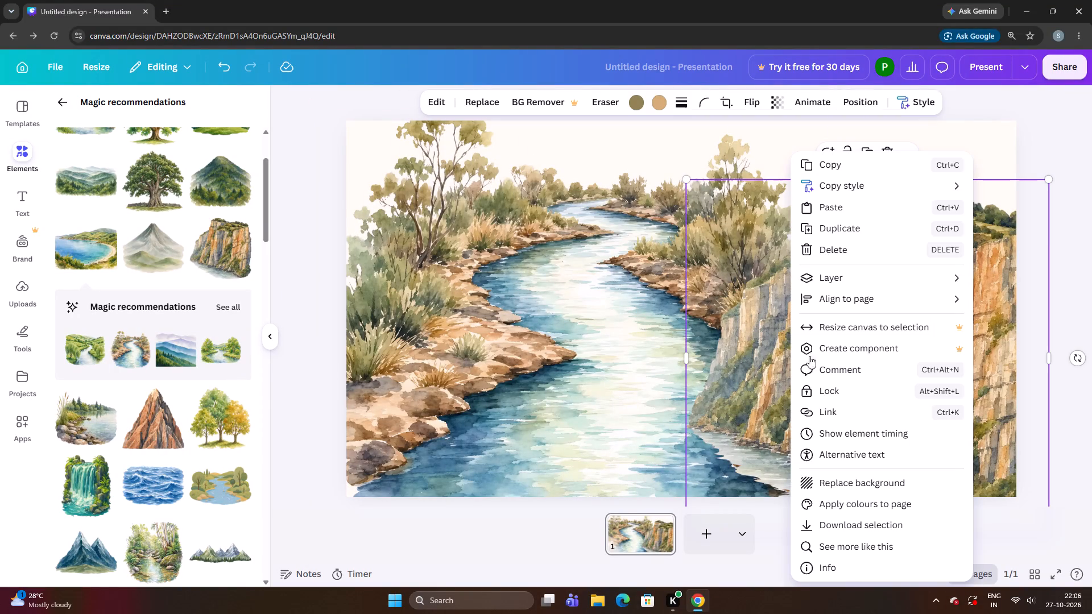
{"action": "left_click", "coordinate": [867, 273]}
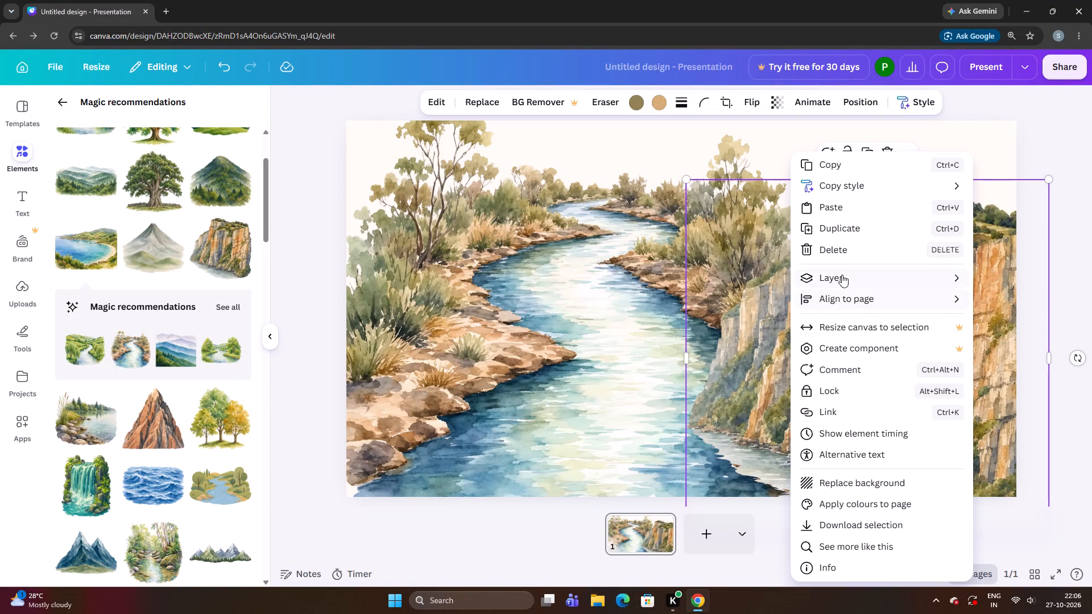
{"action": "left_click", "coordinate": [844, 273]}
{"action": "left_click", "coordinate": [752, 326]}
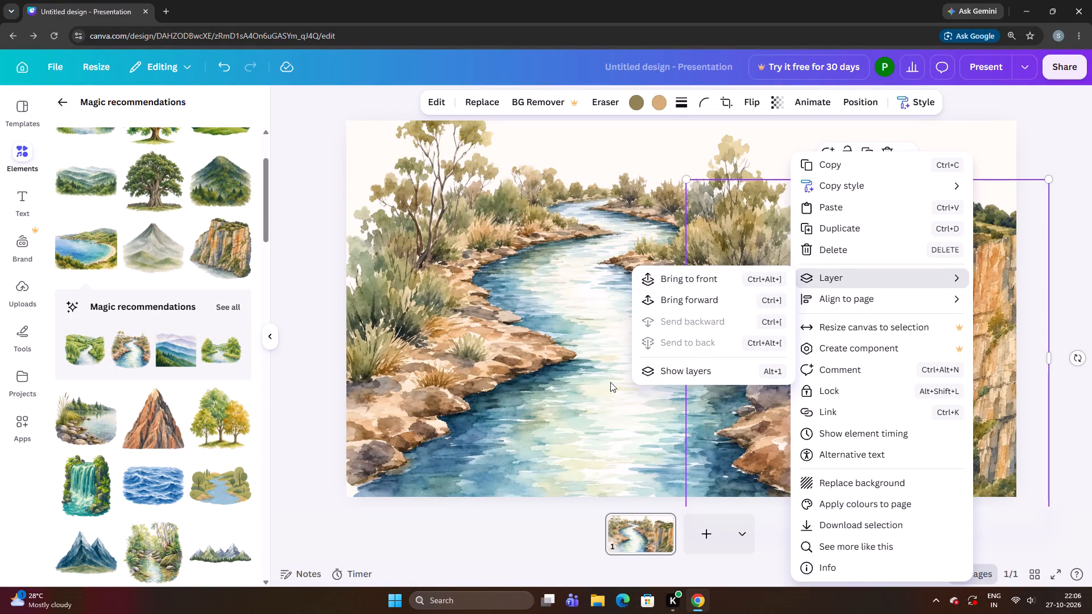
{"action": "left_click", "coordinate": [555, 411]}
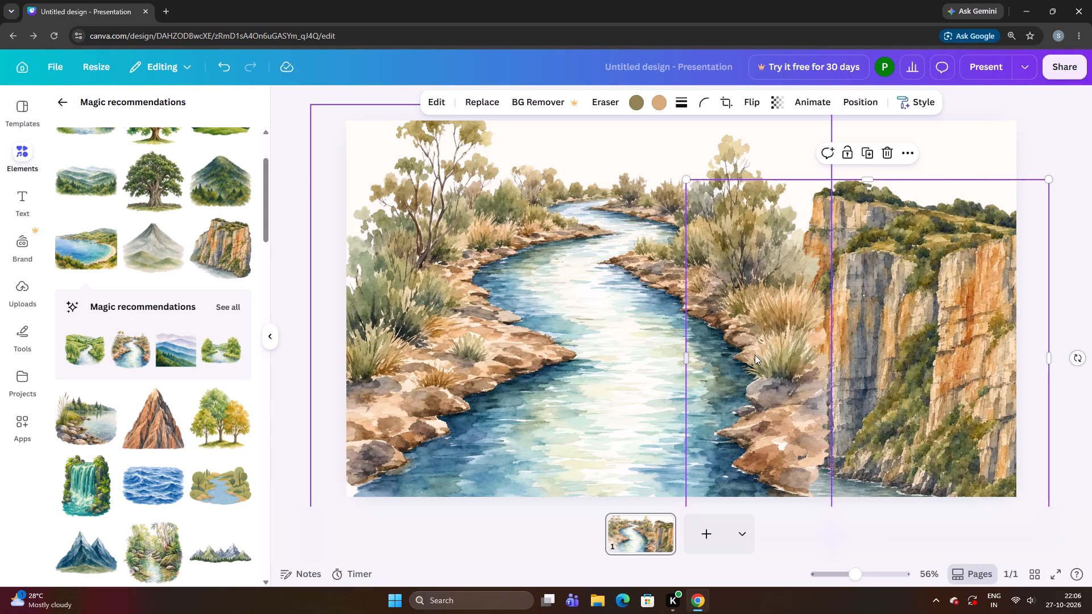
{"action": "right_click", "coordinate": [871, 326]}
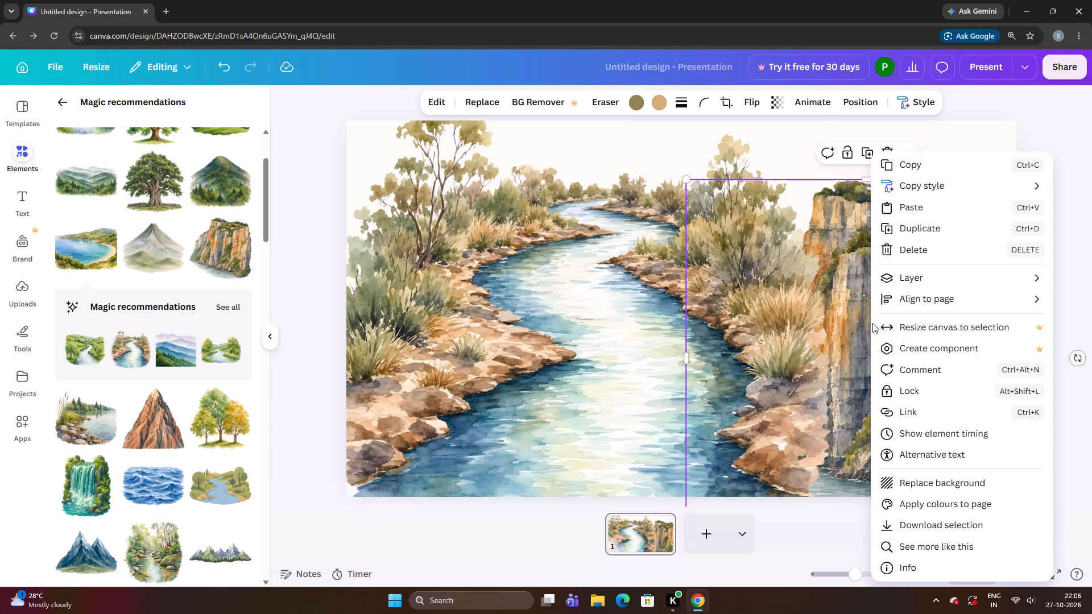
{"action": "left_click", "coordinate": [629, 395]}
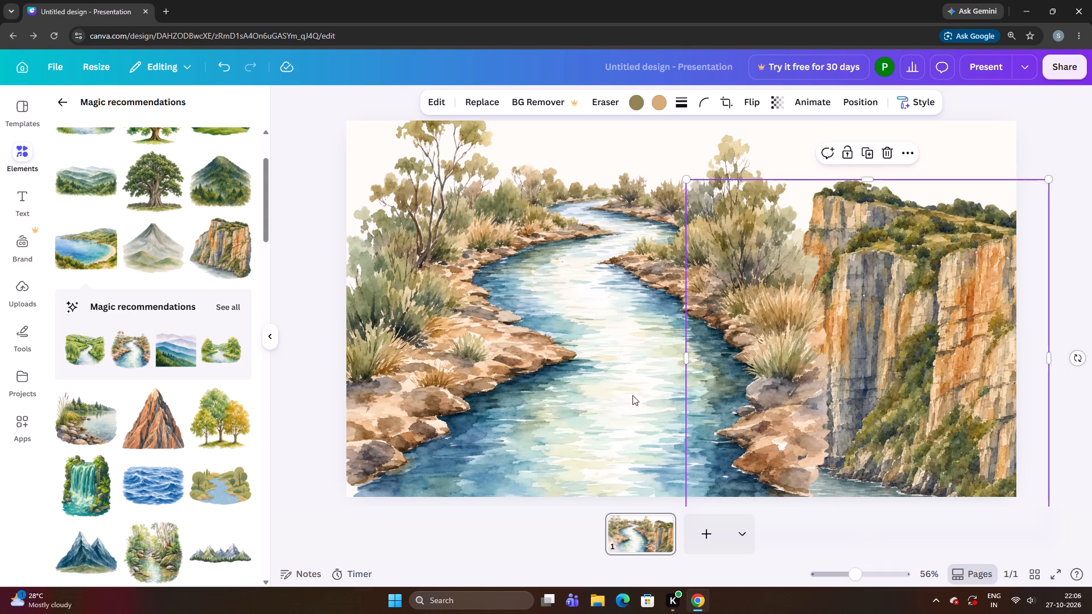
Bring the orange cliff one layer forward, in front of the rocky-banked river.
{"action": "left_click", "coordinate": [868, 331]}
{"action": "left_click", "coordinate": [880, 295]}
{"action": "right_click", "coordinate": [881, 282]}
{"action": "left_click", "coordinate": [930, 275]}
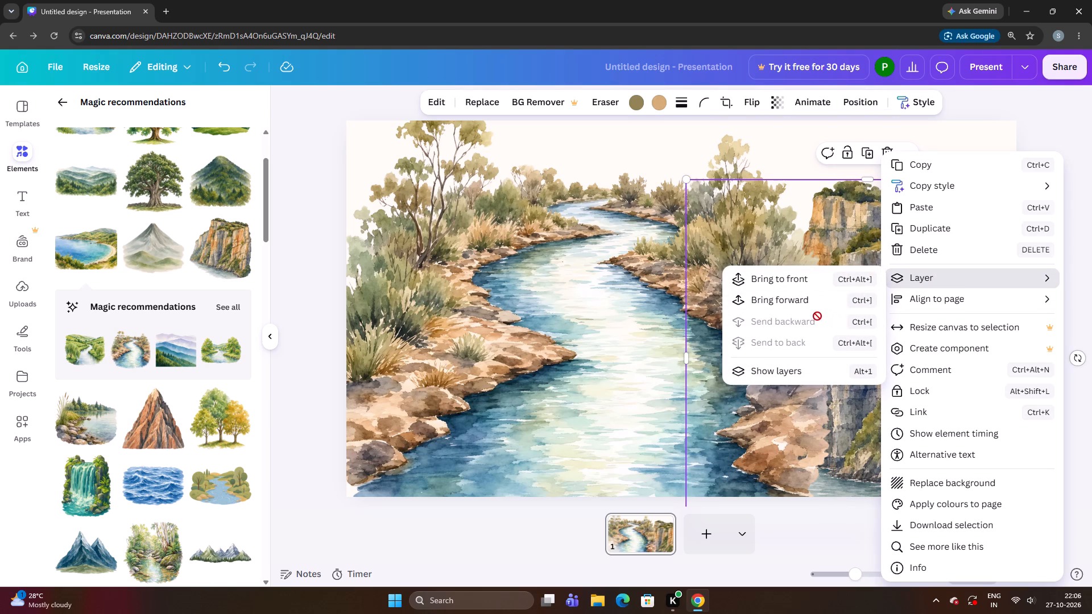
{"action": "left_click", "coordinate": [814, 308]}
{"action": "left_click", "coordinate": [578, 380]}
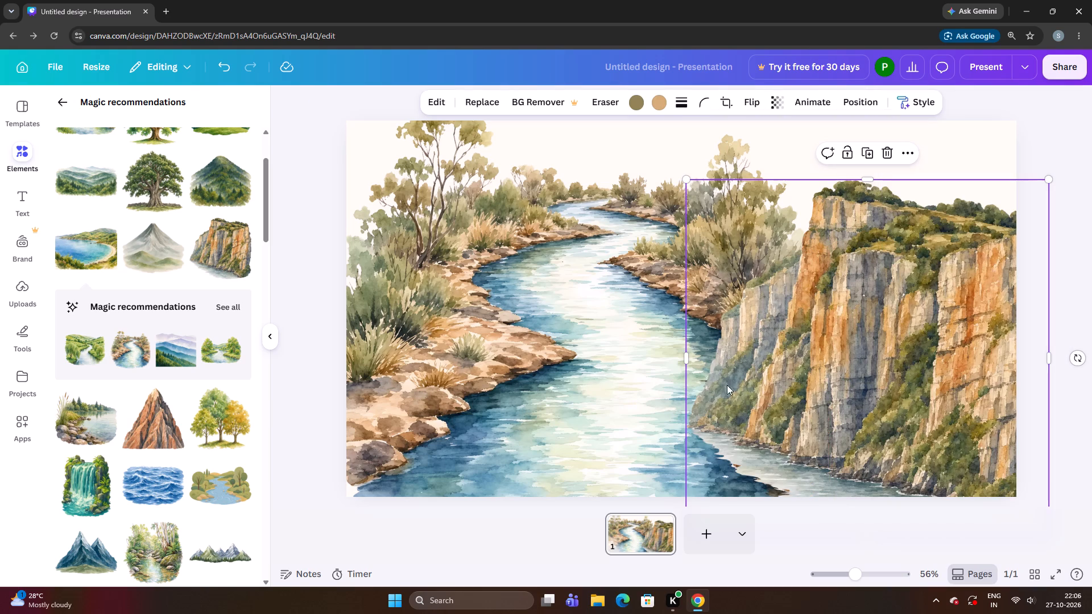
{"action": "left_click", "coordinate": [631, 401]}
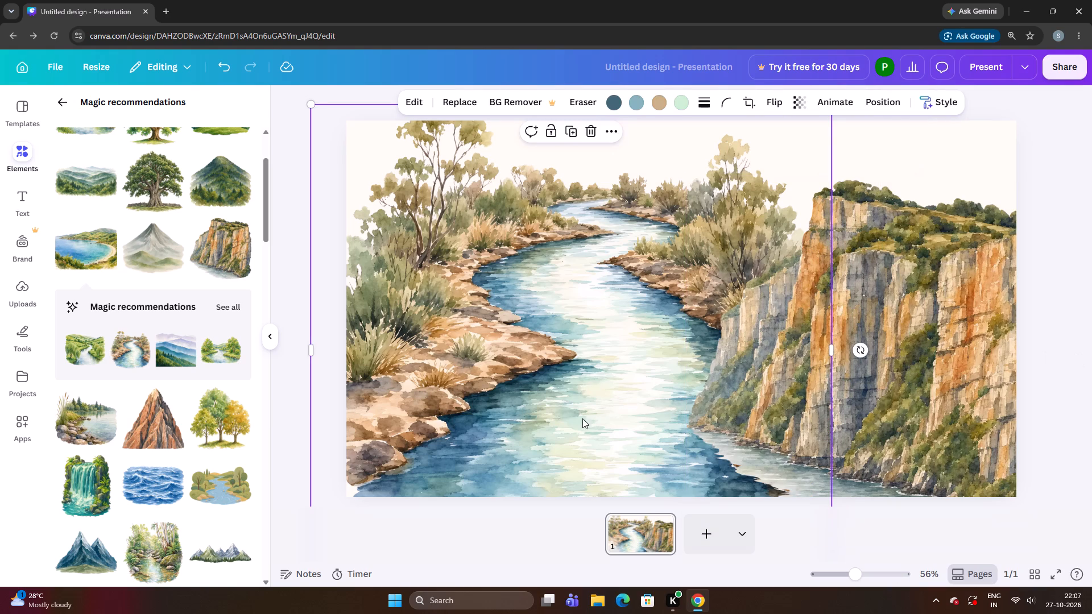
Shift the orange cliff slightly right and down, extending it further past the page's right edge.
{"action": "left_click", "coordinate": [860, 365]}
{"action": "left_click_drag", "start_coordinate": [871, 341], "coordinate": [884, 335]}
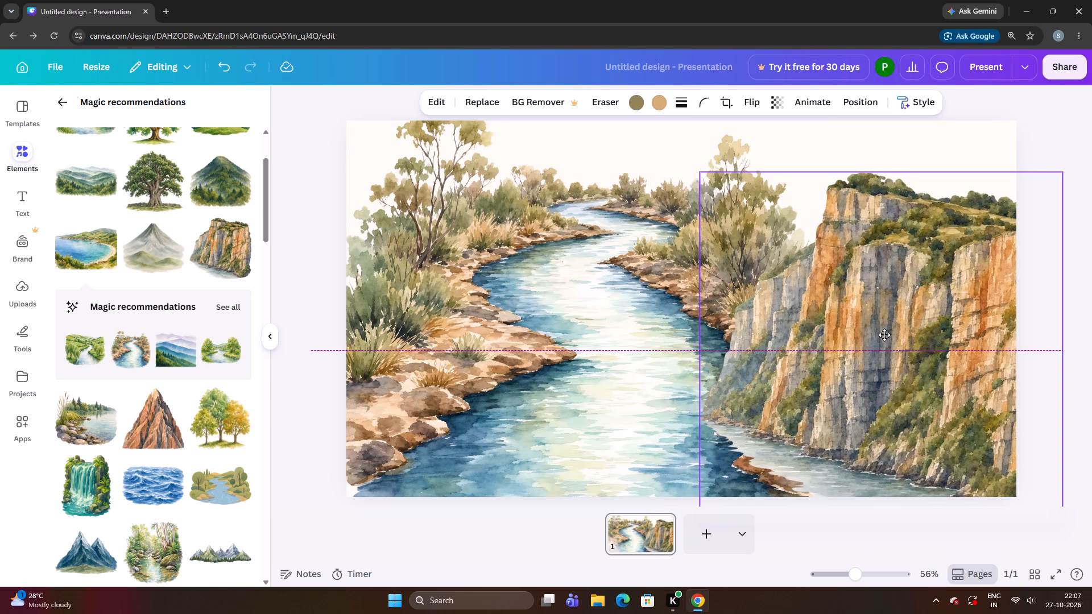
{"action": "left_click_drag", "start_coordinate": [884, 335], "coordinate": [886, 354]}
{"action": "left_click", "coordinate": [629, 417]}
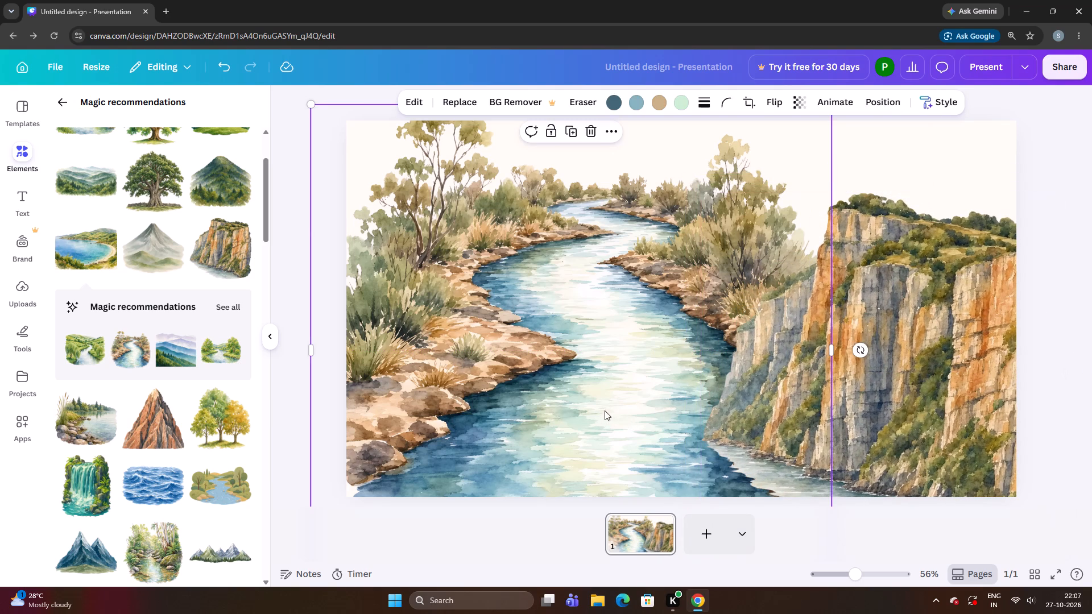
{"action": "left_click", "coordinate": [605, 410]}
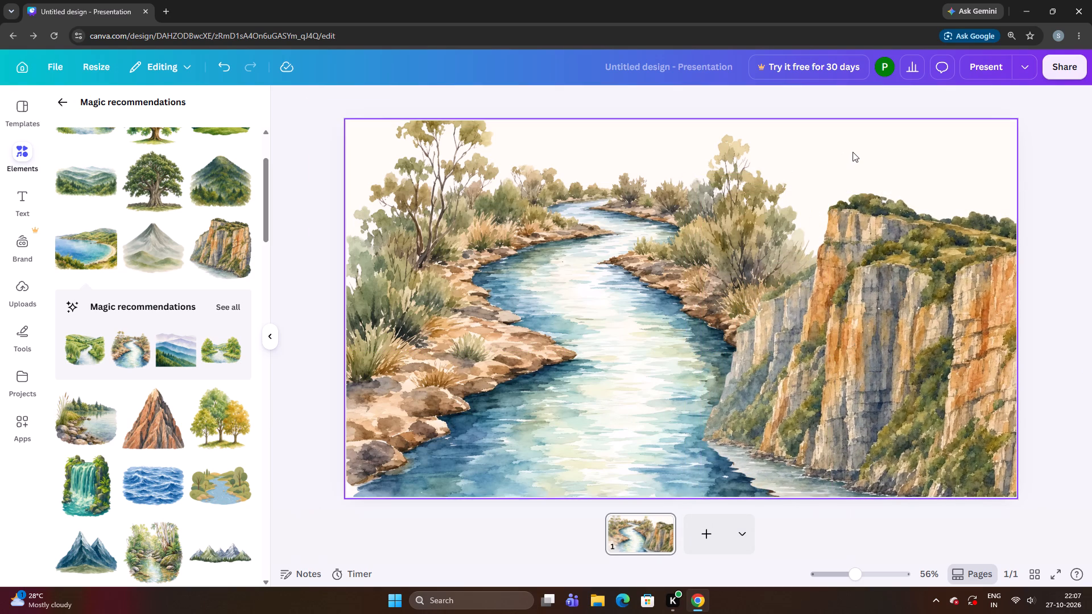
{"action": "left_click", "coordinate": [854, 151]}
{"action": "left_click", "coordinate": [329, 275]}
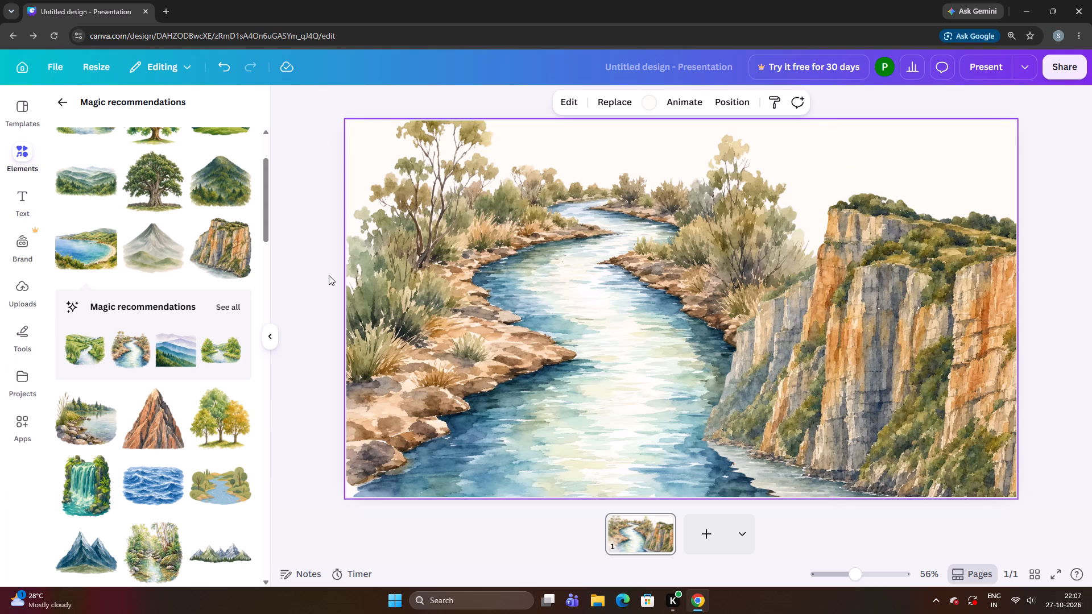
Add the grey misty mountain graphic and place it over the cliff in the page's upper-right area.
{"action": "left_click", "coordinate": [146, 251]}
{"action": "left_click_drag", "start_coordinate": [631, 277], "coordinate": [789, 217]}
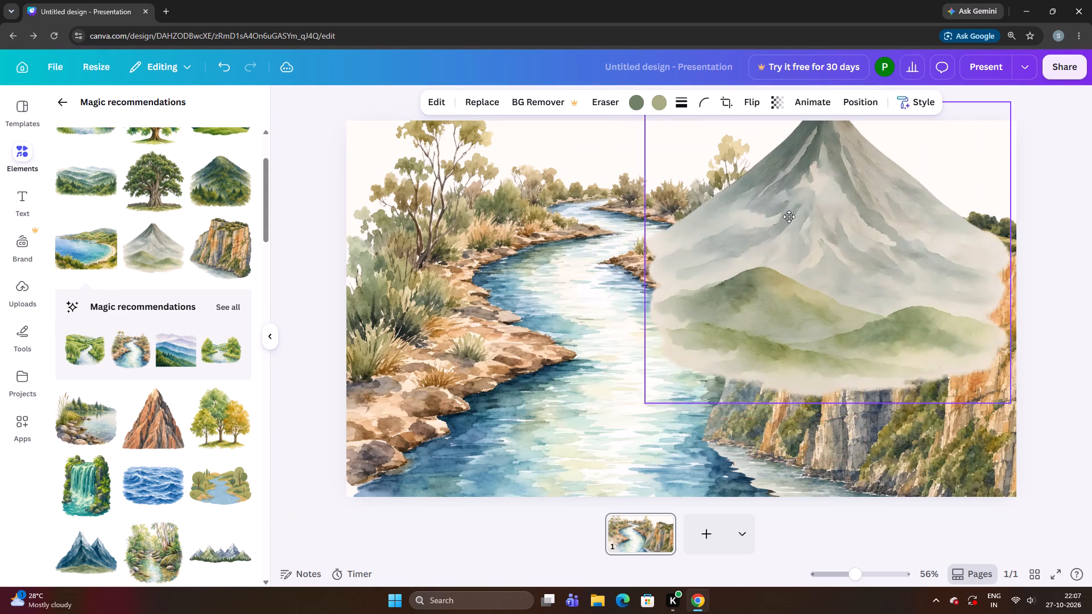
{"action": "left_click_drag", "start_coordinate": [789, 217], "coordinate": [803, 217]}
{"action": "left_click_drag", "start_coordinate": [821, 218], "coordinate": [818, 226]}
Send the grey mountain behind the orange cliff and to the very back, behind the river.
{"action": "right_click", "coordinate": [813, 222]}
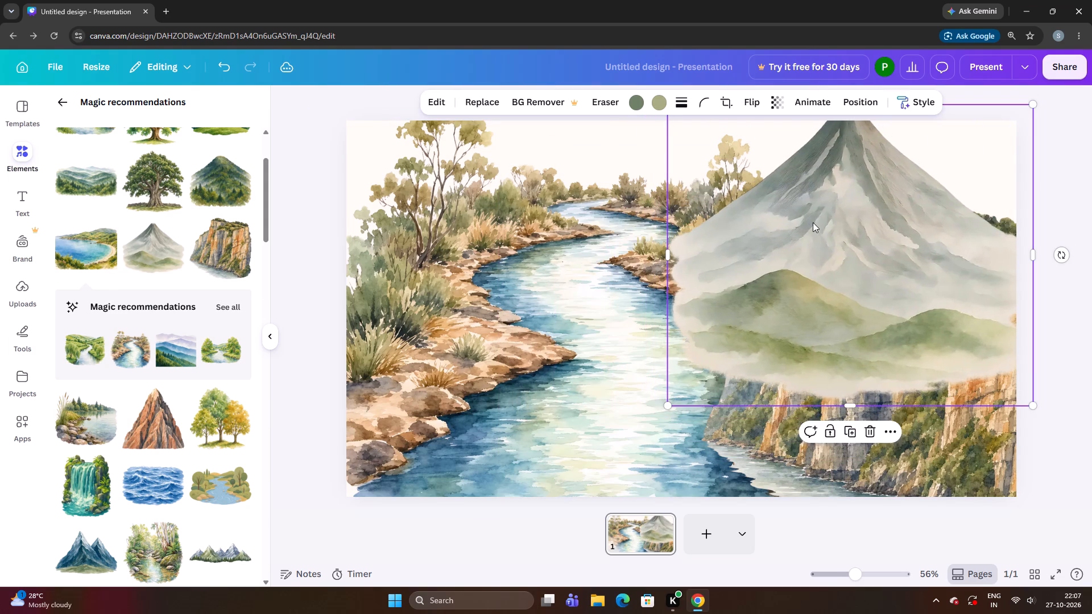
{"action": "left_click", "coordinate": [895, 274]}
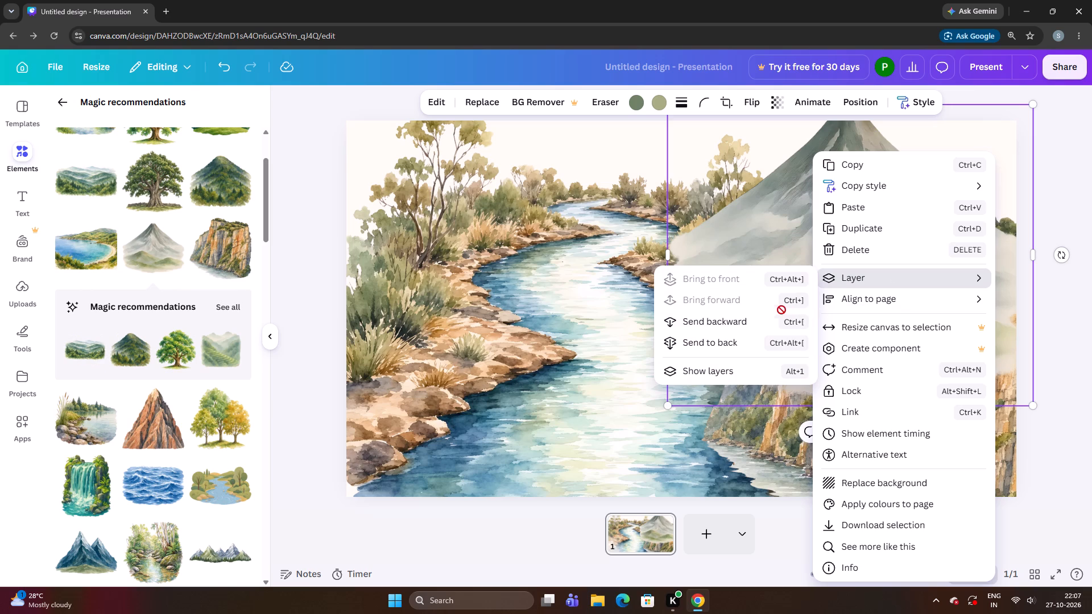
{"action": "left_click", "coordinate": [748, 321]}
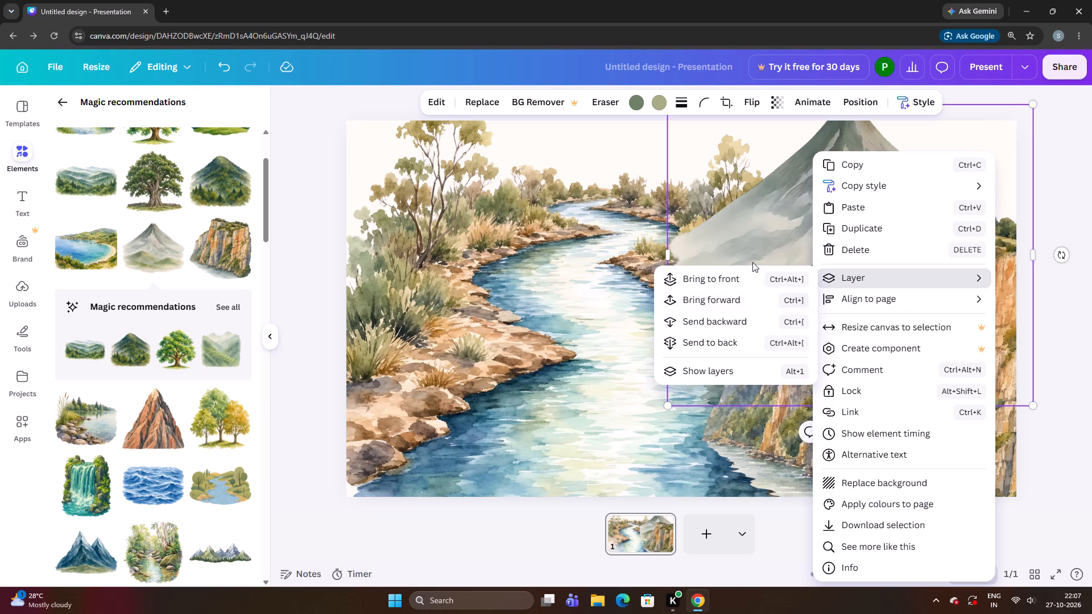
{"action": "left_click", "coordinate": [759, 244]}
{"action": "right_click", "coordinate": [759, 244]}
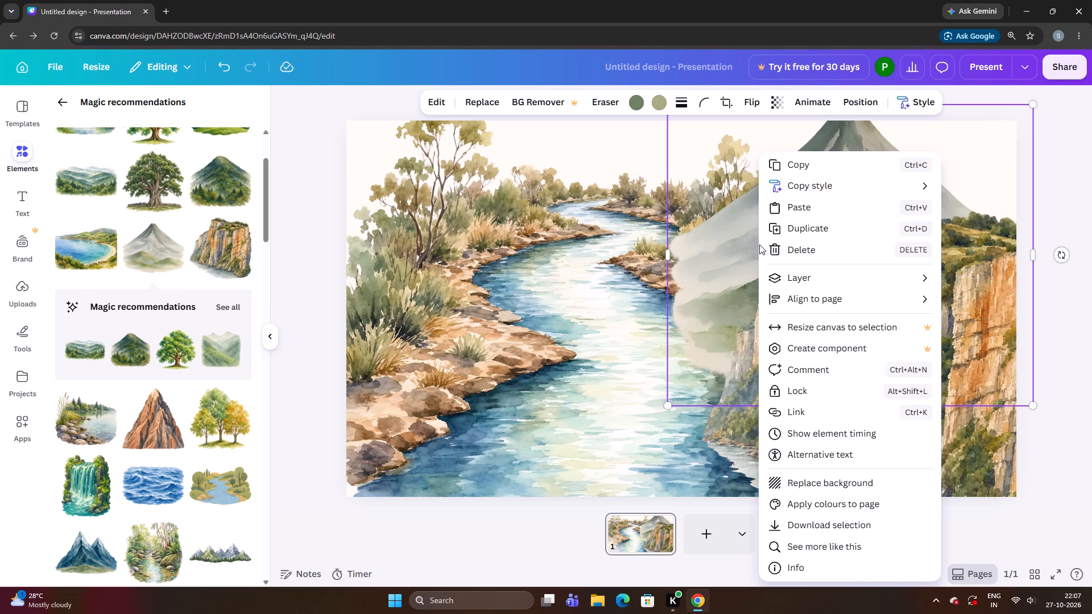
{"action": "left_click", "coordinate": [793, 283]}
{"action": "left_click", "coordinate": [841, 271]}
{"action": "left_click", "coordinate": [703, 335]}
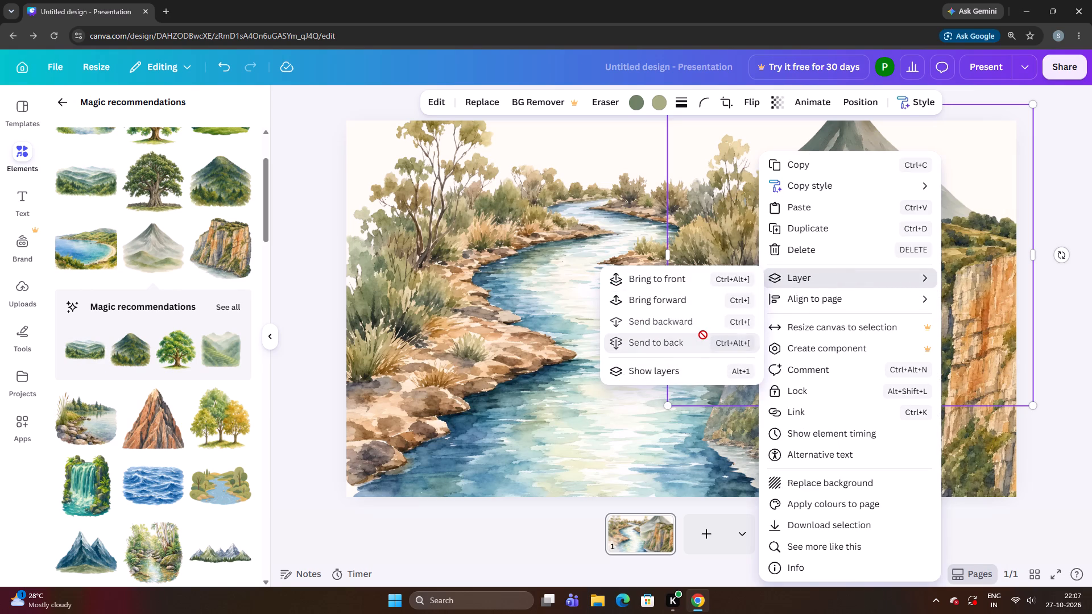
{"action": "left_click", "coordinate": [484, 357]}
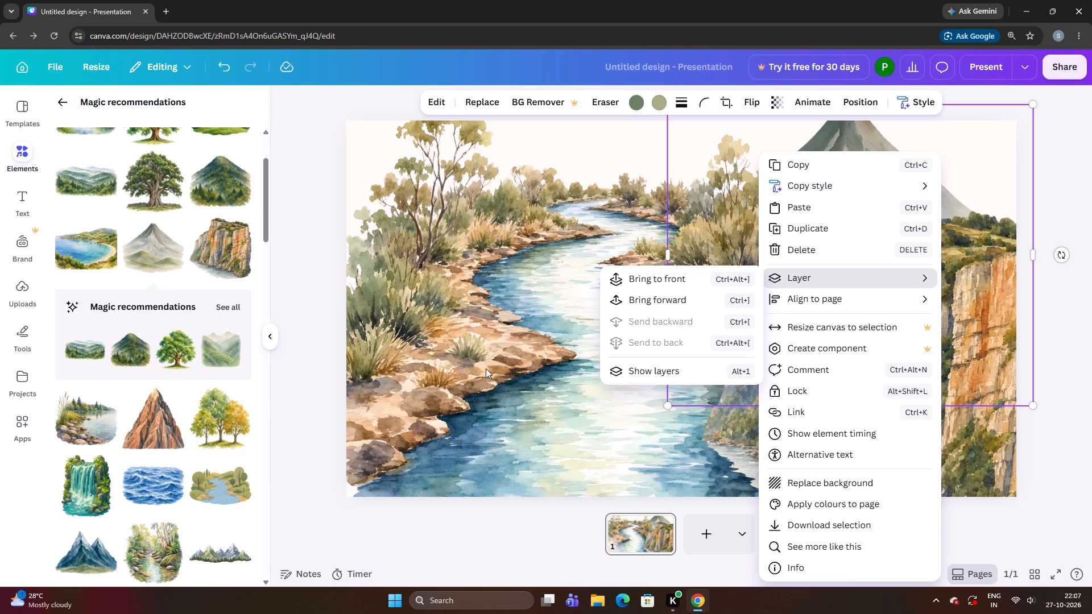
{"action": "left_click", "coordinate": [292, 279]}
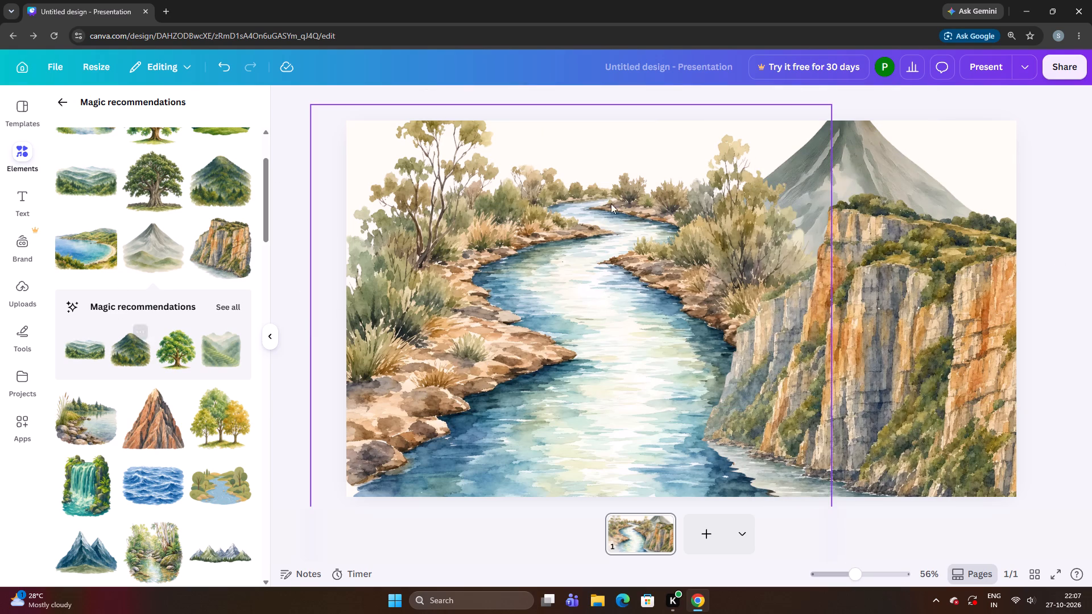
Add the Watercolor Appalachian Mountain Peak With Forest graphic and place it over the cliff in the page's upper-right area.
{"action": "right_click", "coordinate": [135, 342]}
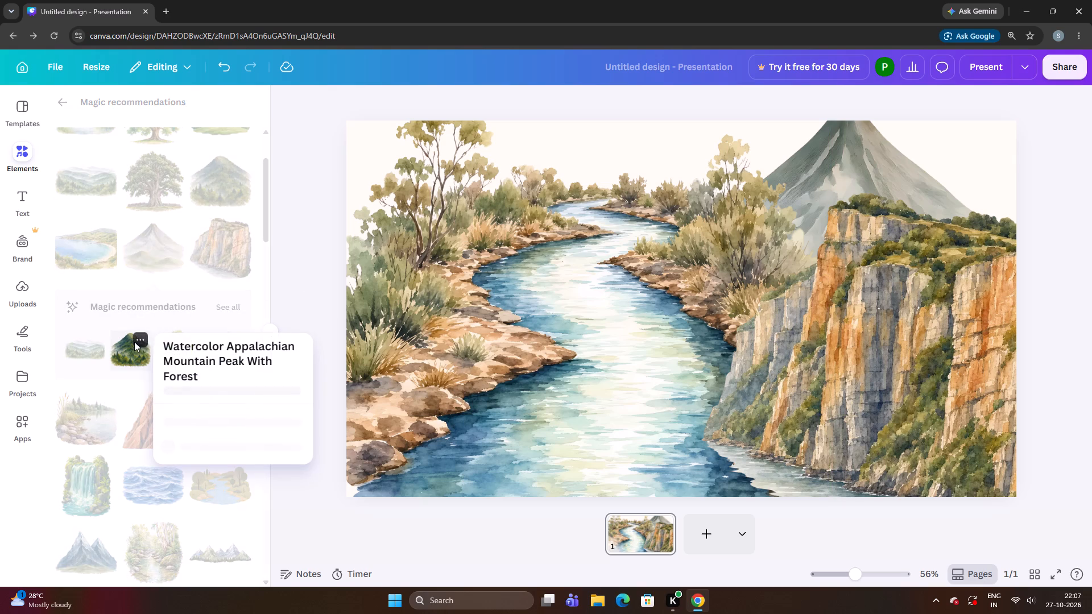
{"action": "left_click", "coordinate": [311, 277]}
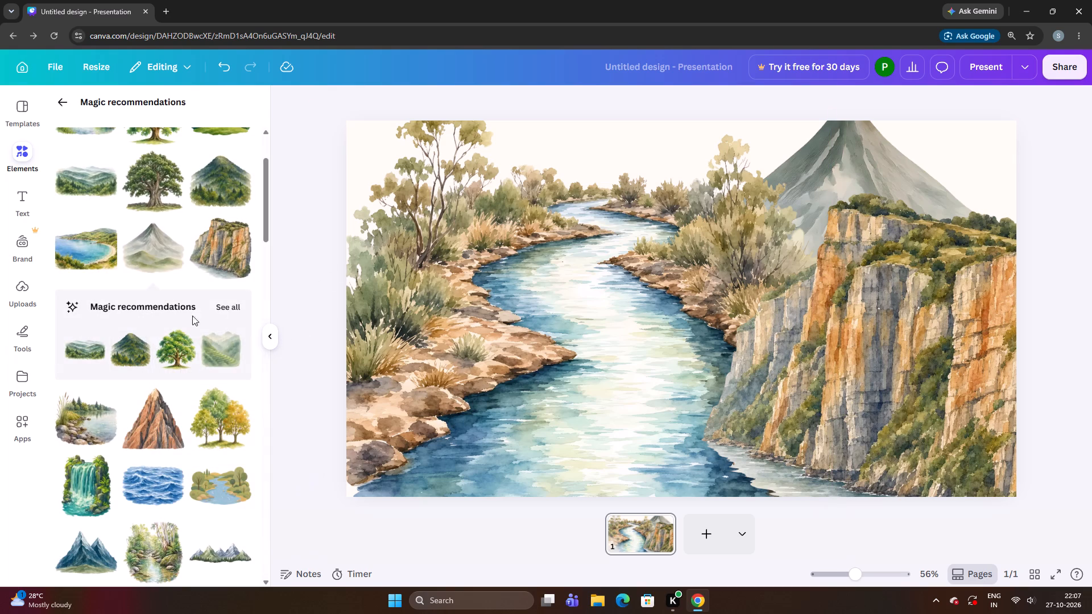
{"action": "left_click", "coordinate": [142, 350]}
{"action": "left_click_drag", "start_coordinate": [708, 288], "coordinate": [709, 288]}
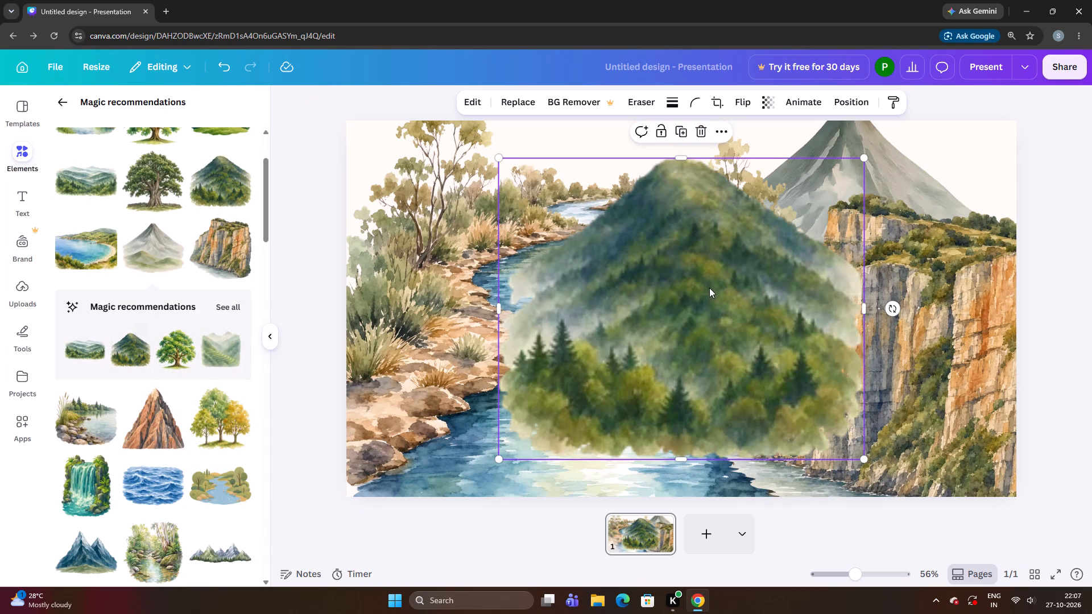
{"action": "left_click_drag", "start_coordinate": [709, 288], "coordinate": [904, 221]}
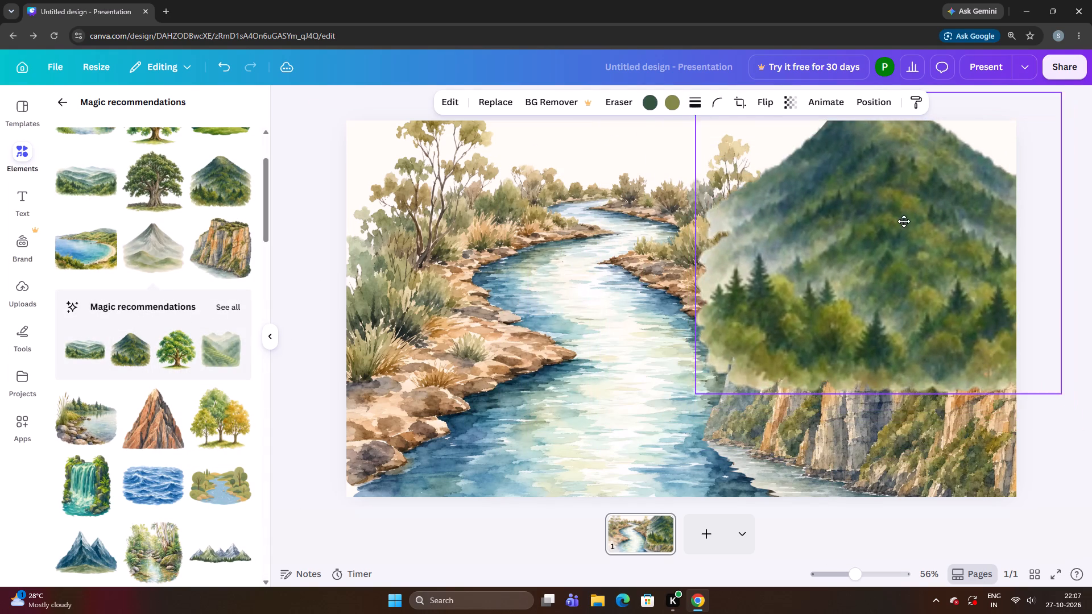
{"action": "left_click_drag", "start_coordinate": [904, 221], "coordinate": [896, 220]}
Send the forested peak one layer backward, behind the orange cliff.
{"action": "right_click", "coordinate": [896, 219]}
{"action": "left_click", "coordinate": [938, 275]}
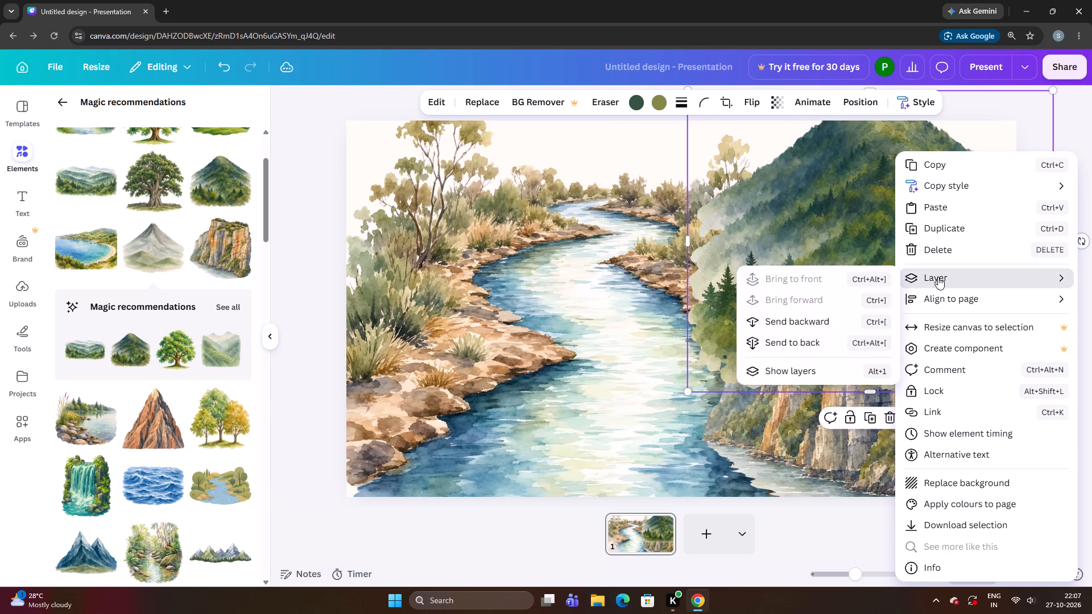
{"action": "left_click", "coordinate": [834, 324]}
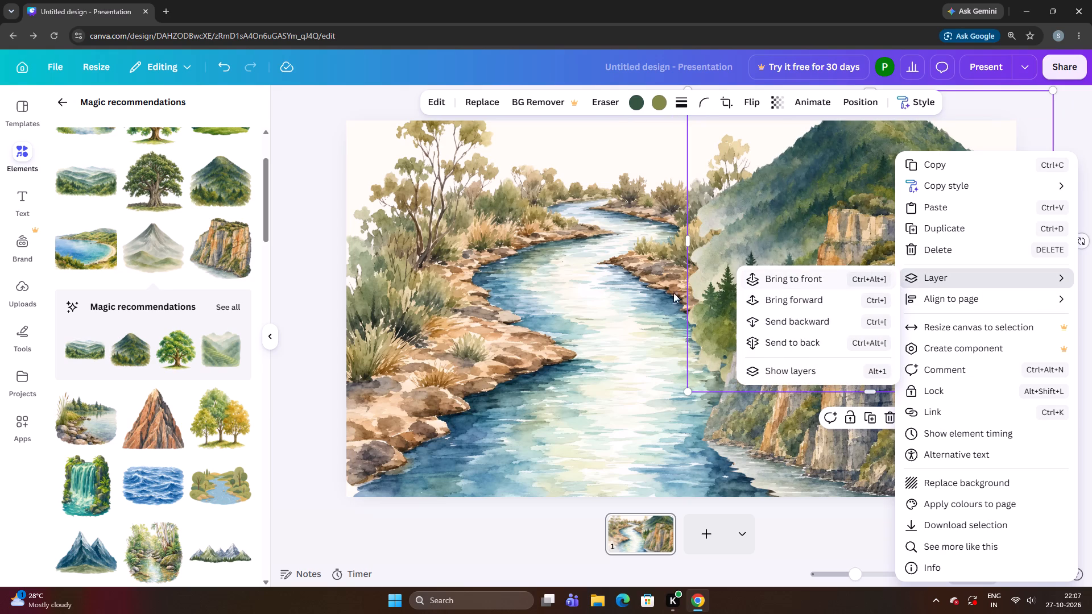
{"action": "left_click", "coordinate": [636, 303]}
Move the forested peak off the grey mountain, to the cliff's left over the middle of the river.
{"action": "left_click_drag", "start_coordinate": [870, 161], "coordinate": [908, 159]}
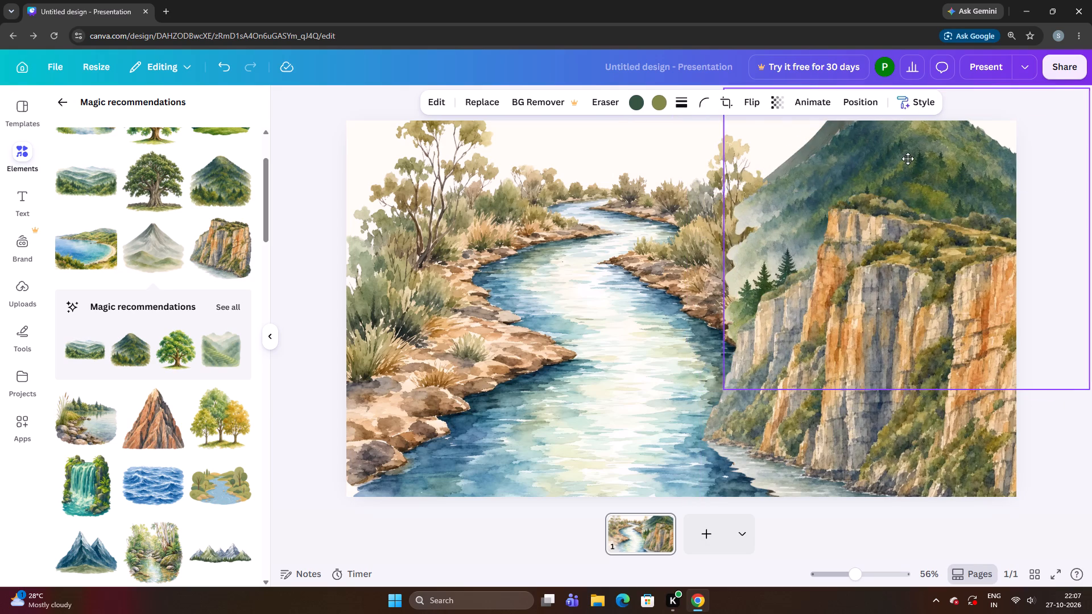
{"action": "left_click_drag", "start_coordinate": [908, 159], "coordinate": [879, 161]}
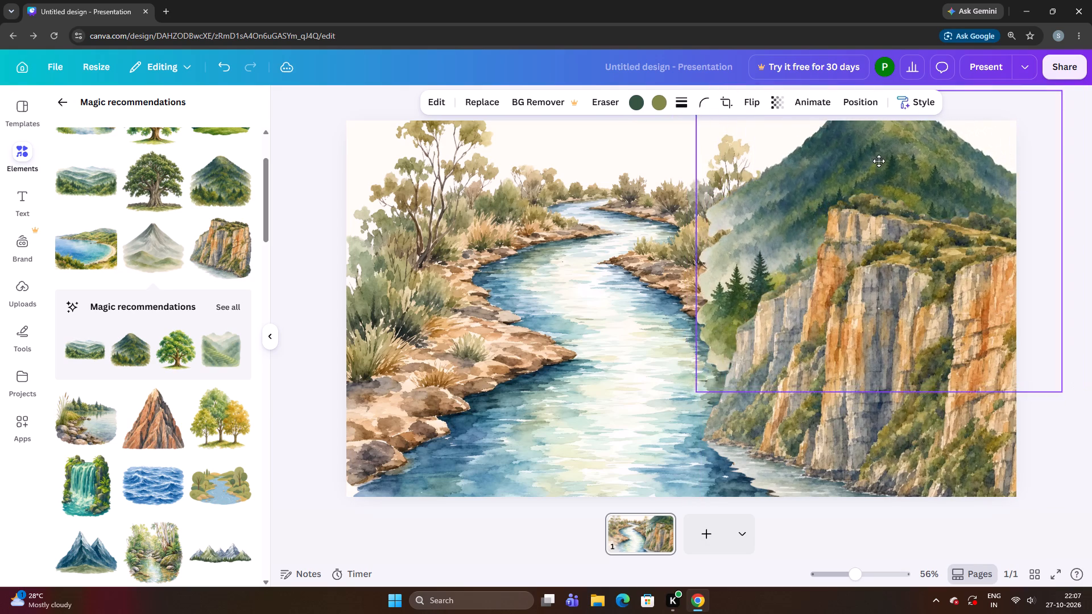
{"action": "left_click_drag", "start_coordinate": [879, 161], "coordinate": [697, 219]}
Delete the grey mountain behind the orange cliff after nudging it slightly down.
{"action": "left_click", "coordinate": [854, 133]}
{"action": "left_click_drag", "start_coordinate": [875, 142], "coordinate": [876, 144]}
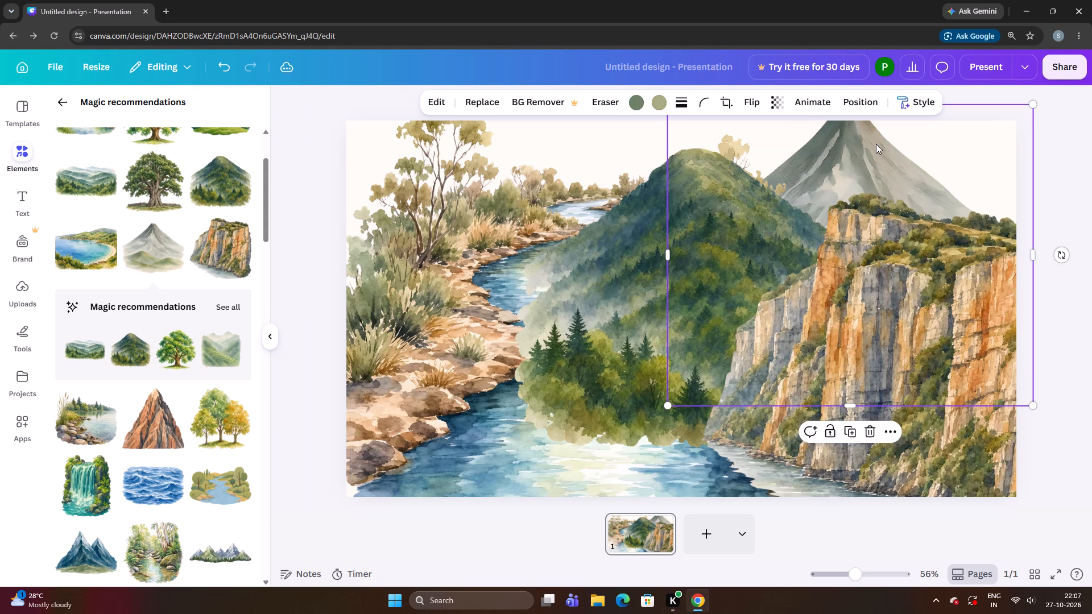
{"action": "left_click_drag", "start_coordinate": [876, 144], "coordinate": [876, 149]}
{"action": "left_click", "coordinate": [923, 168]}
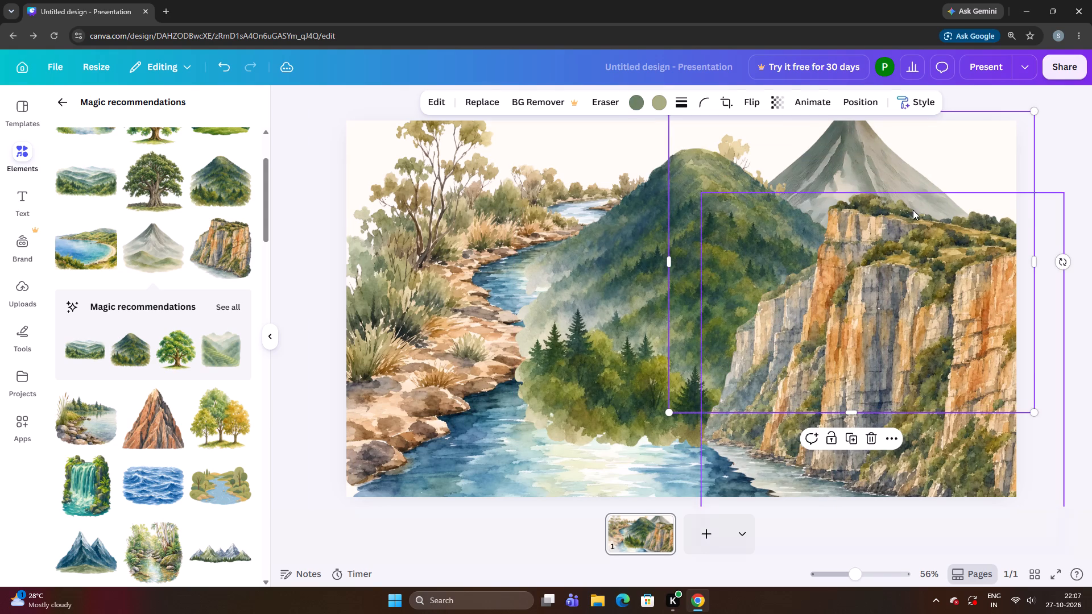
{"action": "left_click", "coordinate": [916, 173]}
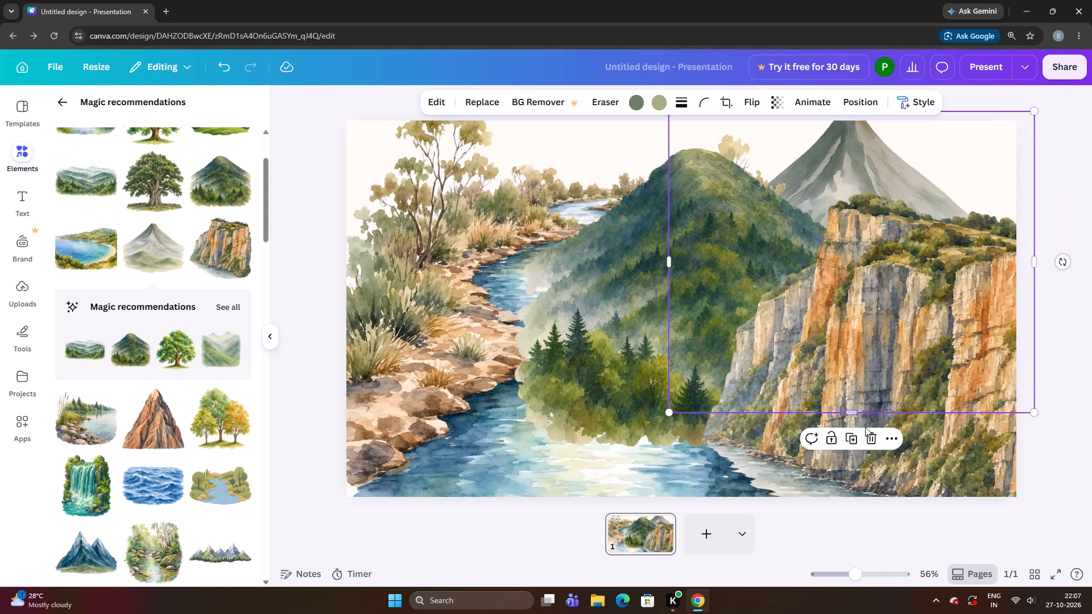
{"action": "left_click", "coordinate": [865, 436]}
Move the forested peak back to rise behind the orange cliff, with its summit at the page's top edge.
{"action": "right_click", "coordinate": [673, 282]}
{"action": "left_click", "coordinate": [673, 282]}
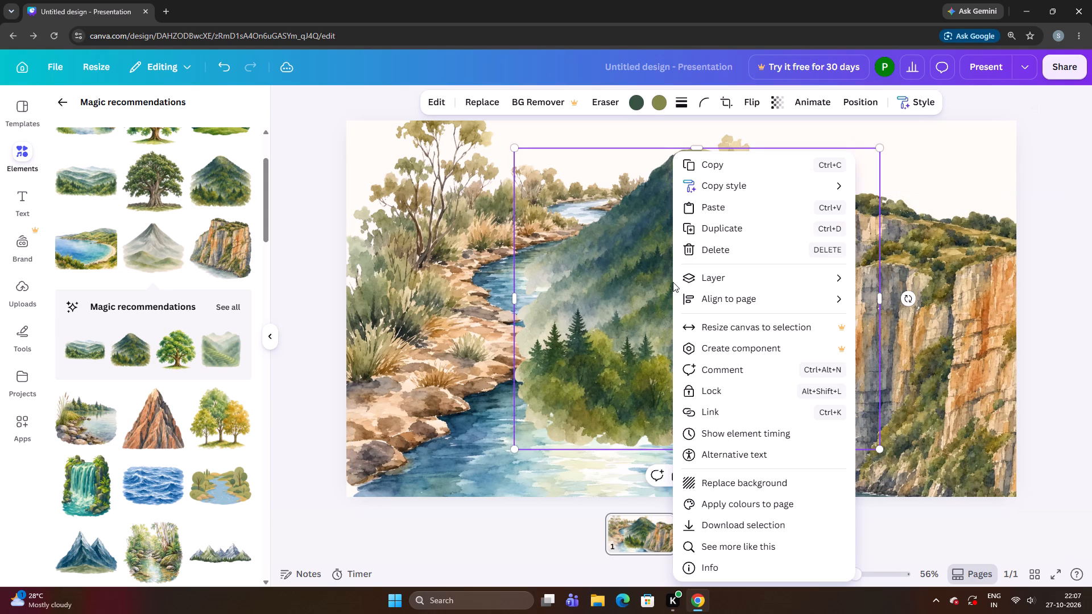
{"action": "left_click", "coordinate": [673, 282]}
{"action": "left_click", "coordinate": [638, 282]}
{"action": "left_click_drag", "start_coordinate": [634, 280], "coordinate": [772, 260]}
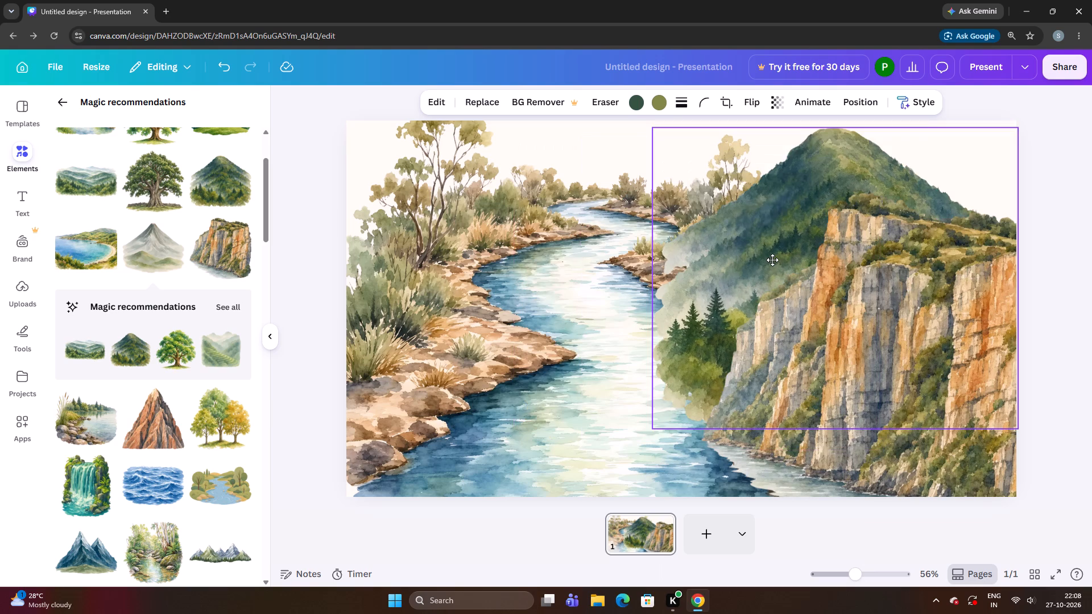
{"action": "left_click_drag", "start_coordinate": [772, 260], "coordinate": [773, 248]}
{"action": "right_click", "coordinate": [773, 248]}
{"action": "left_click", "coordinate": [692, 254]}
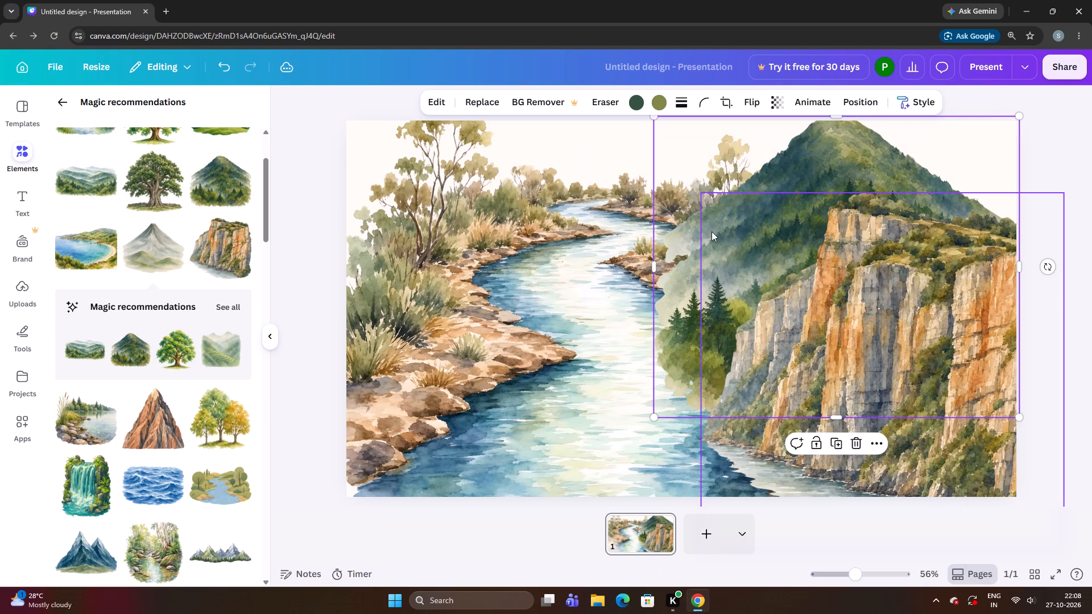
{"action": "left_click", "coordinate": [723, 231]}
{"action": "left_click", "coordinate": [715, 234]}
Send the rocky-banked river one layer backward.
{"action": "left_click", "coordinate": [652, 277]}
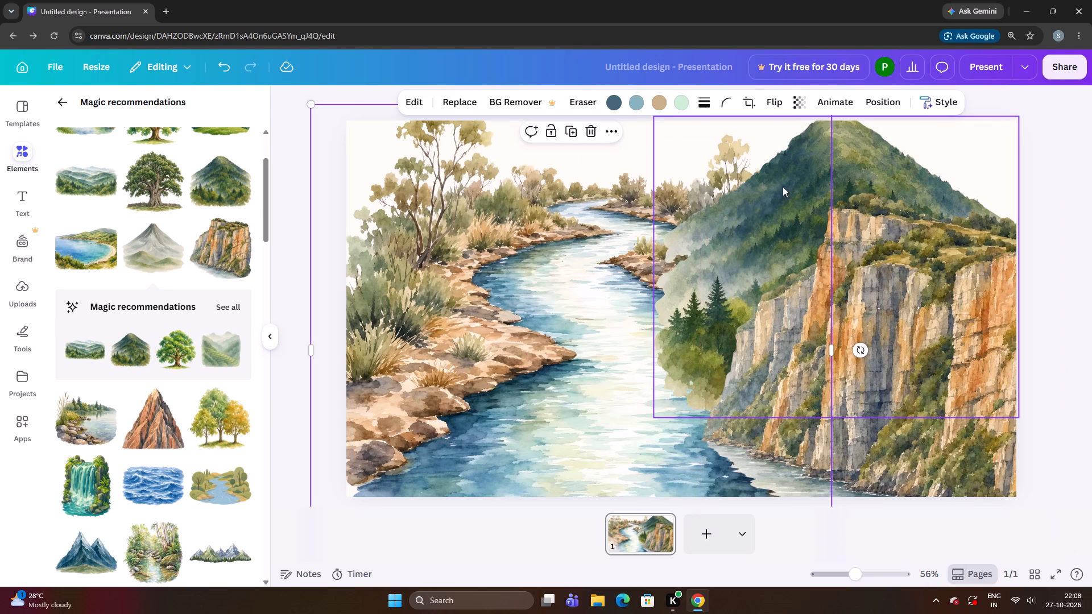
{"action": "left_click", "coordinate": [793, 180]}
{"action": "right_click", "coordinate": [801, 180]}
{"action": "left_click", "coordinate": [832, 276]}
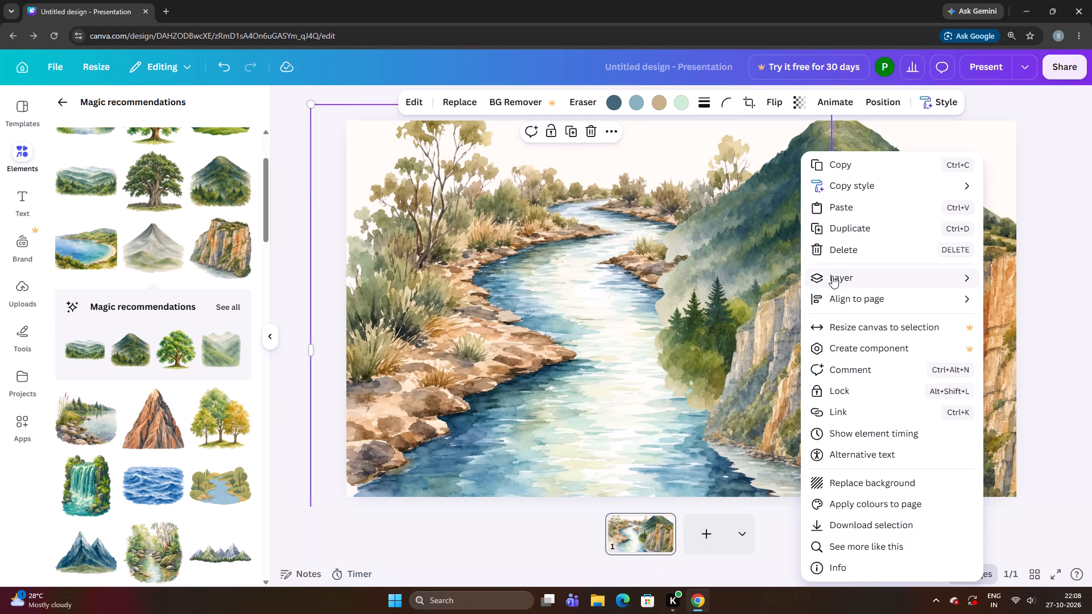
{"action": "left_click", "coordinate": [722, 315]}
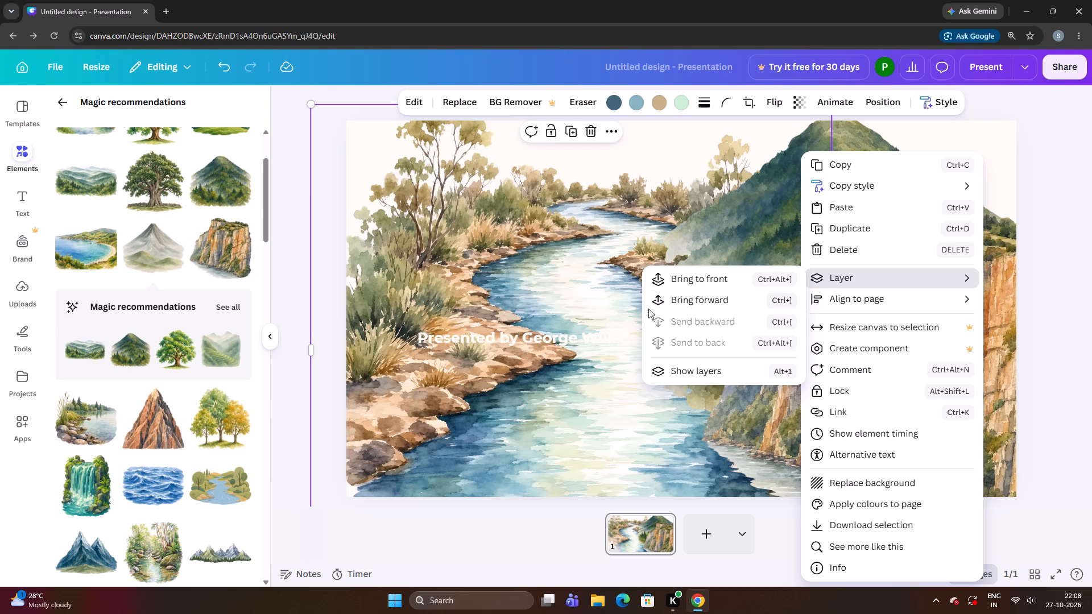
{"action": "left_click", "coordinate": [605, 256]}
{"action": "left_click", "coordinate": [830, 169]}
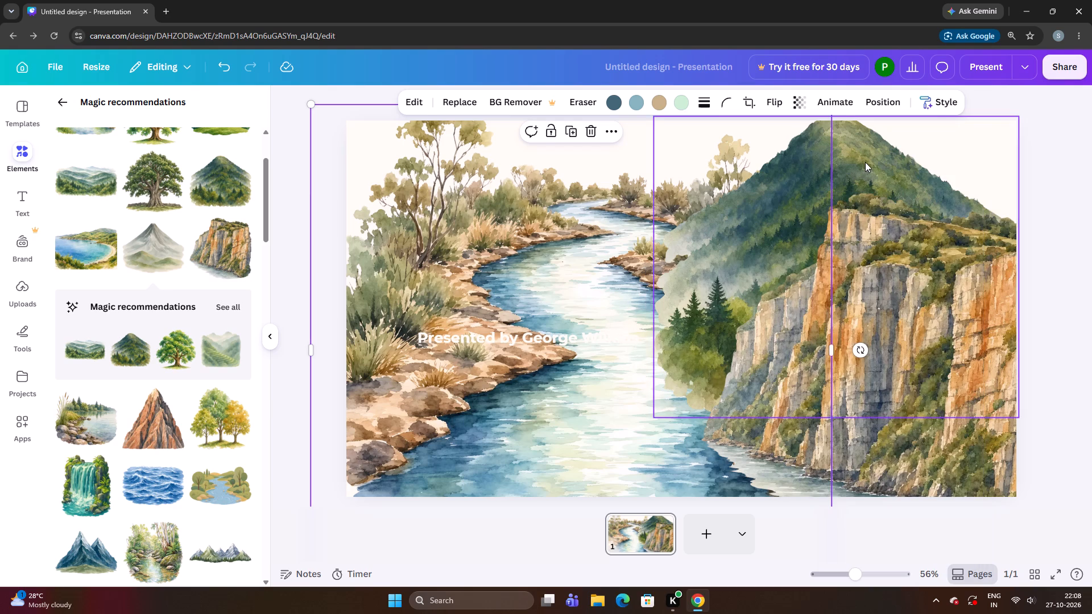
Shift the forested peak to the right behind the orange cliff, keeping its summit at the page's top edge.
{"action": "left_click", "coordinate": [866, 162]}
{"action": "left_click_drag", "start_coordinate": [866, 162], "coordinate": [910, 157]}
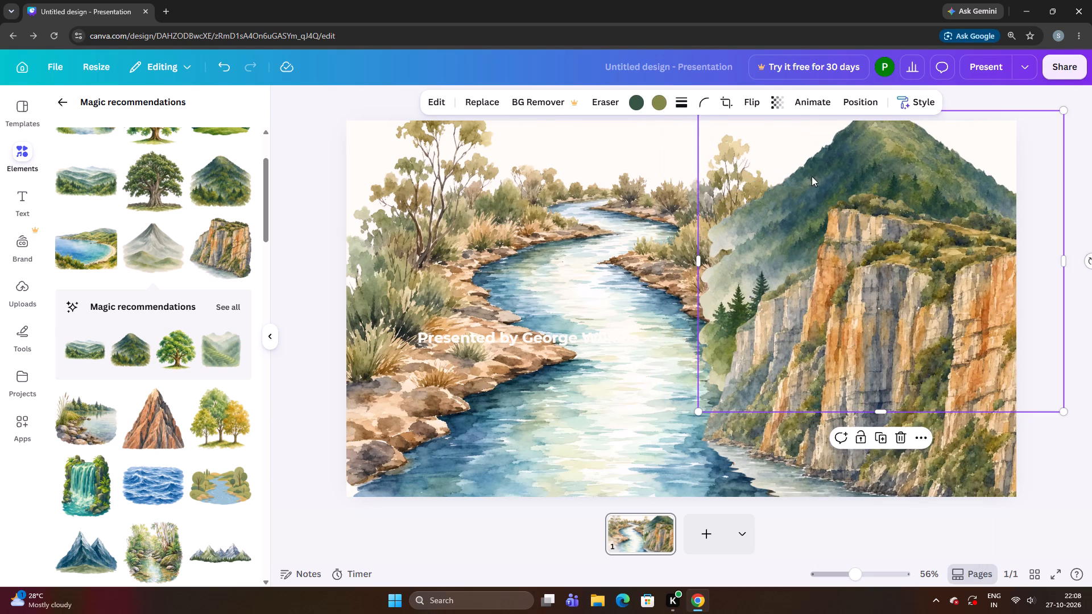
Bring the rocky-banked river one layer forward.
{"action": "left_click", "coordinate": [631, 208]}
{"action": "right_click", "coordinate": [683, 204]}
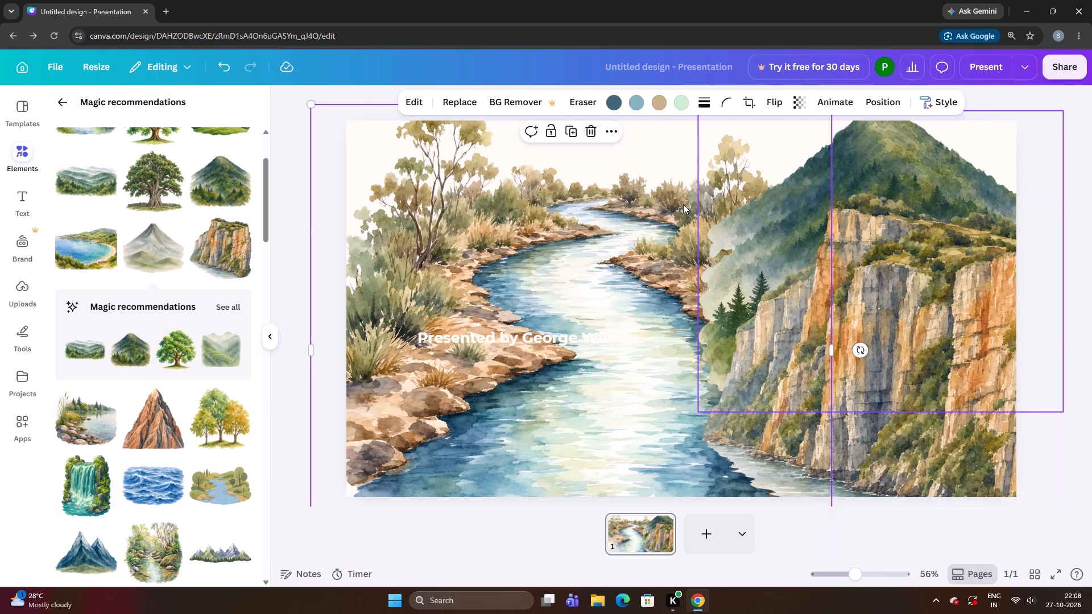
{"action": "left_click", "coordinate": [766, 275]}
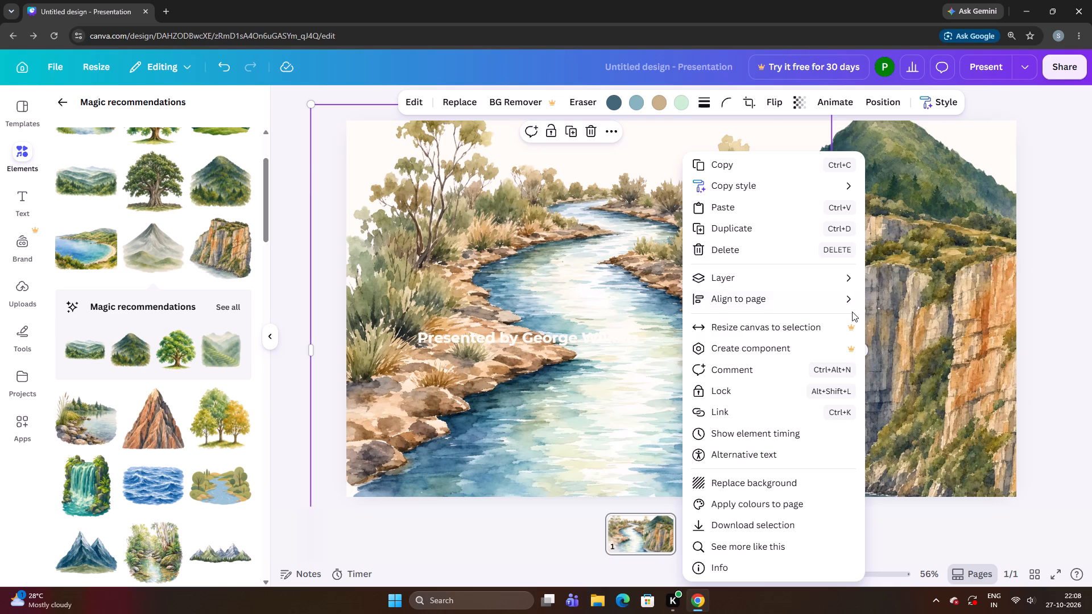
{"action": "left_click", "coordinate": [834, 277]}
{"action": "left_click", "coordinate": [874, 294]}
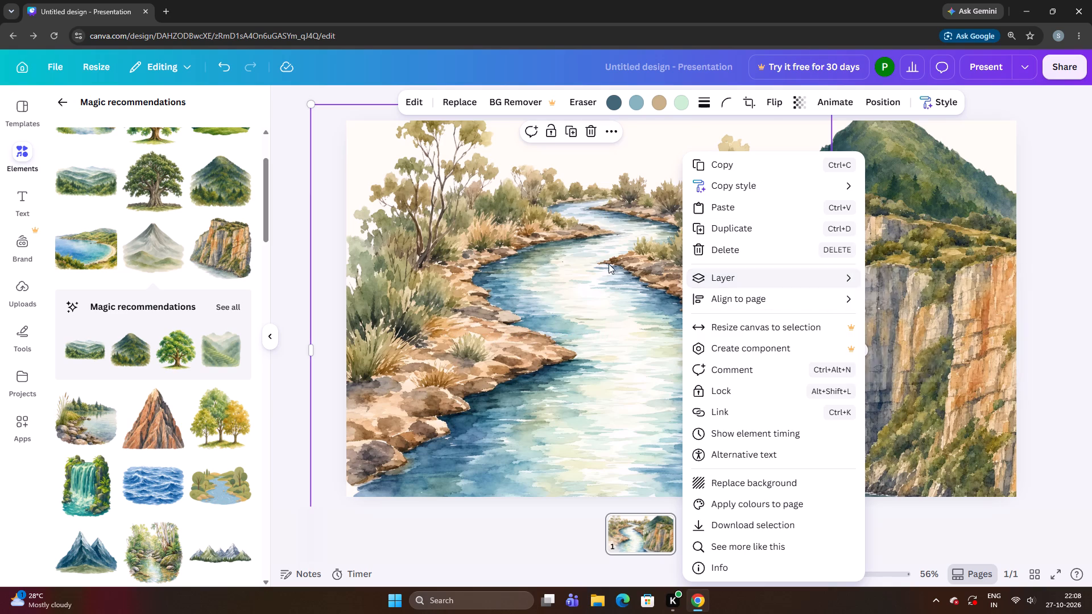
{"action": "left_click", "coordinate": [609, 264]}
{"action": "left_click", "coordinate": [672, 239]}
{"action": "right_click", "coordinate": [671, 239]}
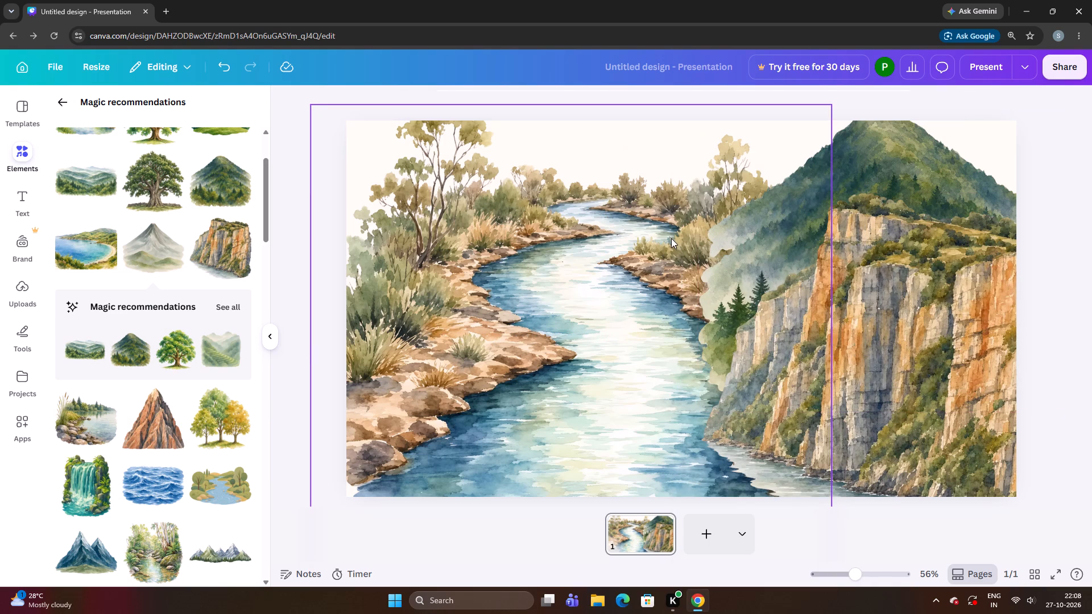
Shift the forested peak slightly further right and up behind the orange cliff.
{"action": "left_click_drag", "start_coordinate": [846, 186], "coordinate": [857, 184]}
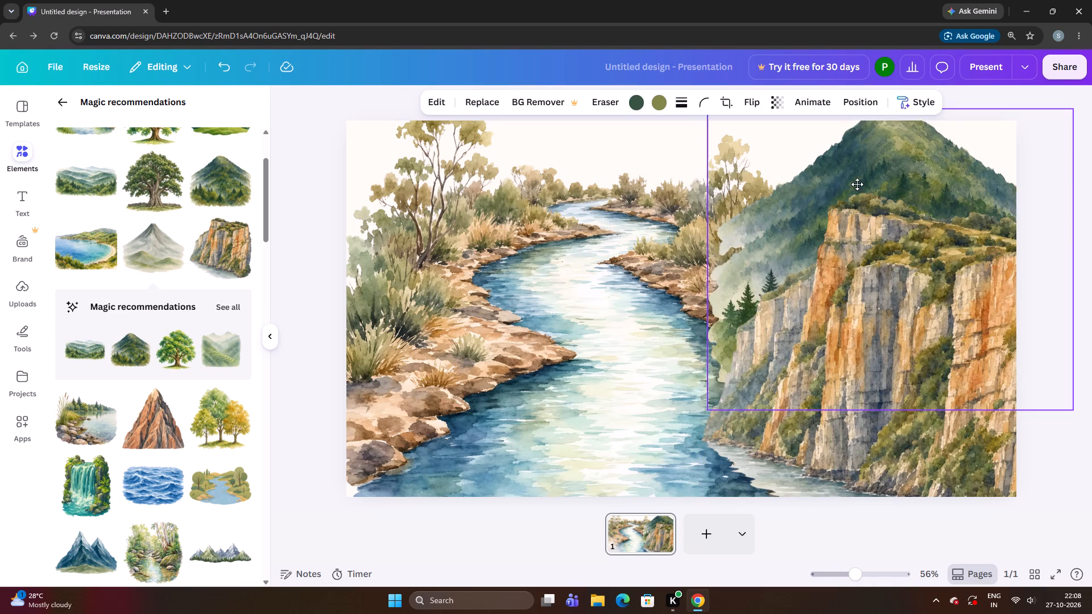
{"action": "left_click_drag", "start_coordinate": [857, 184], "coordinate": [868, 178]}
Bring the rocky-banked river to the front, then send it one layer backward so it sits just behind the orange cliff.
{"action": "left_click", "coordinate": [671, 233]}
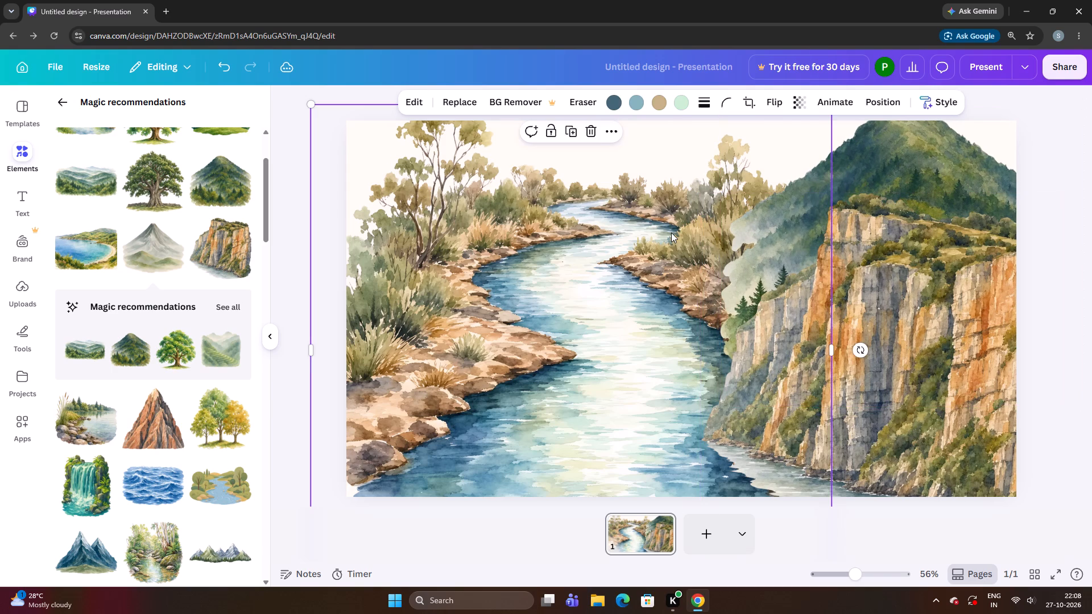
{"action": "right_click", "coordinate": [671, 233]}
{"action": "left_click", "coordinate": [738, 285]}
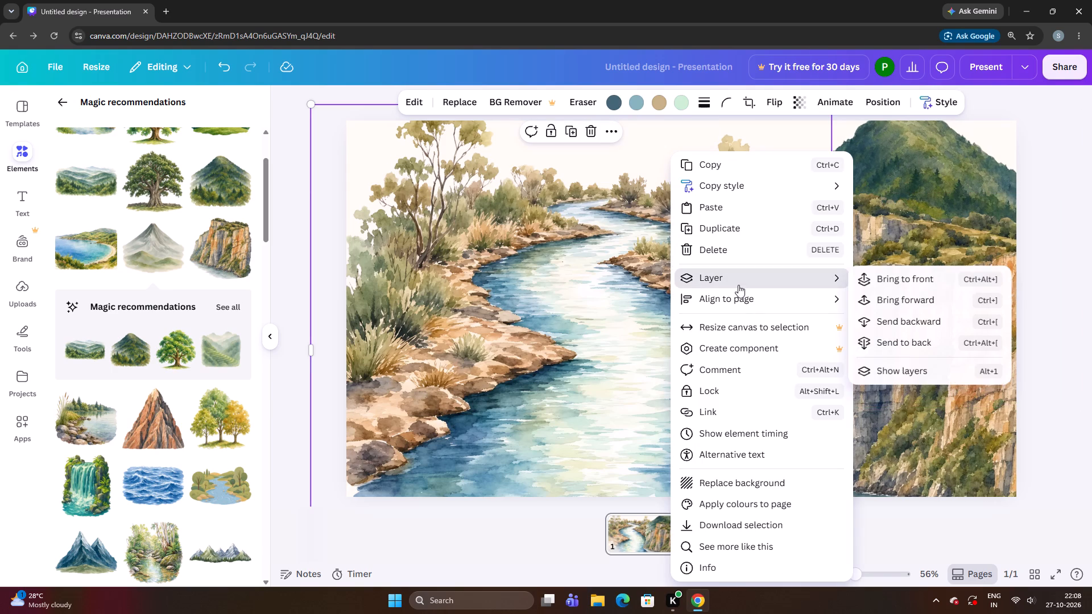
{"action": "left_click", "coordinate": [862, 281]}
{"action": "left_click", "coordinate": [539, 292]}
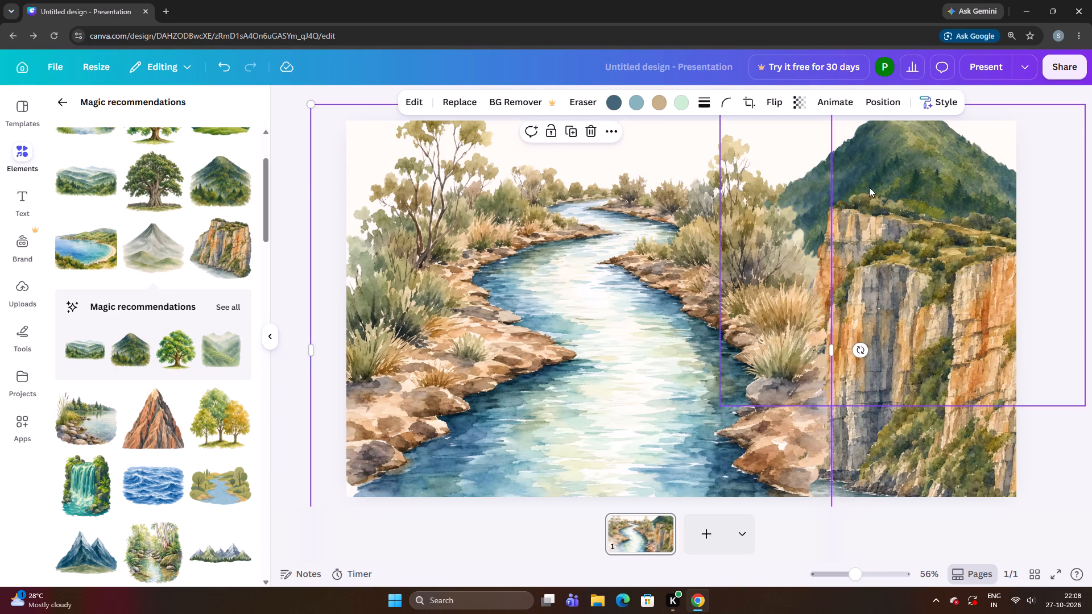
{"action": "right_click", "coordinate": [628, 283]}
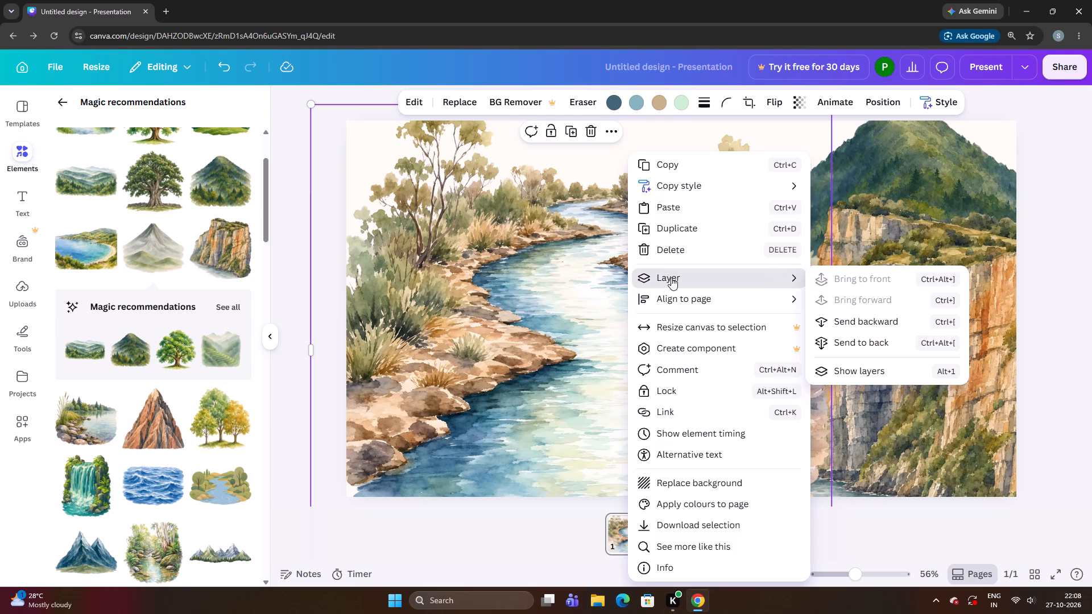
{"action": "left_click", "coordinate": [814, 316]}
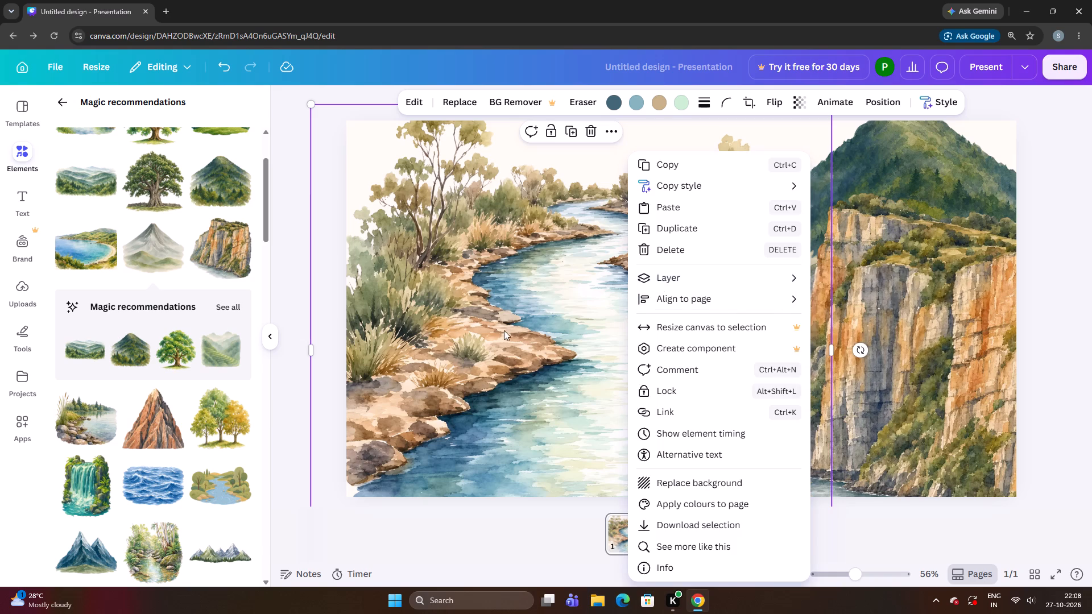
{"action": "left_click", "coordinate": [495, 330]}
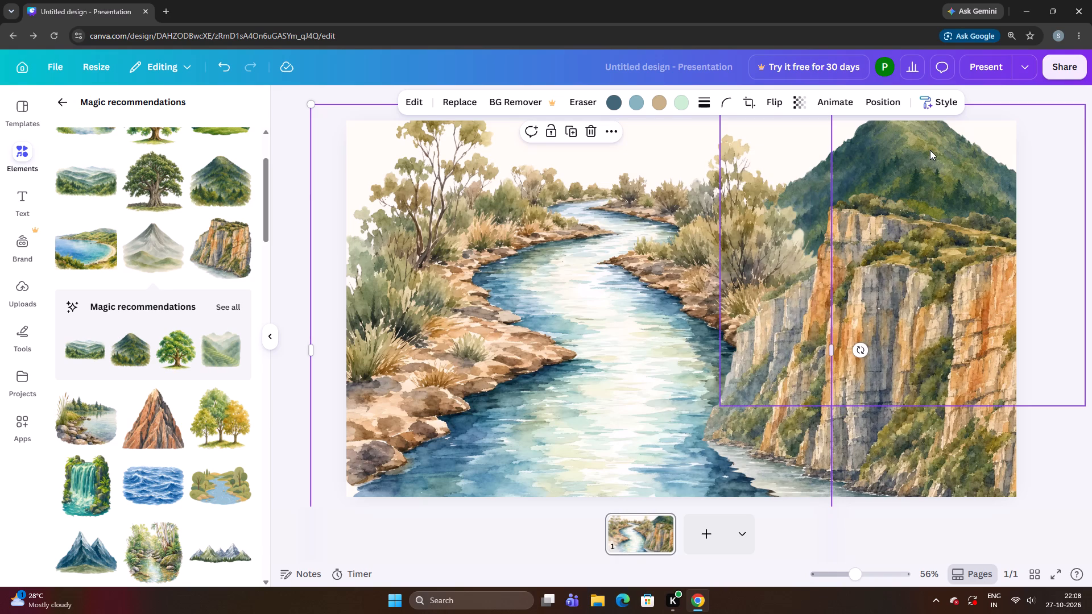
Shrink the forested peak and reposition it behind the orange cliff's top, with its summit just cropped by the page's top edge.
{"action": "left_click", "coordinate": [930, 150]}
{"action": "left_click_drag", "start_coordinate": [930, 151], "coordinate": [885, 127]}
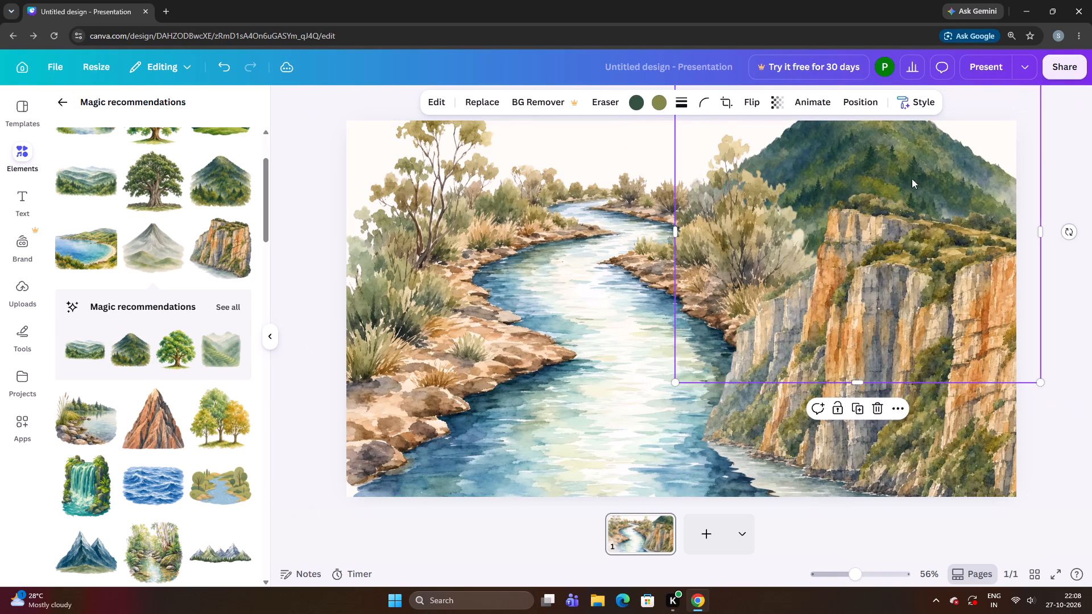
{"action": "left_click_drag", "start_coordinate": [1016, 390], "coordinate": [1028, 397]}
{"action": "left_click", "coordinate": [483, 252]}
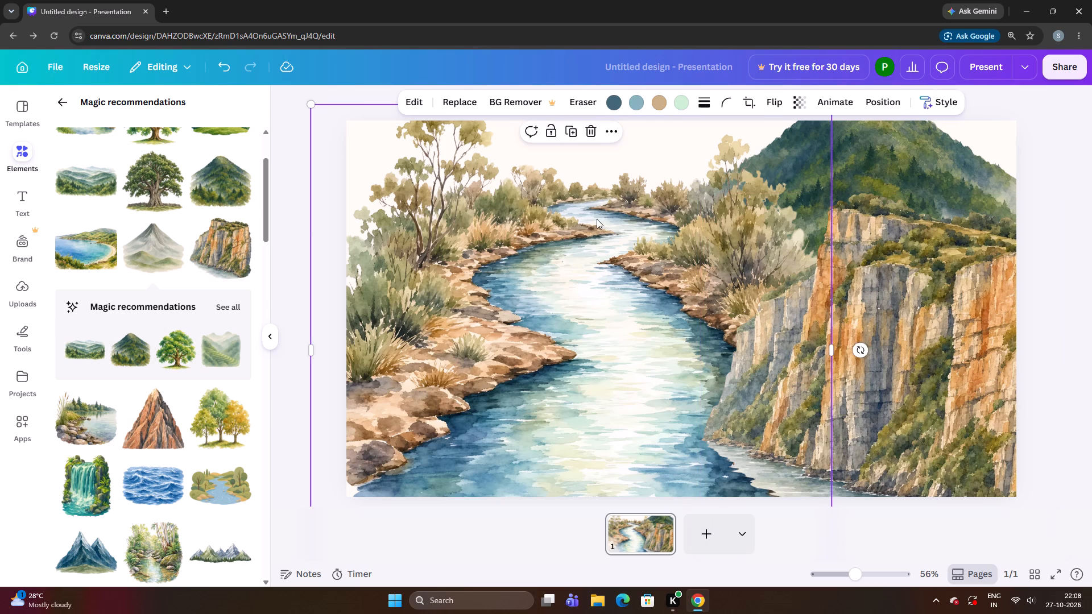
{"action": "left_click", "coordinate": [864, 173]}
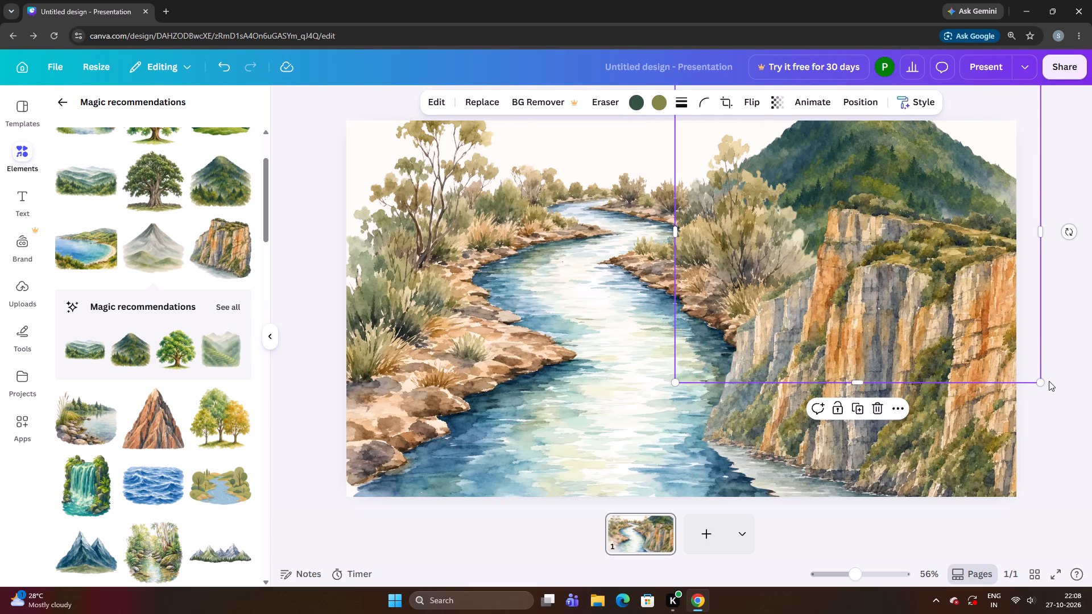
{"action": "left_click_drag", "start_coordinate": [1041, 381], "coordinate": [959, 318]}
{"action": "left_click_drag", "start_coordinate": [879, 165], "coordinate": [946, 172]}
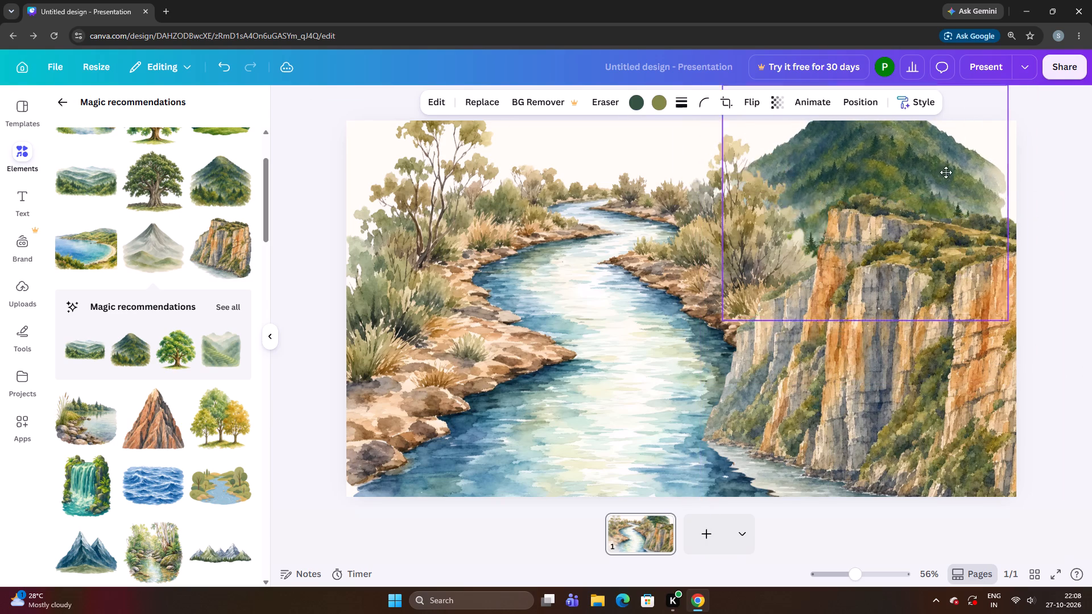
{"action": "left_click_drag", "start_coordinate": [946, 172], "coordinate": [970, 186]}
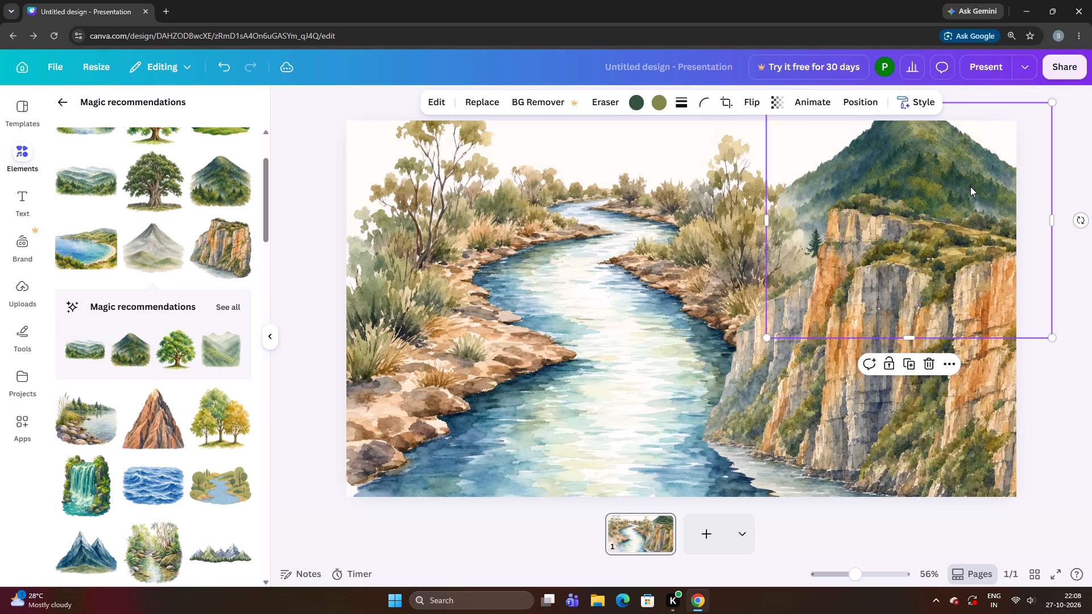
{"action": "left_click_drag", "start_coordinate": [970, 187], "coordinate": [971, 193]}
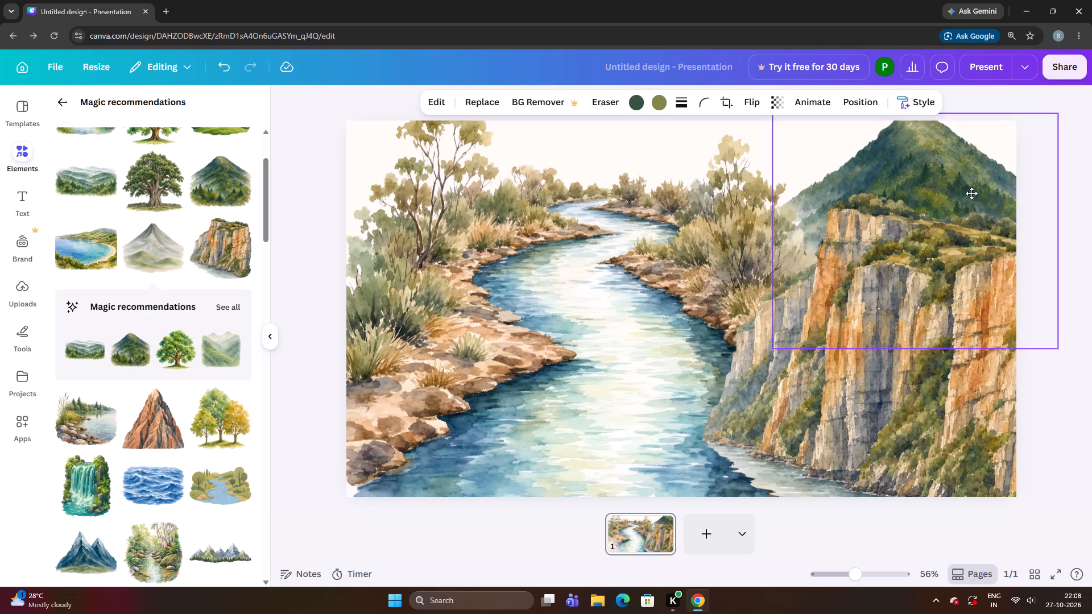
{"action": "left_click_drag", "start_coordinate": [971, 193], "coordinate": [962, 178]}
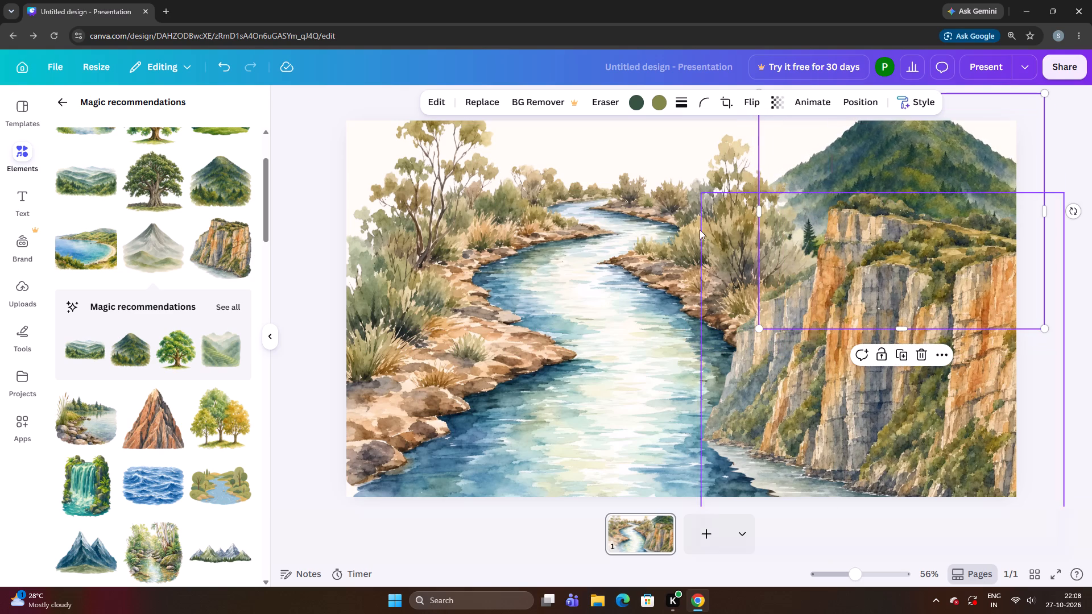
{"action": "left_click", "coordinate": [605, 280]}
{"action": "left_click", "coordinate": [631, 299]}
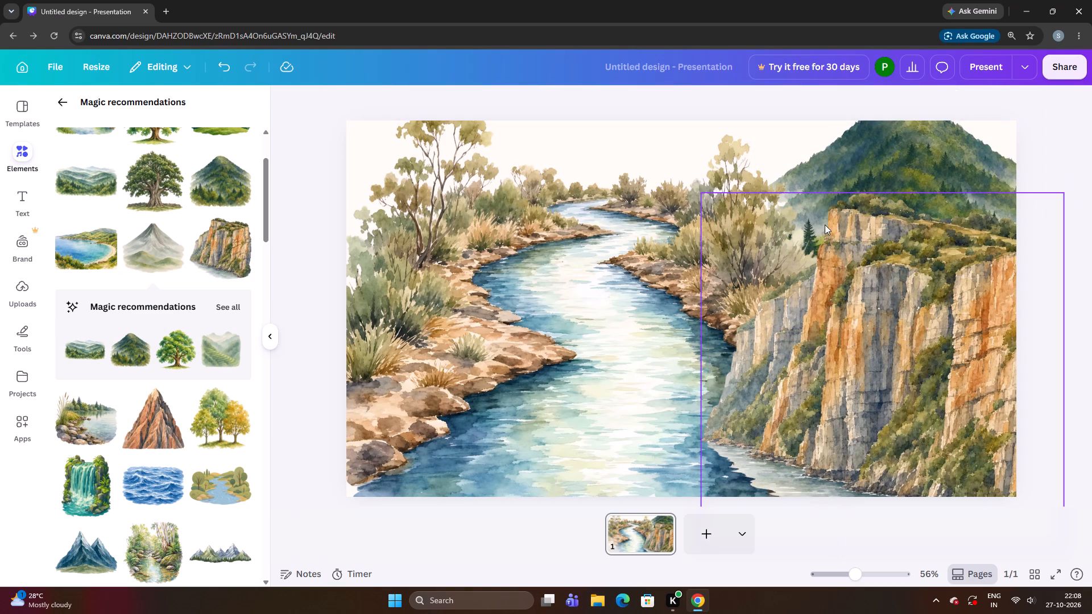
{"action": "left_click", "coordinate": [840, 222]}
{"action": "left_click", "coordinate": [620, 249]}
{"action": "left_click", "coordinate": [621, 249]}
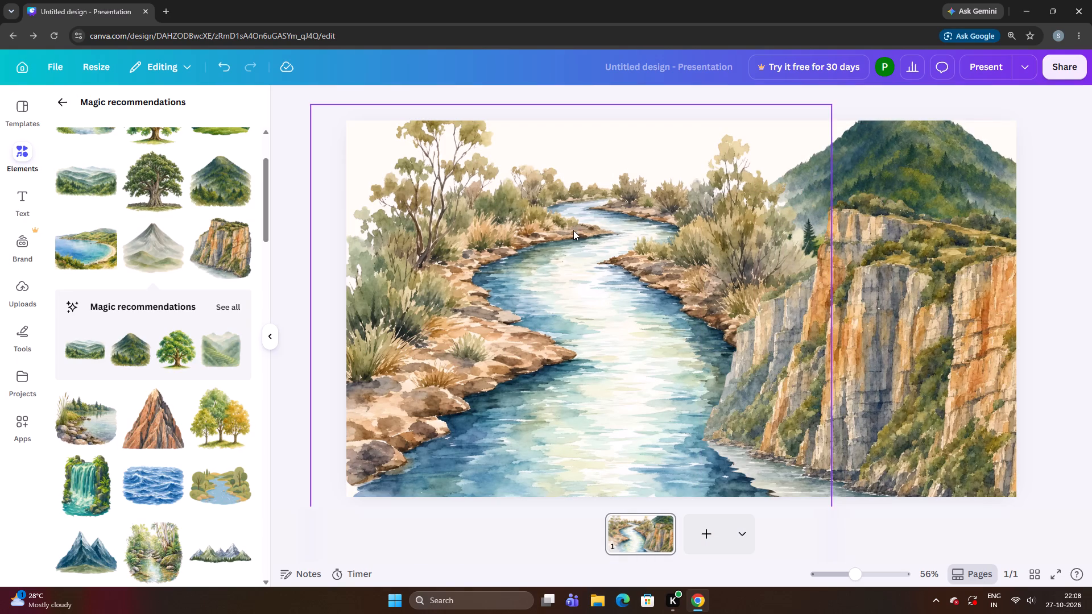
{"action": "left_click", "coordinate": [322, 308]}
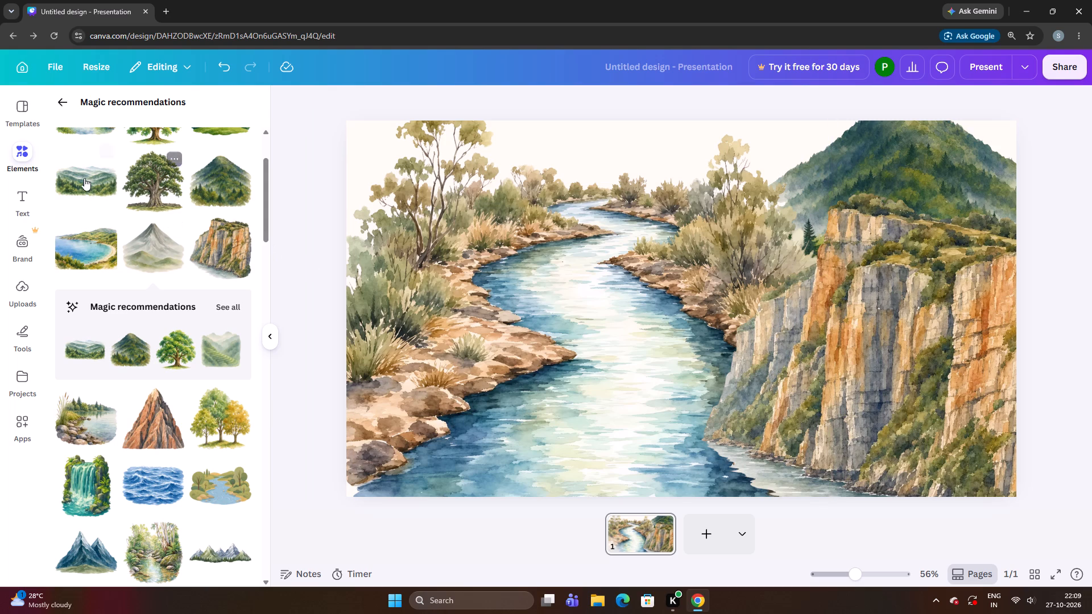
Add the misty layered forest hills graphic and move it to the page's upper-left area, its top at the page's top edge.
{"action": "scroll", "coordinate": [208, 267], "scroll_direction": "up", "scroll_amount": 3}
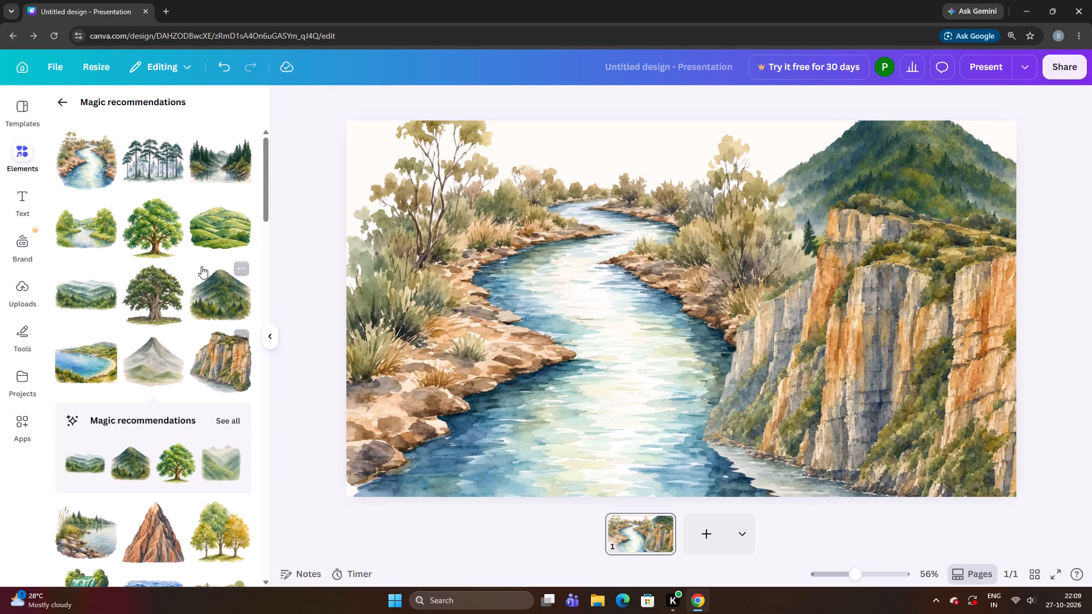
{"action": "left_click", "coordinate": [97, 299]}
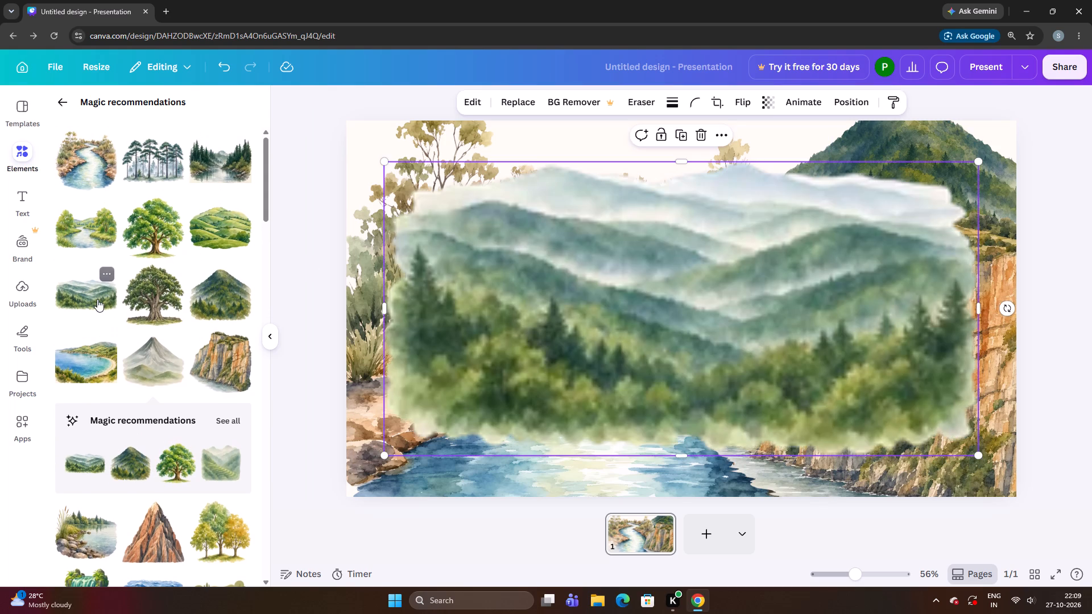
{"action": "left_click", "coordinate": [477, 312]}
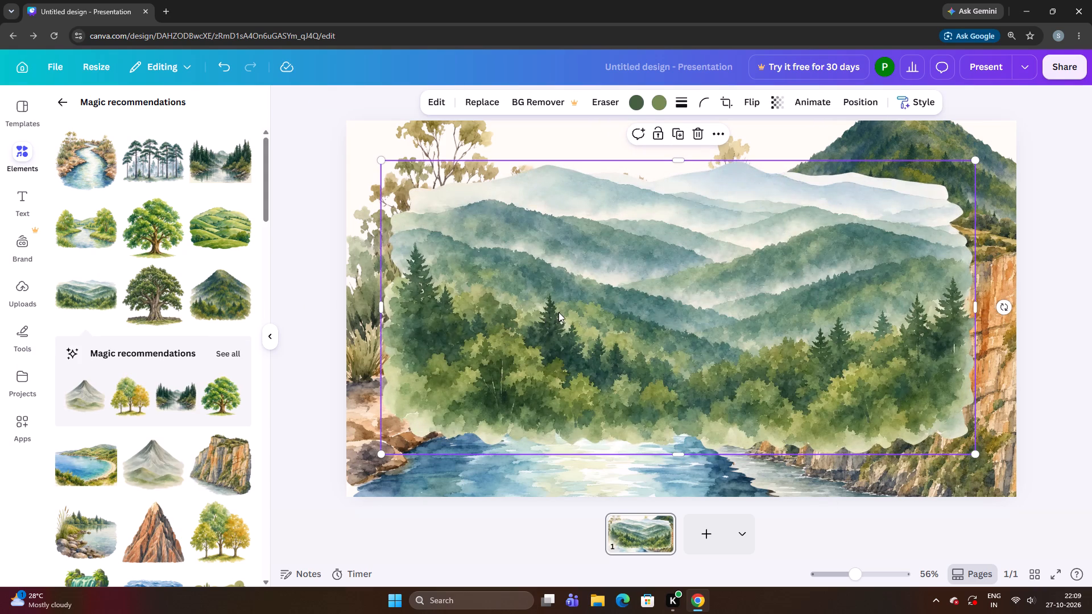
{"action": "left_click_drag", "start_coordinate": [557, 312], "coordinate": [500, 271]}
Send the misty forest hills three layers backward, behind the orange cliff, the river and the forested peak.
{"action": "right_click", "coordinate": [499, 271]}
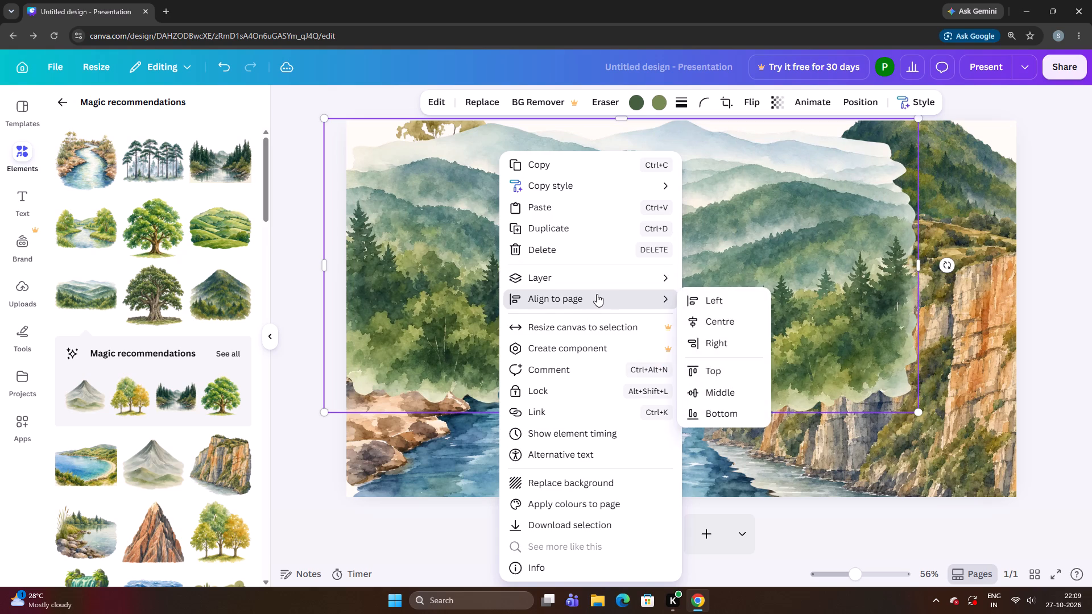
{"action": "left_click", "coordinate": [620, 285]}
{"action": "left_click", "coordinate": [692, 322]}
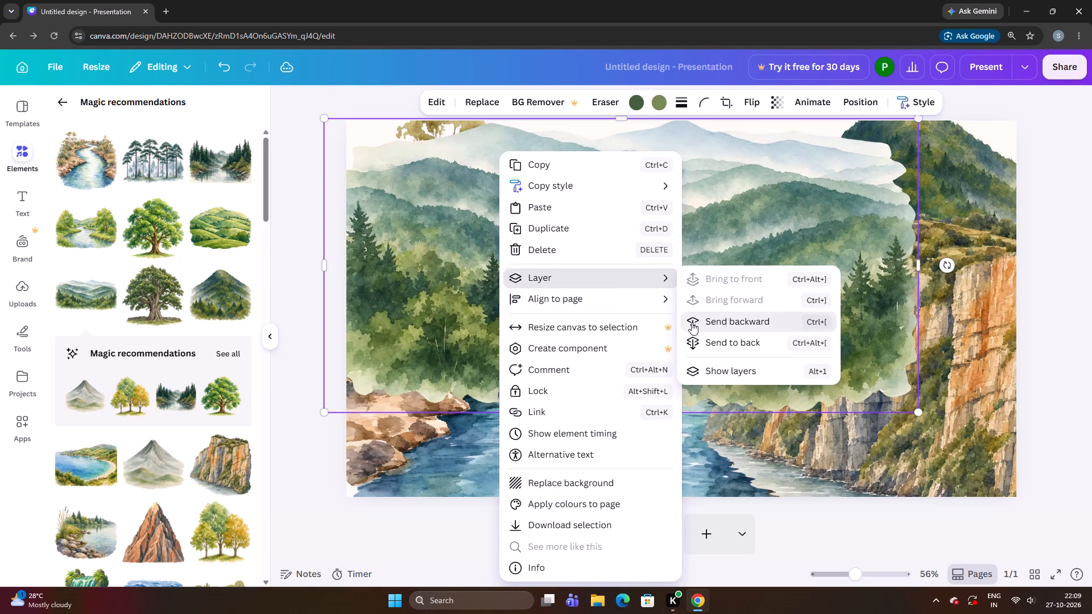
{"action": "left_click", "coordinate": [740, 183]}
{"action": "right_click", "coordinate": [739, 185]}
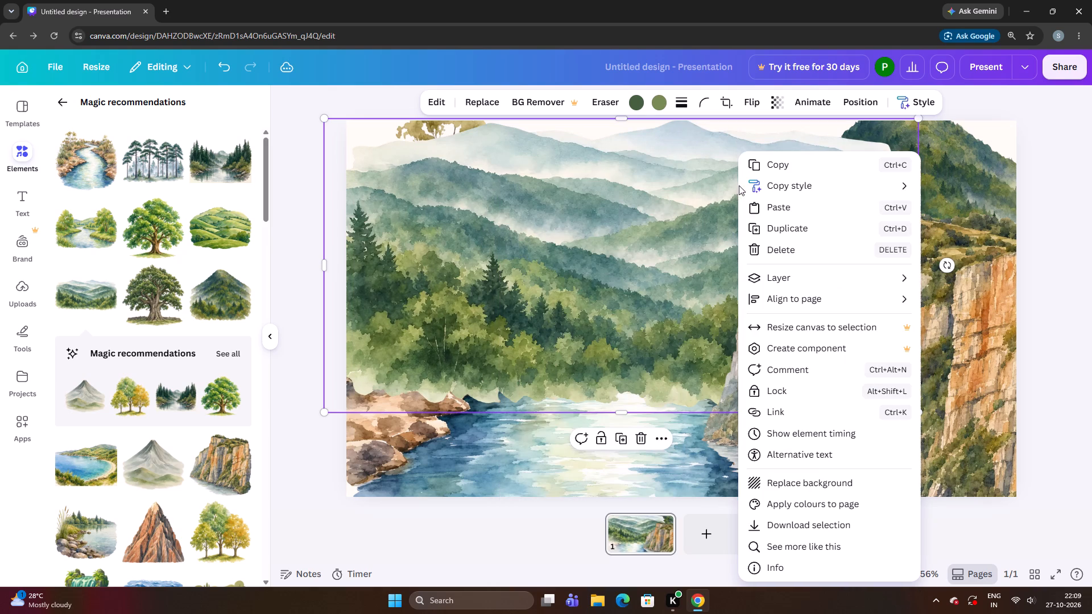
{"action": "left_click", "coordinate": [778, 273]}
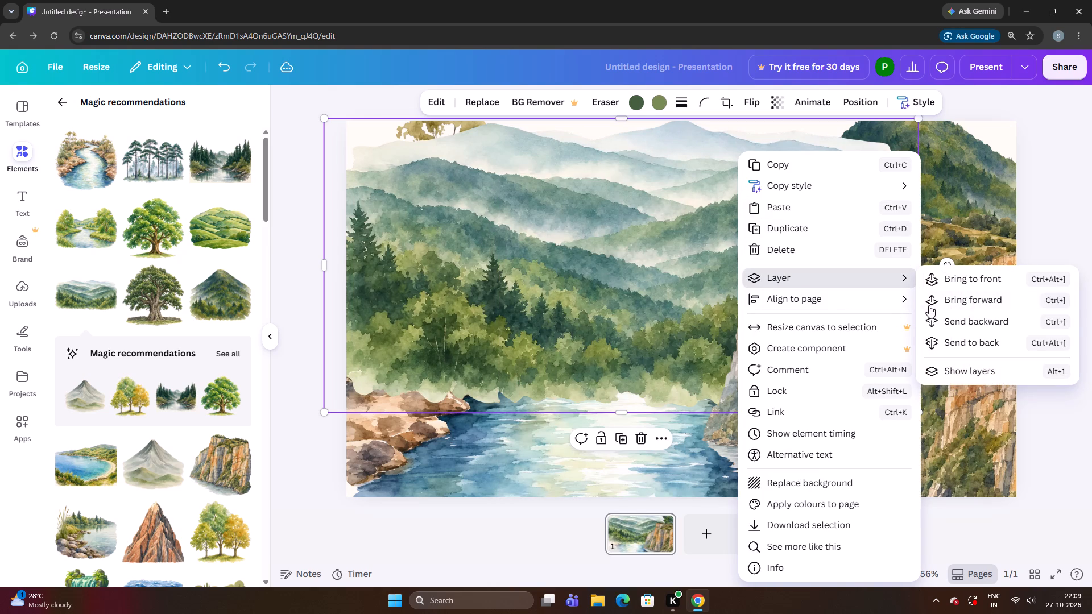
{"action": "left_click", "coordinate": [945, 317]}
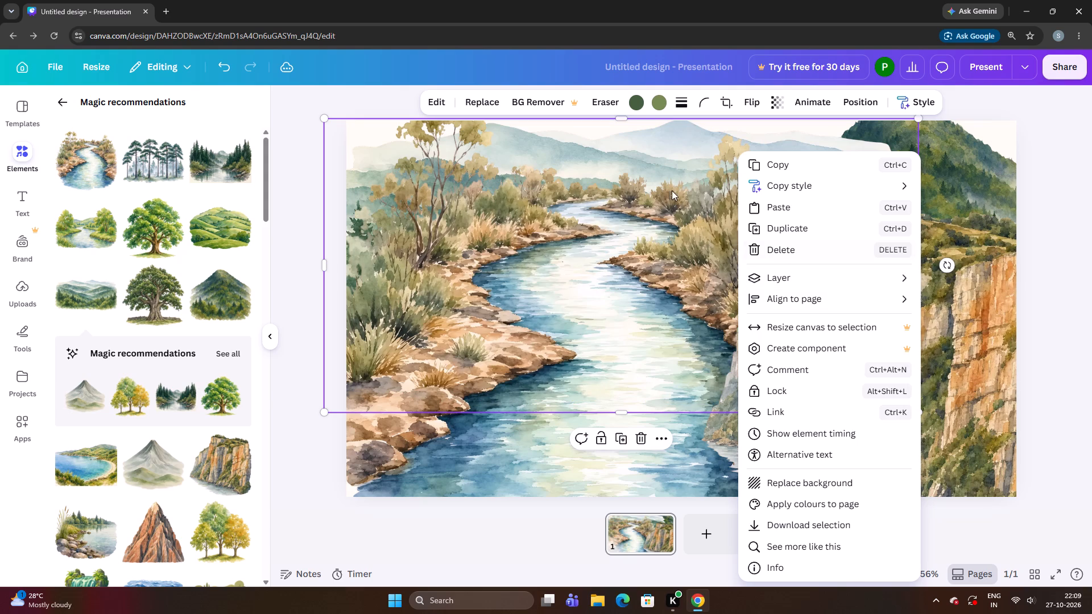
{"action": "left_click", "coordinate": [655, 152]}
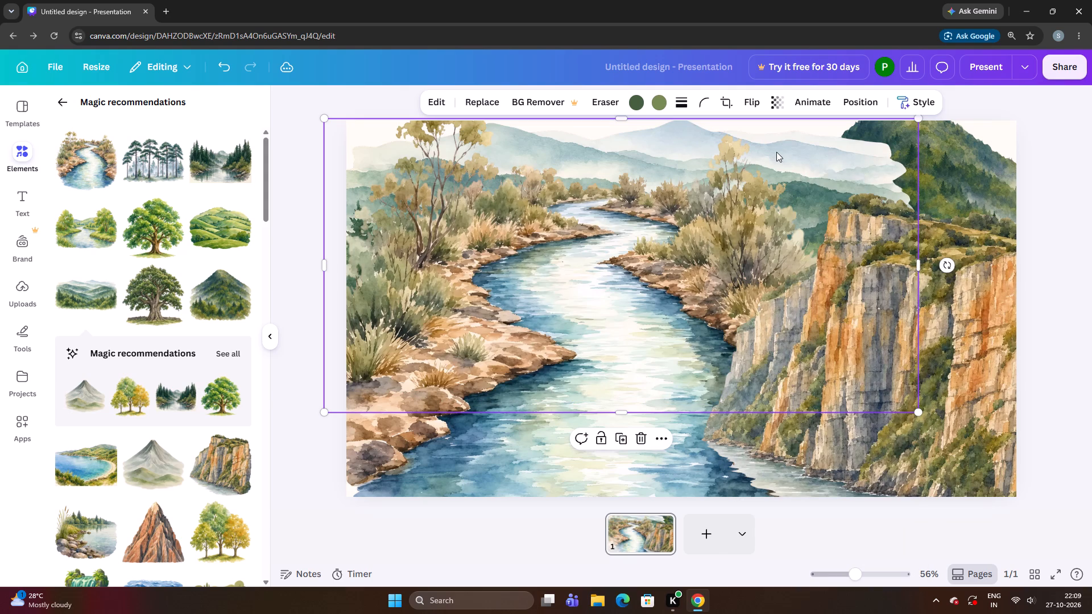
{"action": "right_click", "coordinate": [776, 152]}
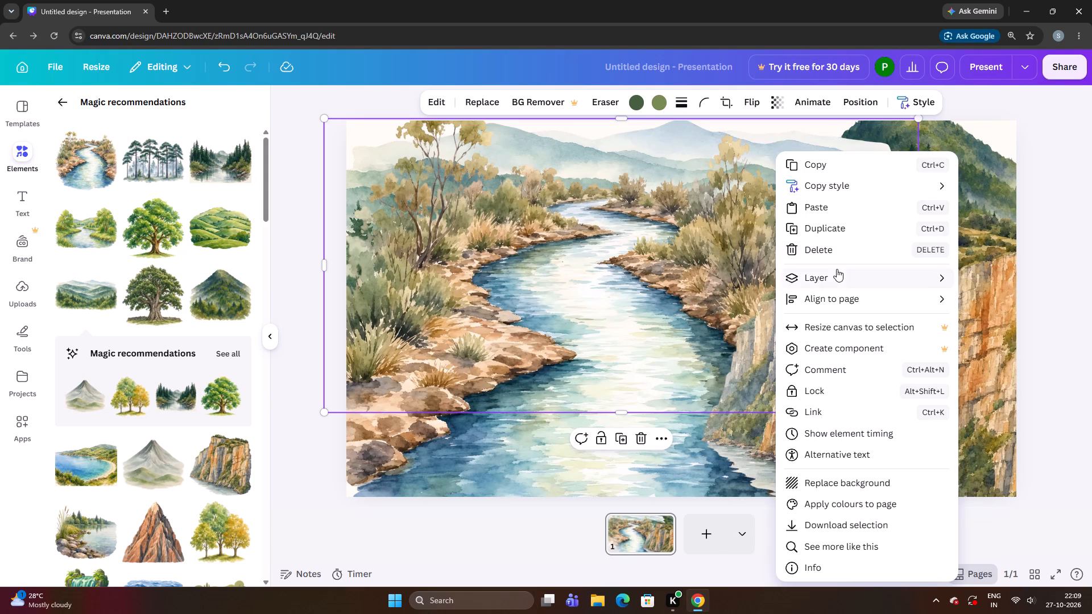
{"action": "left_click", "coordinate": [838, 270]}
{"action": "left_click", "coordinate": [701, 318]}
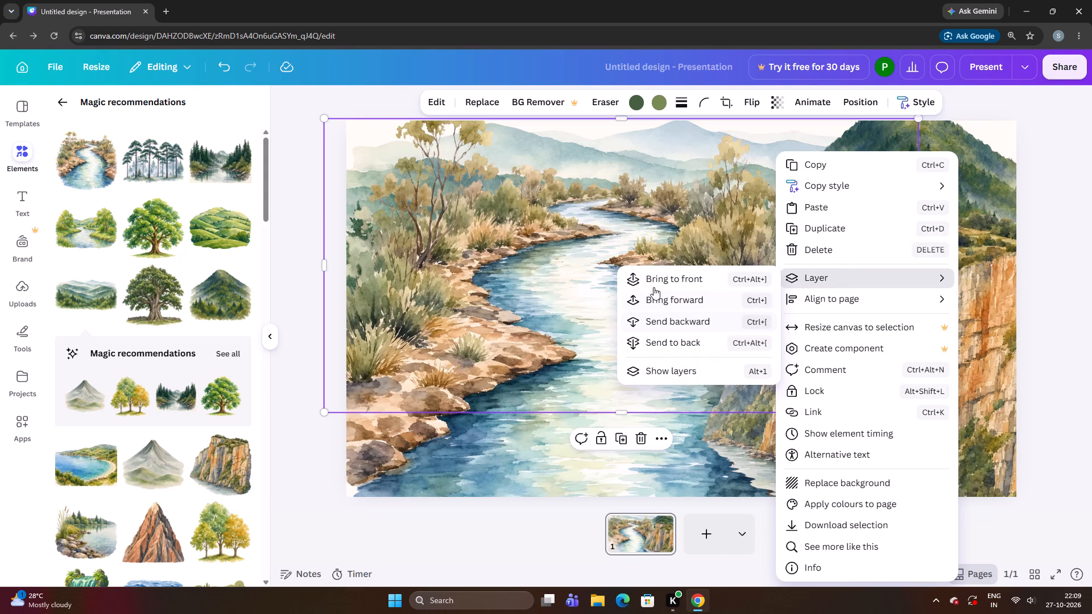
{"action": "left_click", "coordinate": [577, 247]}
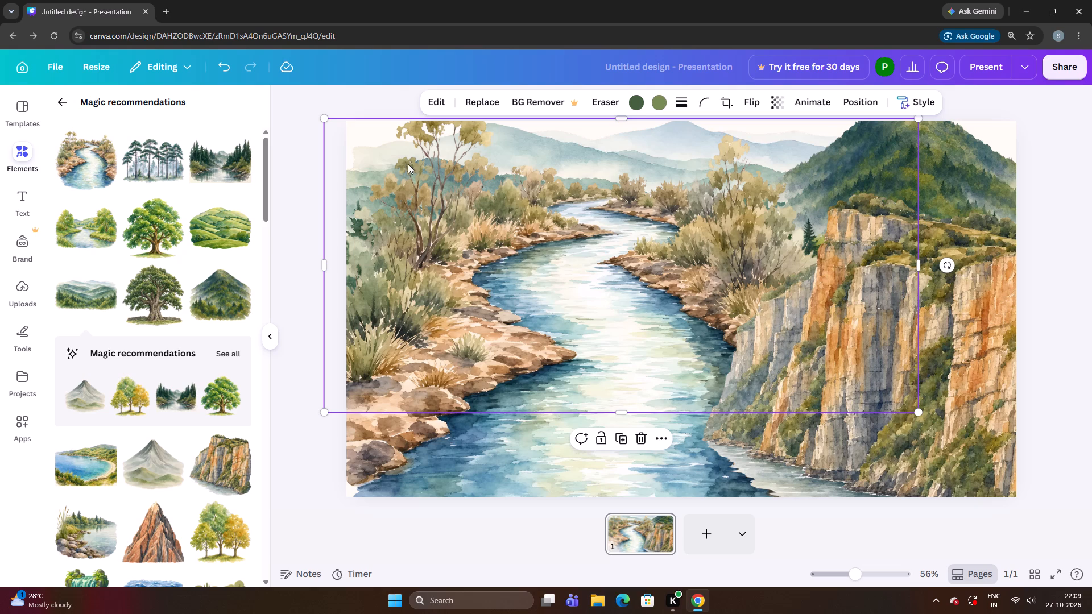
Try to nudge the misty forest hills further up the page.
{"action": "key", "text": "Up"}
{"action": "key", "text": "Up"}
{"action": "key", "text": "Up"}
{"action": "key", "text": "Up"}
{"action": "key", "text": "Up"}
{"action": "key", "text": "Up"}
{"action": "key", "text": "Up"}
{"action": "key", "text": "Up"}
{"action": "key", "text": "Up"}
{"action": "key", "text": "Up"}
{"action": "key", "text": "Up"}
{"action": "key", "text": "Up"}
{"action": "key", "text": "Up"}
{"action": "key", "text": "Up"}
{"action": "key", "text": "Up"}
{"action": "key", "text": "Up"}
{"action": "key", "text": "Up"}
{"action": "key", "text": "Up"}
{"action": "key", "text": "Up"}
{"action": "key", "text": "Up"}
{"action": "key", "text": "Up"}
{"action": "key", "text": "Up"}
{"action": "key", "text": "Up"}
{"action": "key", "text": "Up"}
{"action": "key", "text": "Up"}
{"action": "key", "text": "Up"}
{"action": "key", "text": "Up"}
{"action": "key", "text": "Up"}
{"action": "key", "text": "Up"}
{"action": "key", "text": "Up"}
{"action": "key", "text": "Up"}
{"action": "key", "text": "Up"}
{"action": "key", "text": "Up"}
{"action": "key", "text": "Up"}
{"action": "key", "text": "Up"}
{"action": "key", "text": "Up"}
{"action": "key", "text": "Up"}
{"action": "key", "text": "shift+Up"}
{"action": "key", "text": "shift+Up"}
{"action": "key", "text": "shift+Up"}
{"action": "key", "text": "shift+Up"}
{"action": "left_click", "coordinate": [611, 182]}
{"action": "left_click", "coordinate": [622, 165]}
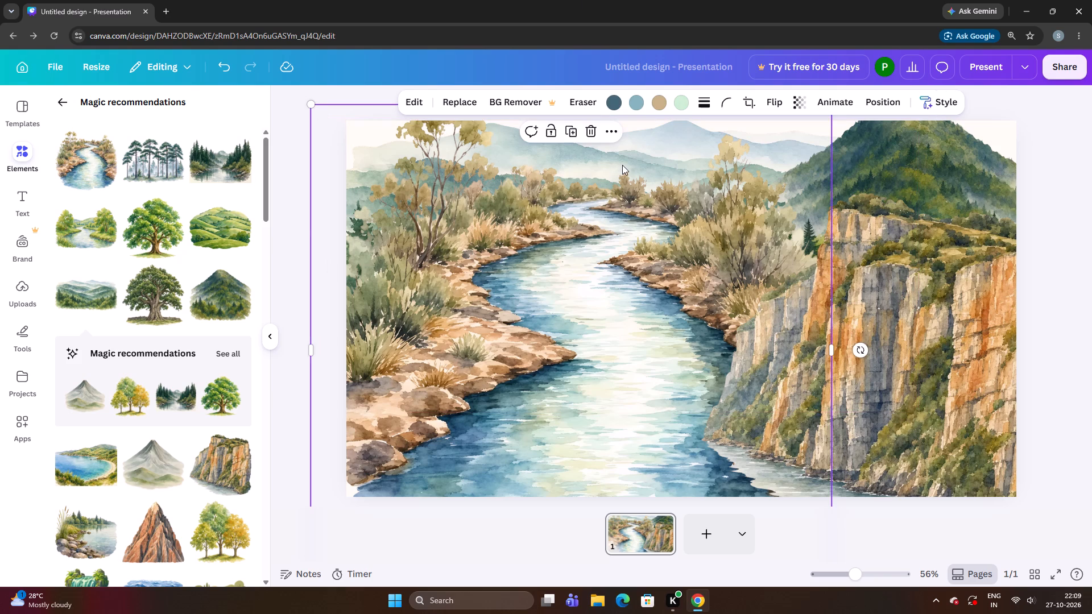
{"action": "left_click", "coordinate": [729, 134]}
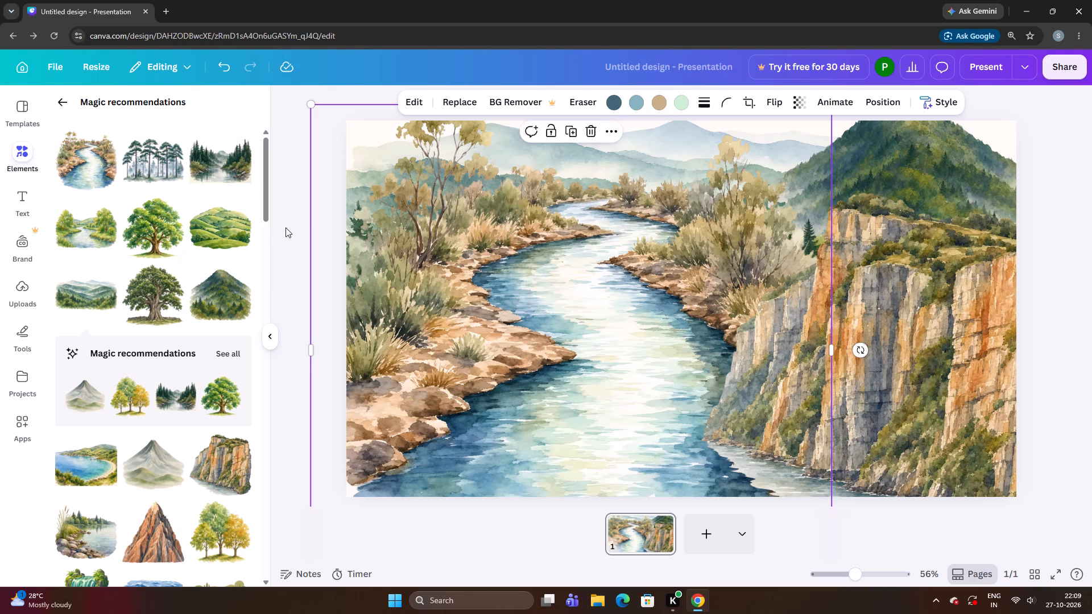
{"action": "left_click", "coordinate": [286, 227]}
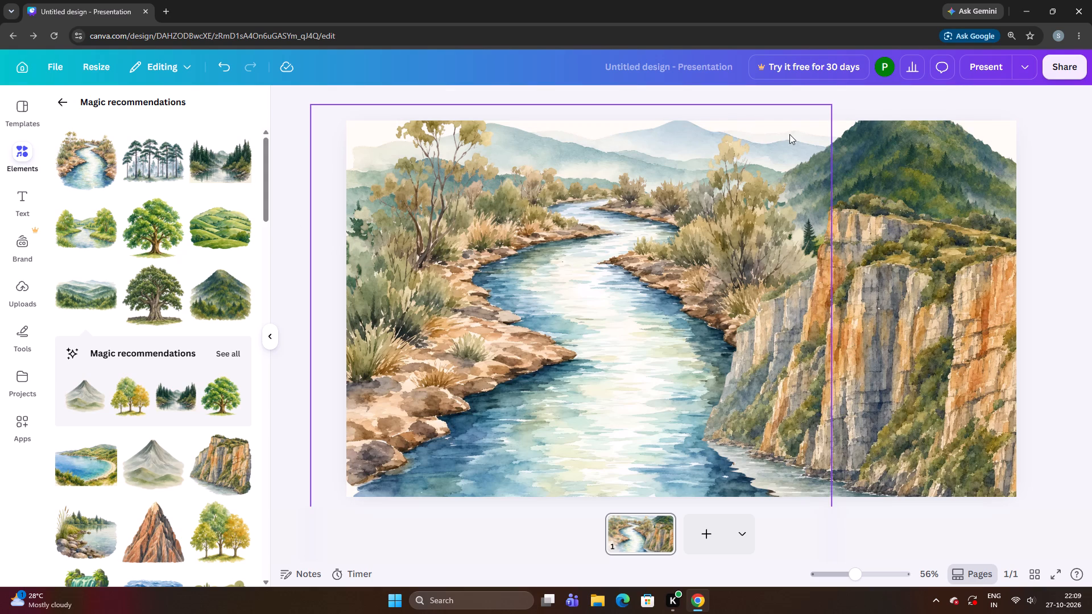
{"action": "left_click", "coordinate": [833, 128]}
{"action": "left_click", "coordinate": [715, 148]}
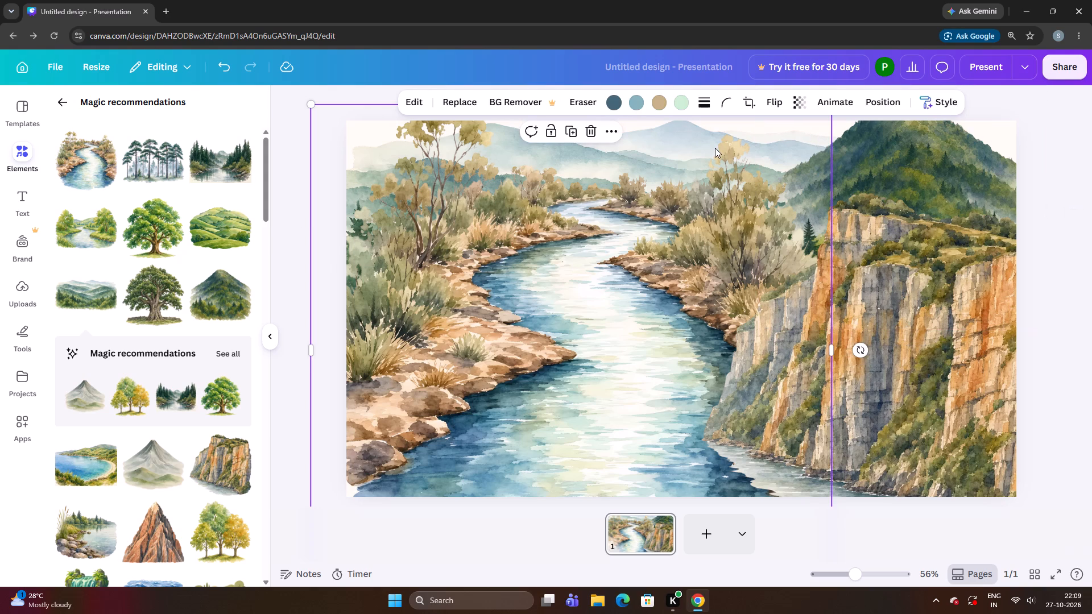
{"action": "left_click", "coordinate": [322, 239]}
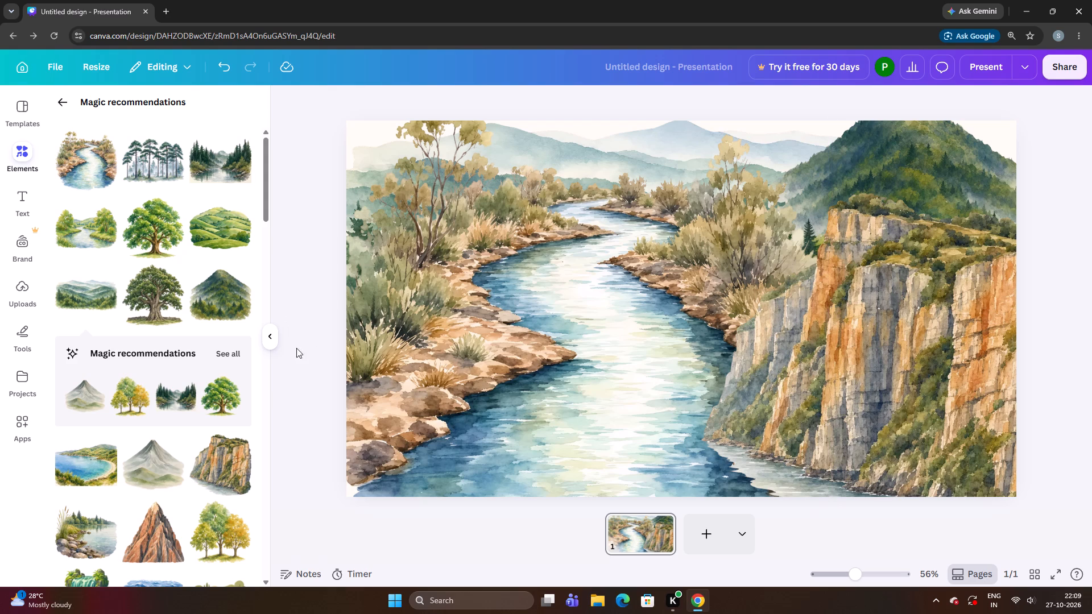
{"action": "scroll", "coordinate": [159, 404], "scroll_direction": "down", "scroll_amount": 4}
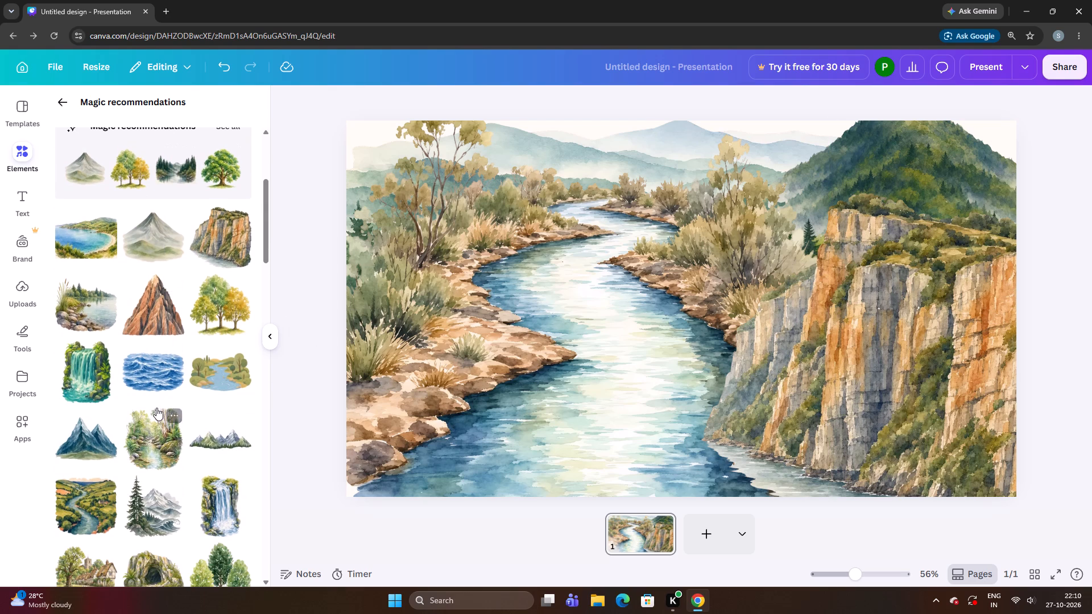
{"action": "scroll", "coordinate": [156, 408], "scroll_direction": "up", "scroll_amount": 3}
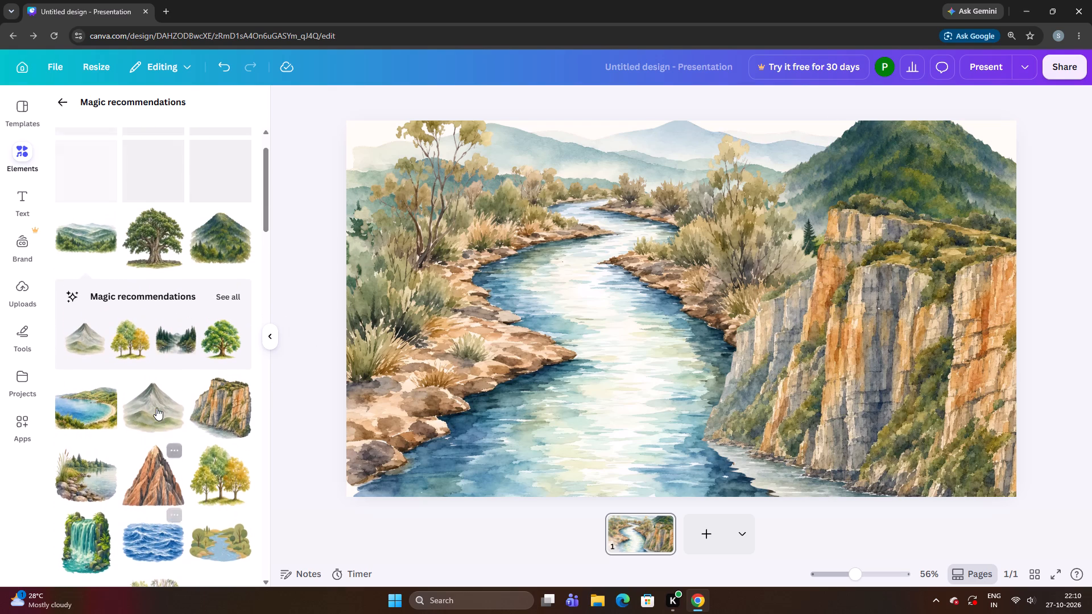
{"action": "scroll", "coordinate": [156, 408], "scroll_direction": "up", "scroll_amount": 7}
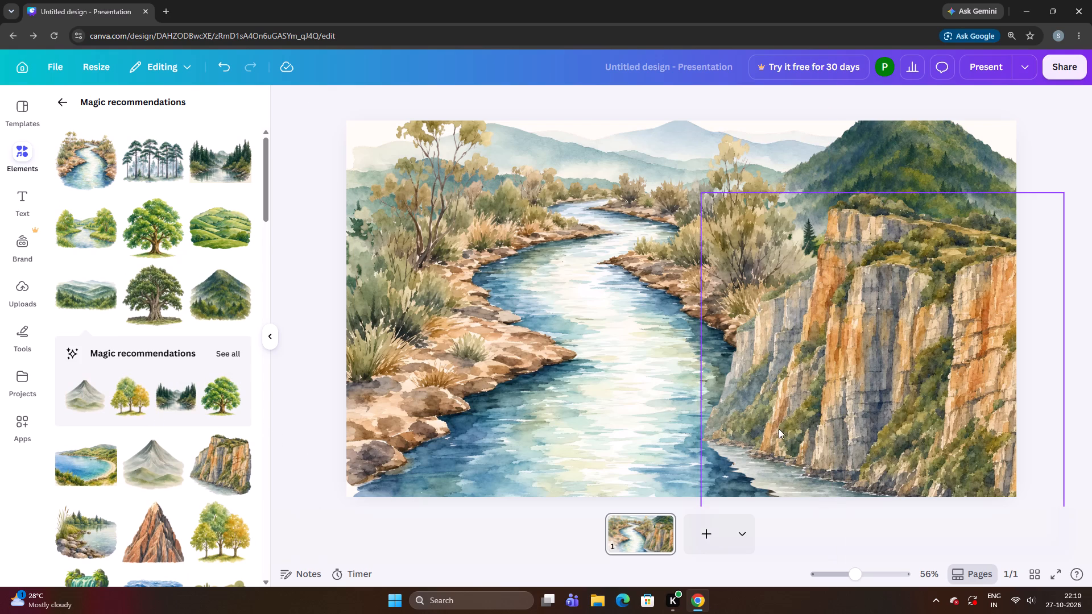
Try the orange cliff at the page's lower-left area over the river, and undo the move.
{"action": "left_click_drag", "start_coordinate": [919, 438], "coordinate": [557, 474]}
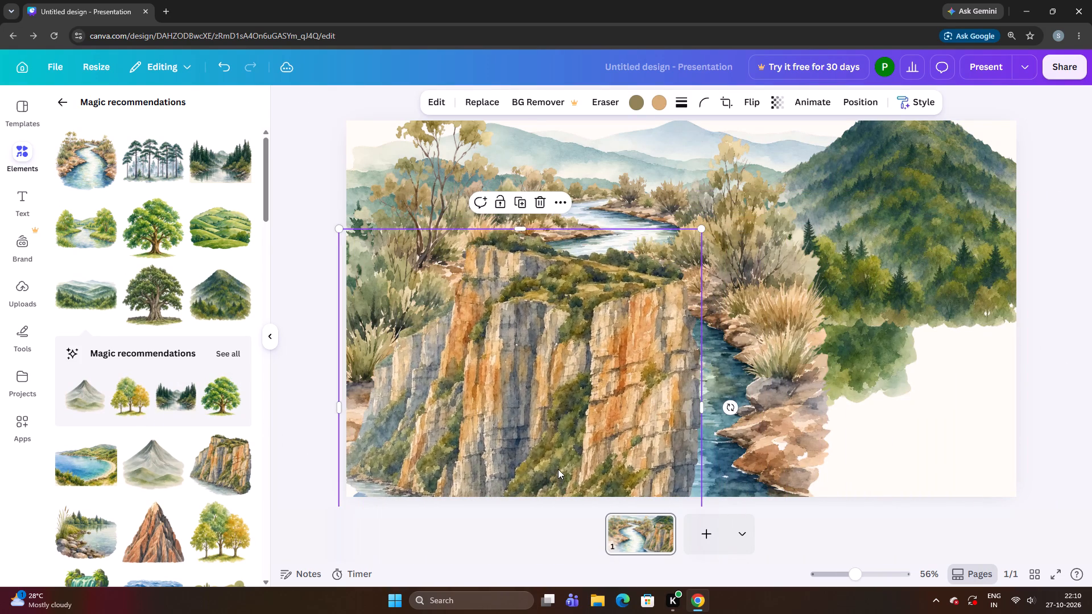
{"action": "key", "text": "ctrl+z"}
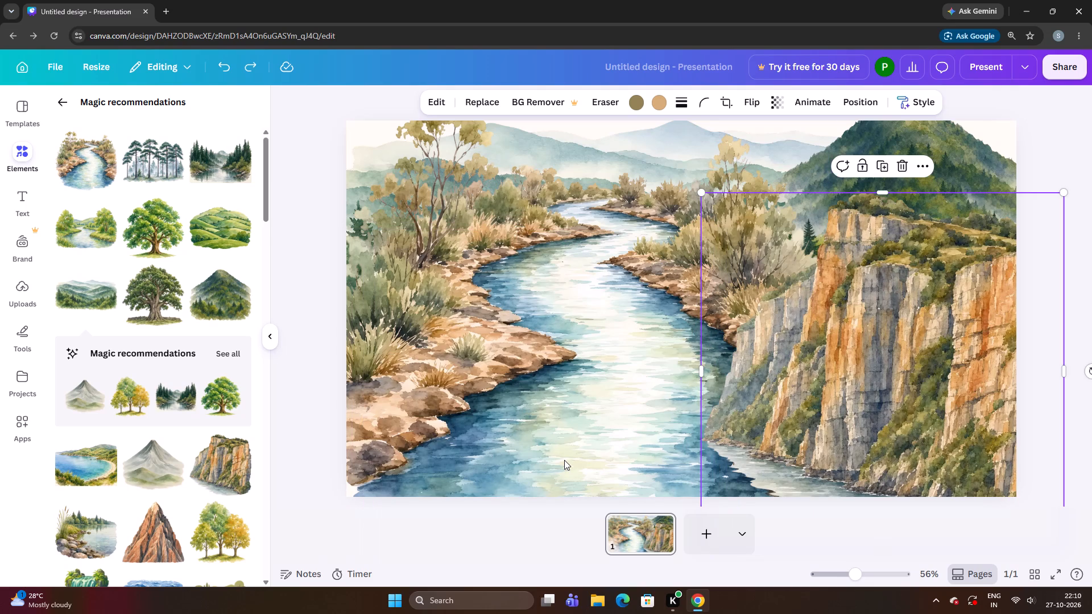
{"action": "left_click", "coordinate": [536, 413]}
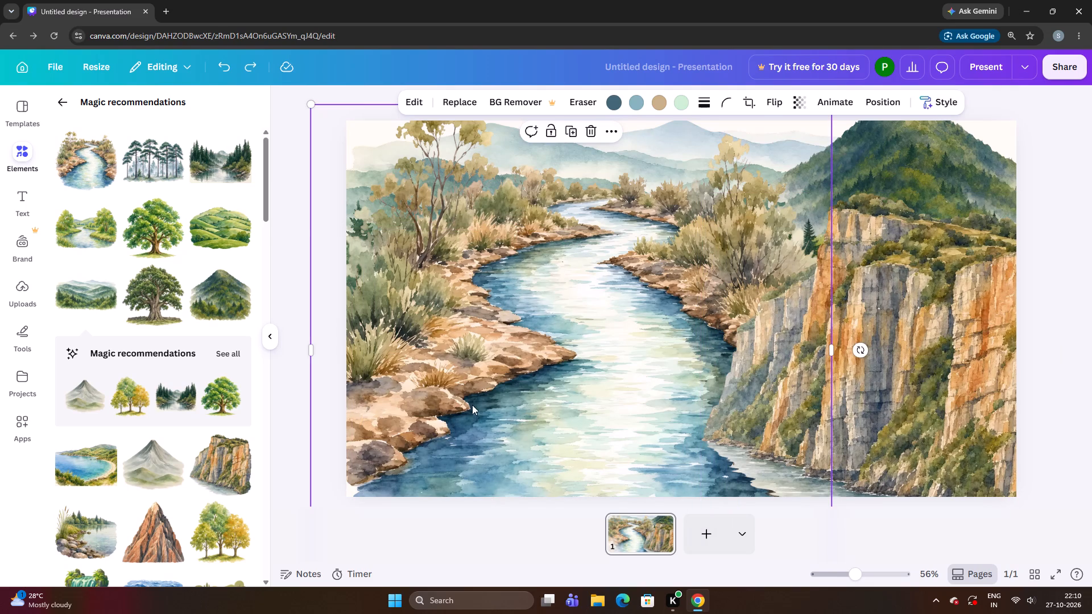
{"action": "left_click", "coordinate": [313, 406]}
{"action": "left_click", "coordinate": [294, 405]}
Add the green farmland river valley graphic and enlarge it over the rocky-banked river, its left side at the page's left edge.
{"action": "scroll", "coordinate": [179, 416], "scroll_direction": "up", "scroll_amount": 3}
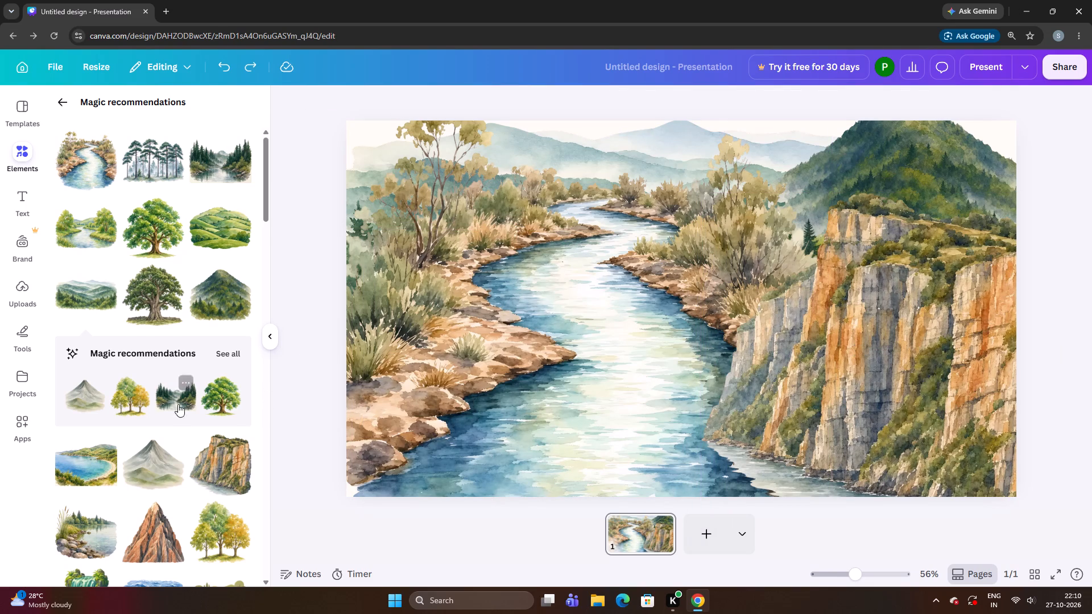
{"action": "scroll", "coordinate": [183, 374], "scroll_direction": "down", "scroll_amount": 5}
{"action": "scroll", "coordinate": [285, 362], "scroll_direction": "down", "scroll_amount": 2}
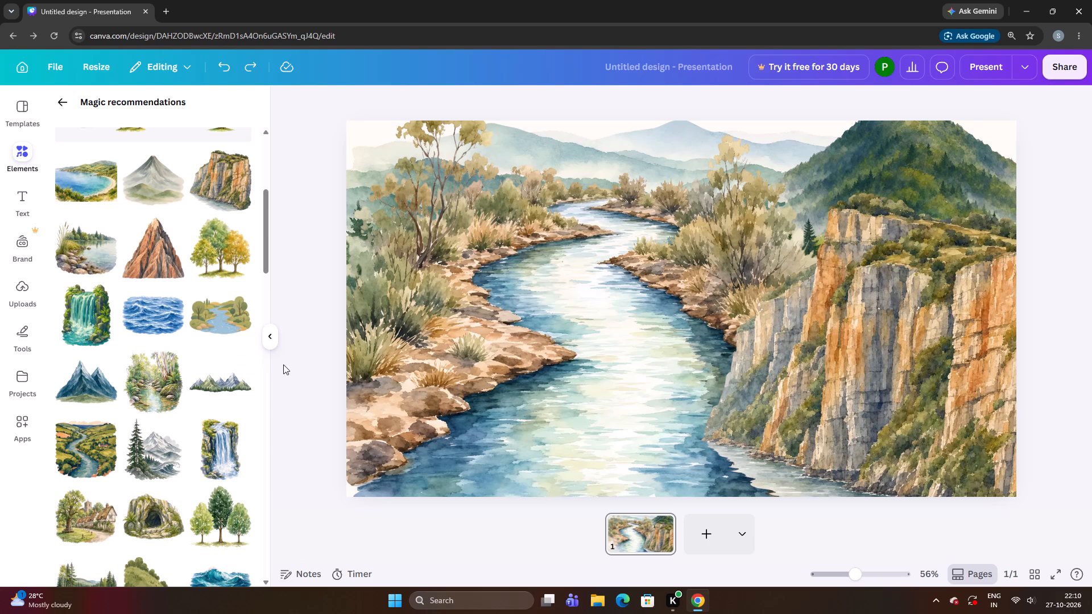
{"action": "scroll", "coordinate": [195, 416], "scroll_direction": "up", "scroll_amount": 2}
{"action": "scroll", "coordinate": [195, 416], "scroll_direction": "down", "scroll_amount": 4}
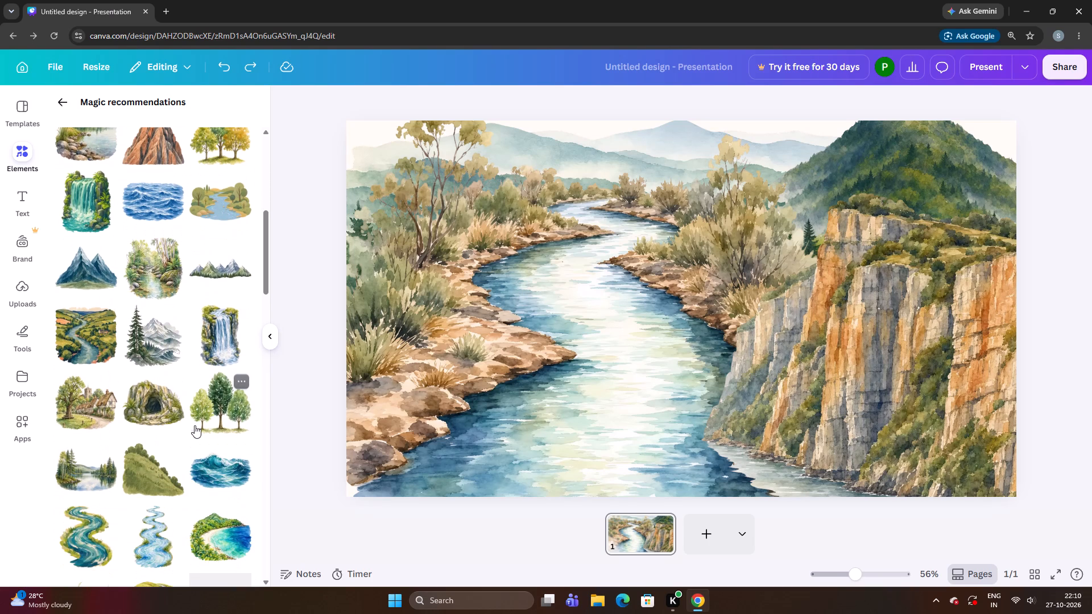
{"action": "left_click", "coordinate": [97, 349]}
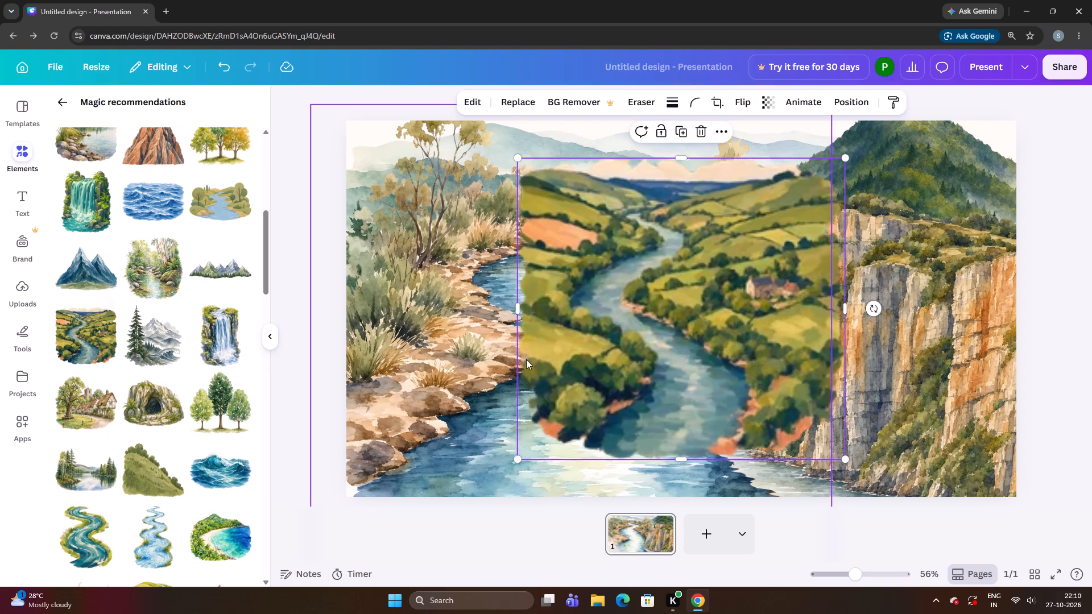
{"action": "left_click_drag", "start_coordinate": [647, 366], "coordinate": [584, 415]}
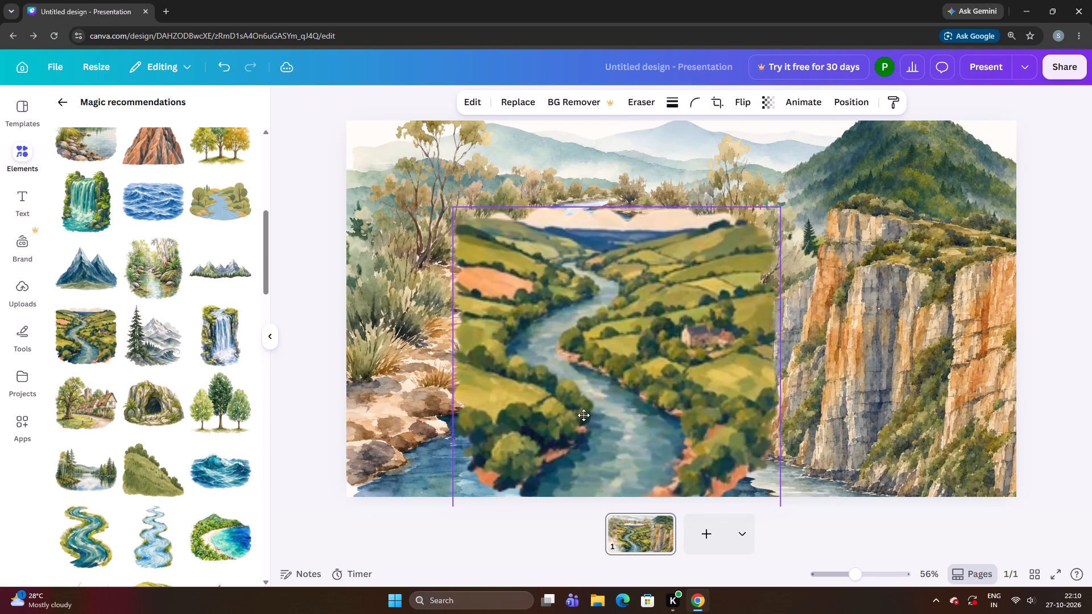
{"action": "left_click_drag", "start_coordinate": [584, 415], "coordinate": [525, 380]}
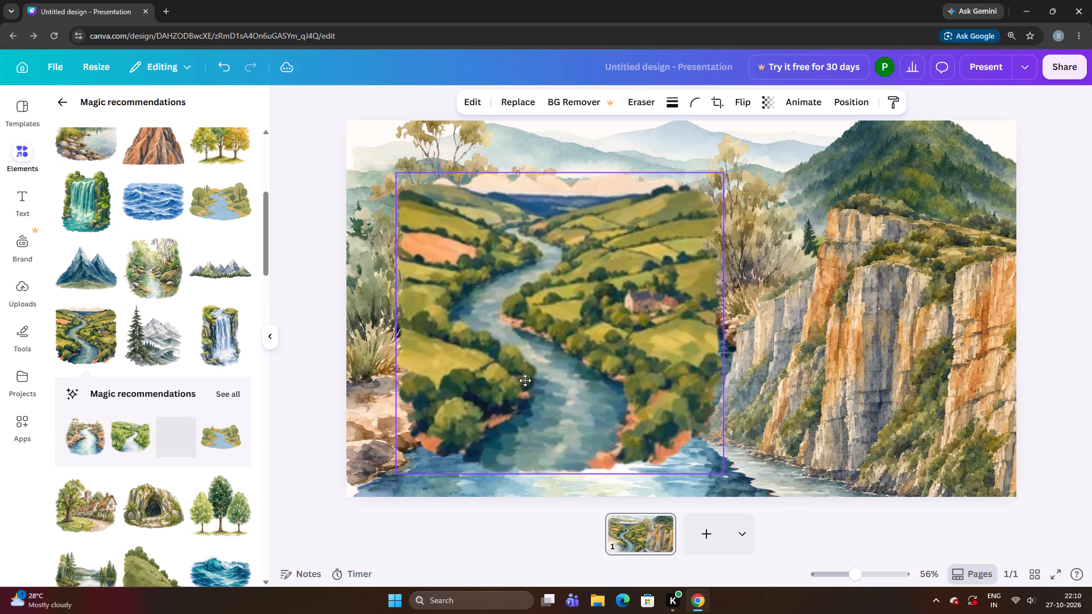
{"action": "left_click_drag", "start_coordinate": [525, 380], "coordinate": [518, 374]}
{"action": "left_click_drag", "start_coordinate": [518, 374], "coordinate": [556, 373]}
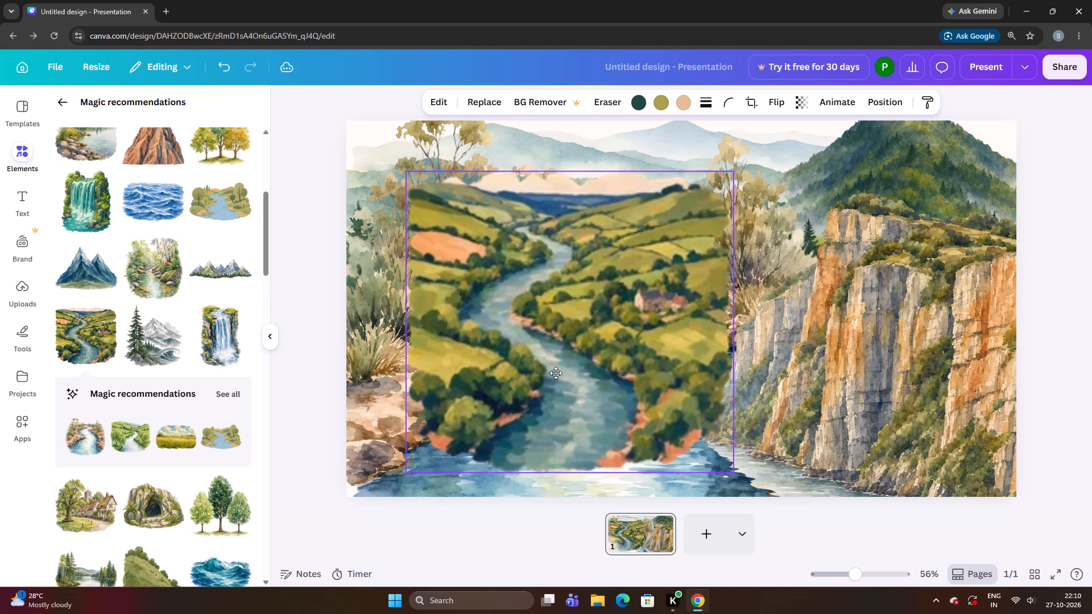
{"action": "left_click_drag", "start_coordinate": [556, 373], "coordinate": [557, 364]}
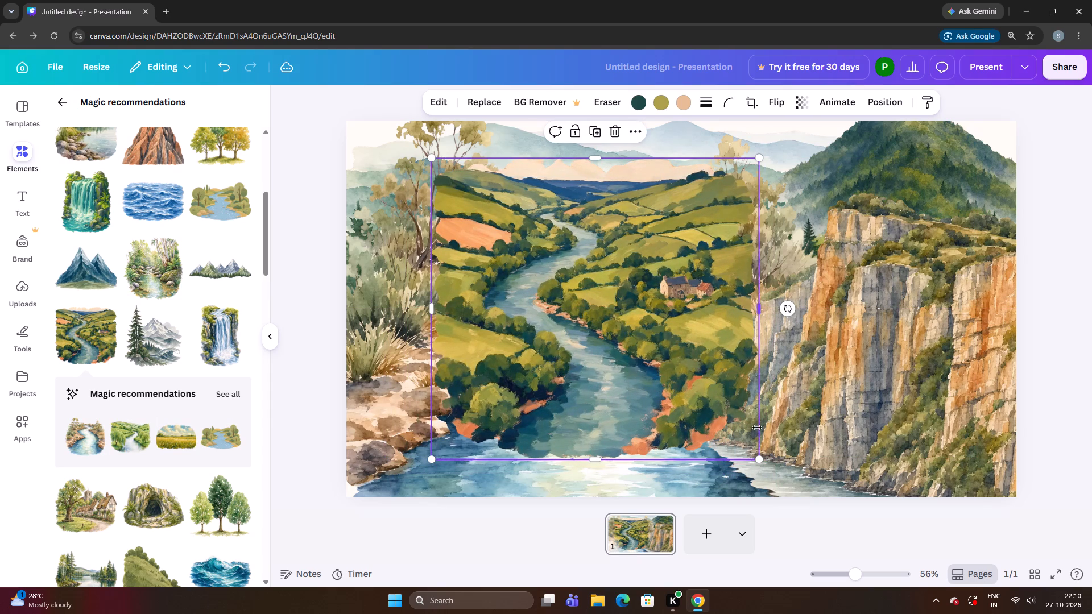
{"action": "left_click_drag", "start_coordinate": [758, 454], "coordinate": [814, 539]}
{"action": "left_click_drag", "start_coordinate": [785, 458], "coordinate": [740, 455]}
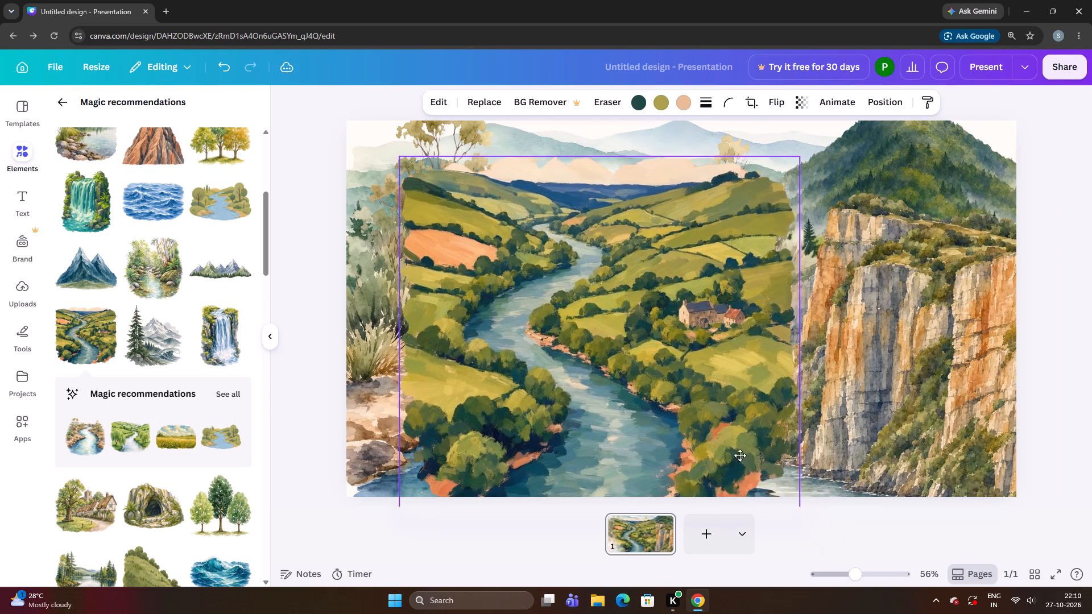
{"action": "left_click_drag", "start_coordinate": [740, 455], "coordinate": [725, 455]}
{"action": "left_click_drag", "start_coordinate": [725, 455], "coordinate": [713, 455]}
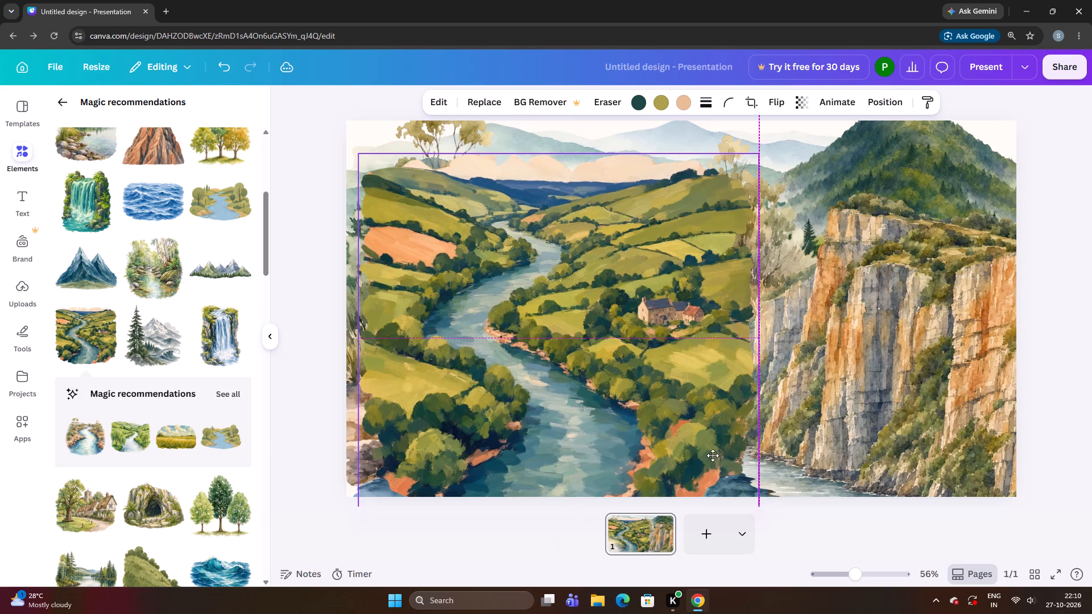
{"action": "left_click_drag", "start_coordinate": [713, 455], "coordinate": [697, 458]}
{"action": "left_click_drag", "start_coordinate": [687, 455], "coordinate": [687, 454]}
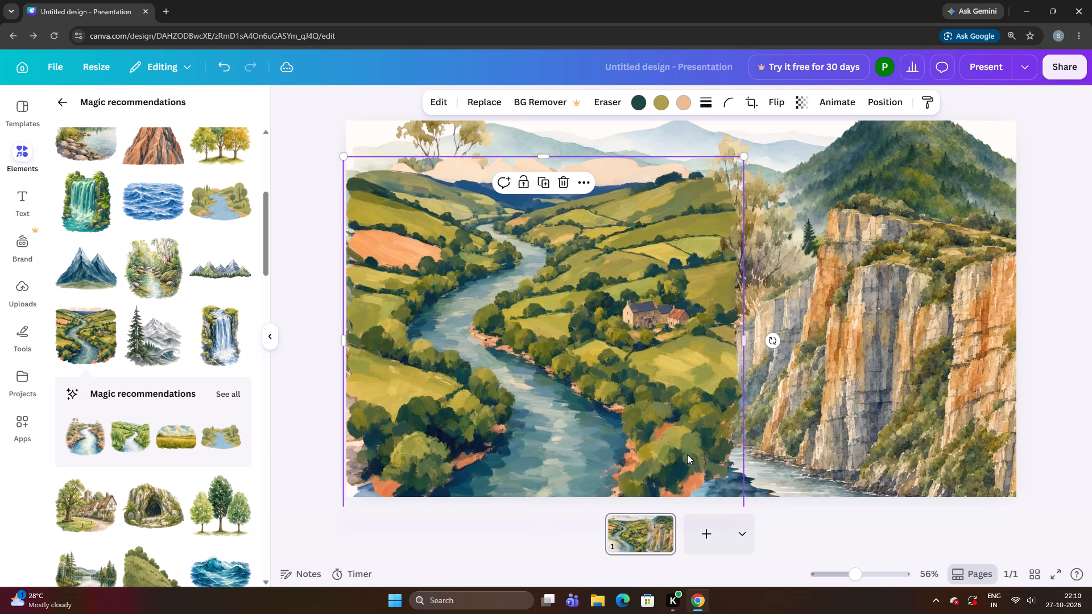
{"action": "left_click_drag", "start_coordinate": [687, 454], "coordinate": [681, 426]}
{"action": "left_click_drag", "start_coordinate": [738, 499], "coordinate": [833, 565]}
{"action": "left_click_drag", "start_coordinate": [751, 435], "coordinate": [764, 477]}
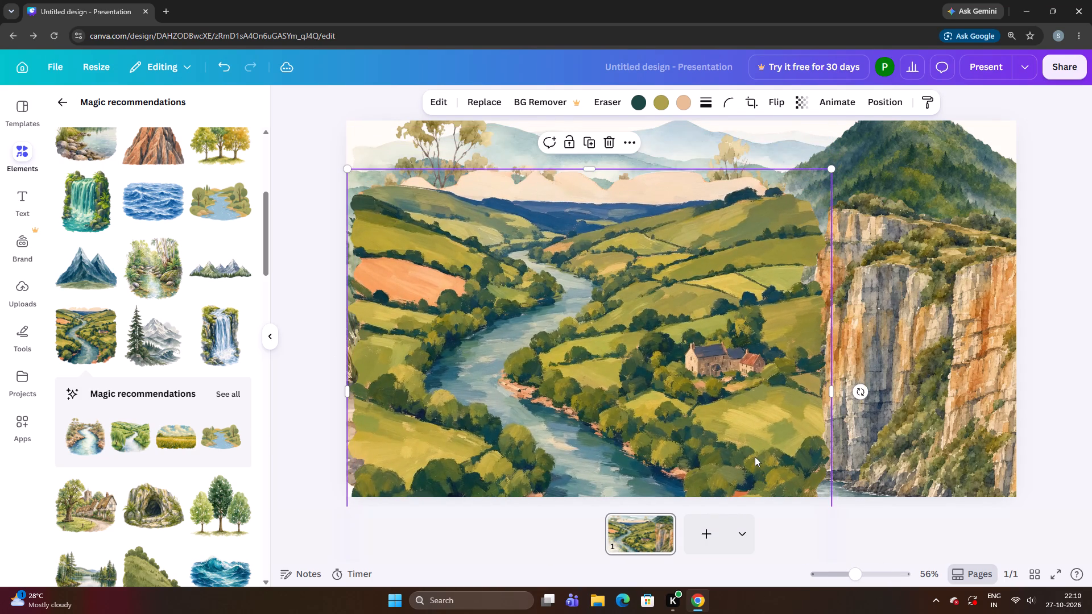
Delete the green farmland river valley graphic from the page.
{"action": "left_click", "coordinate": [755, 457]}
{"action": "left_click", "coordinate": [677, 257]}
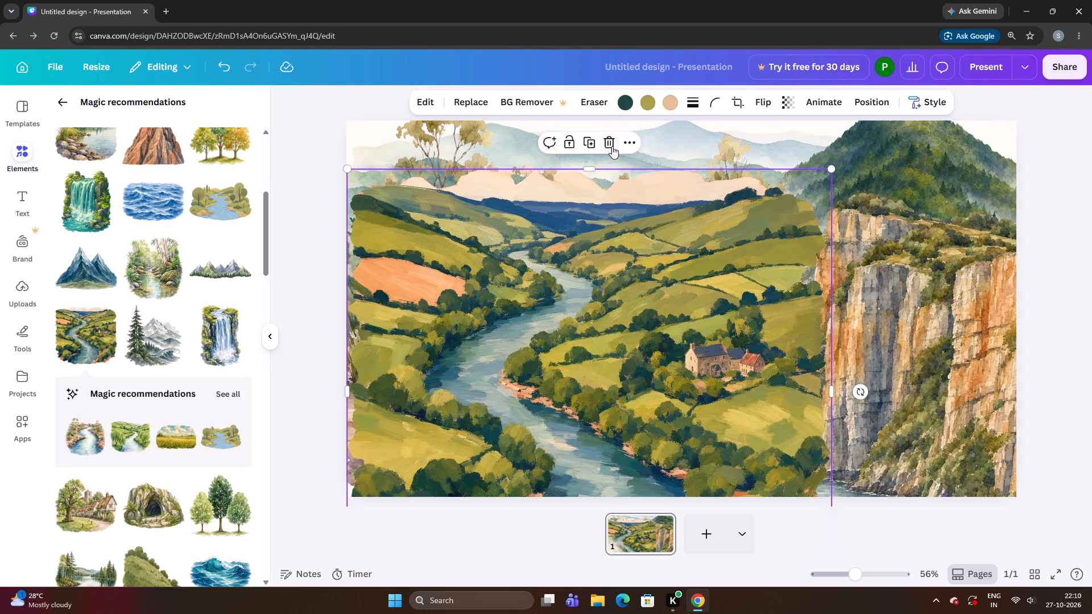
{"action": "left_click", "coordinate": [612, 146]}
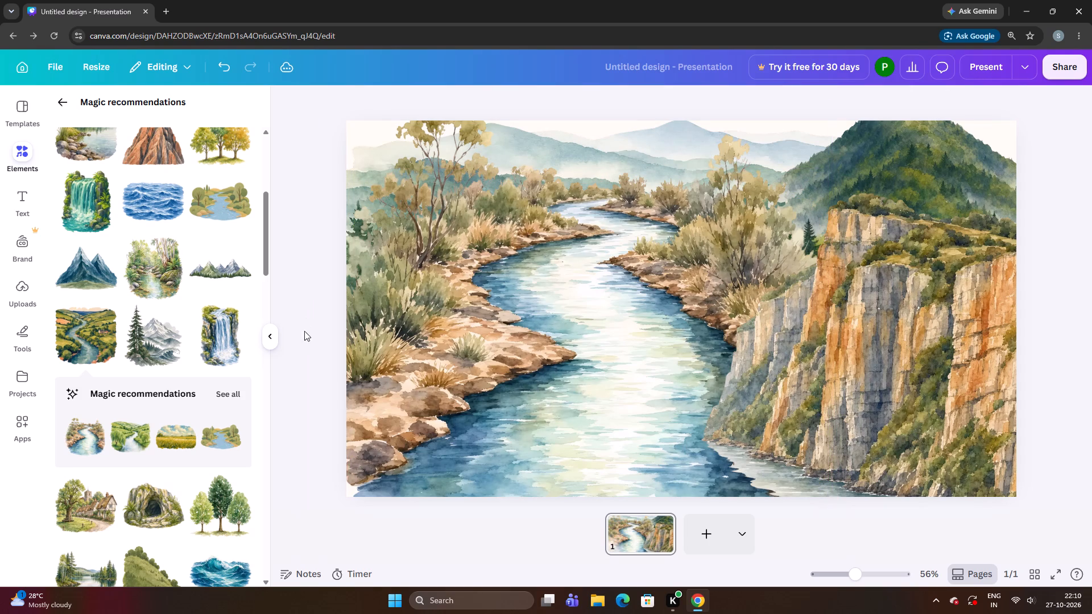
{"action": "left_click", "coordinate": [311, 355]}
Add the mossy rock waterfall graphic and move it to the page's upper-left corner, slightly past the top and left edges.
{"action": "scroll", "coordinate": [158, 376], "scroll_direction": "up", "scroll_amount": 3}
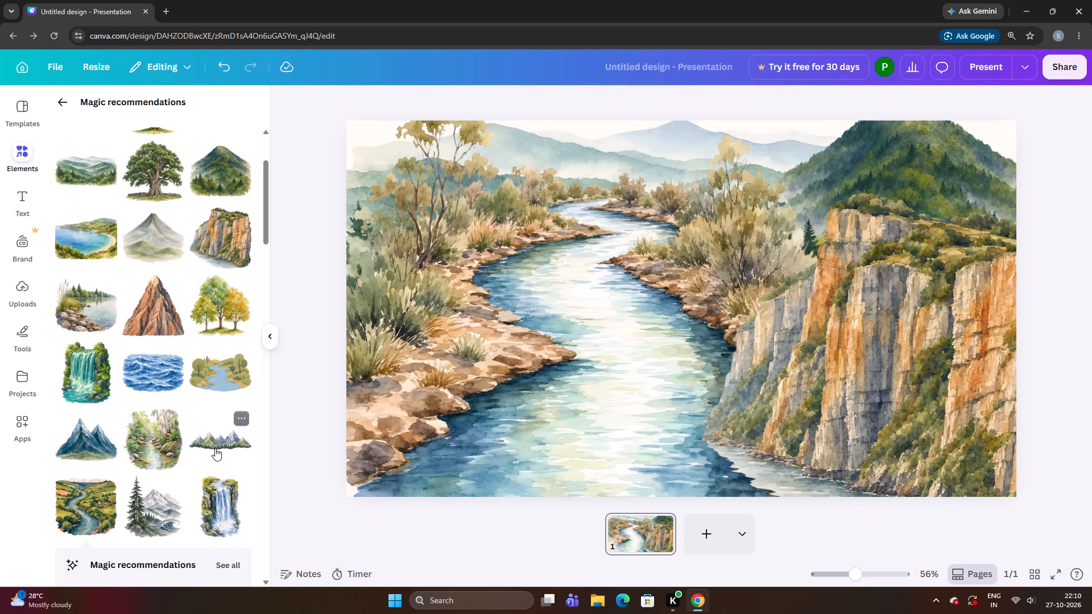
{"action": "scroll", "coordinate": [234, 379], "scroll_direction": "down", "scroll_amount": 2}
{"action": "left_click", "coordinate": [231, 379]}
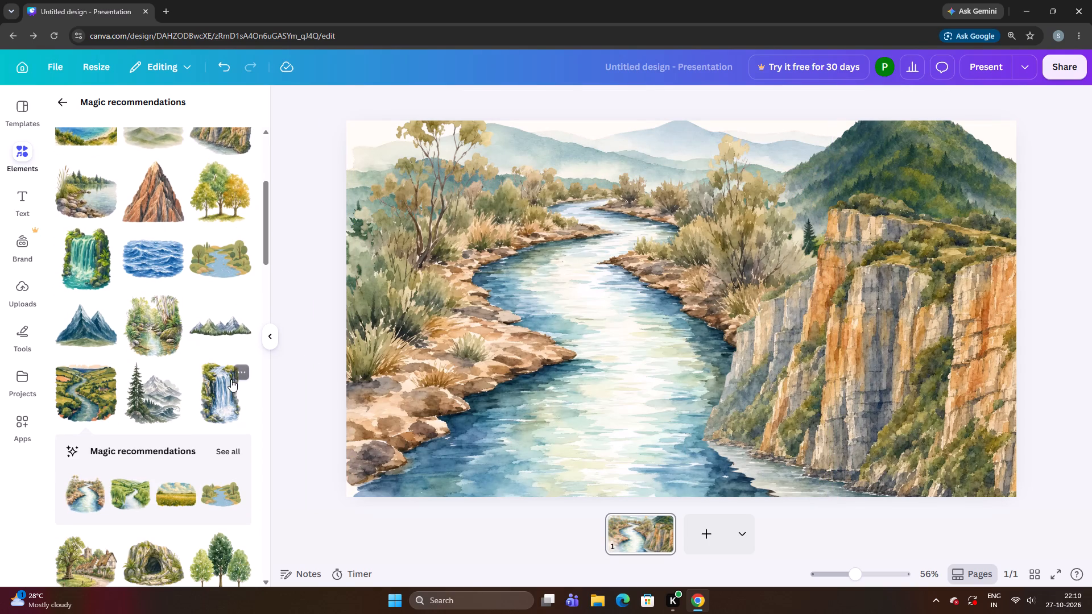
{"action": "left_click_drag", "start_coordinate": [655, 286], "coordinate": [399, 248]}
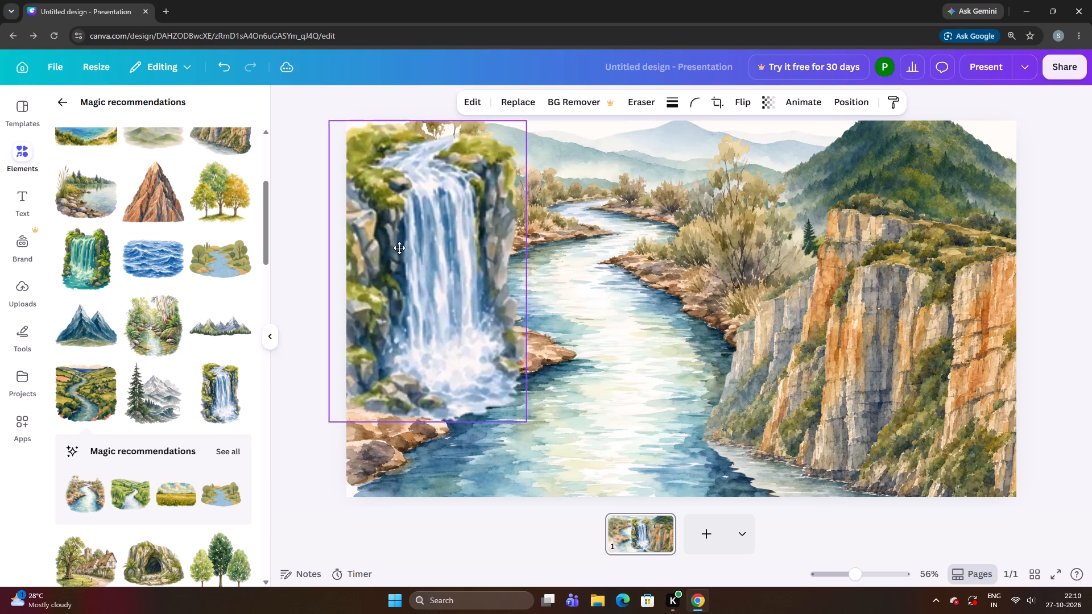
{"action": "left_click_drag", "start_coordinate": [399, 248], "coordinate": [394, 233]}
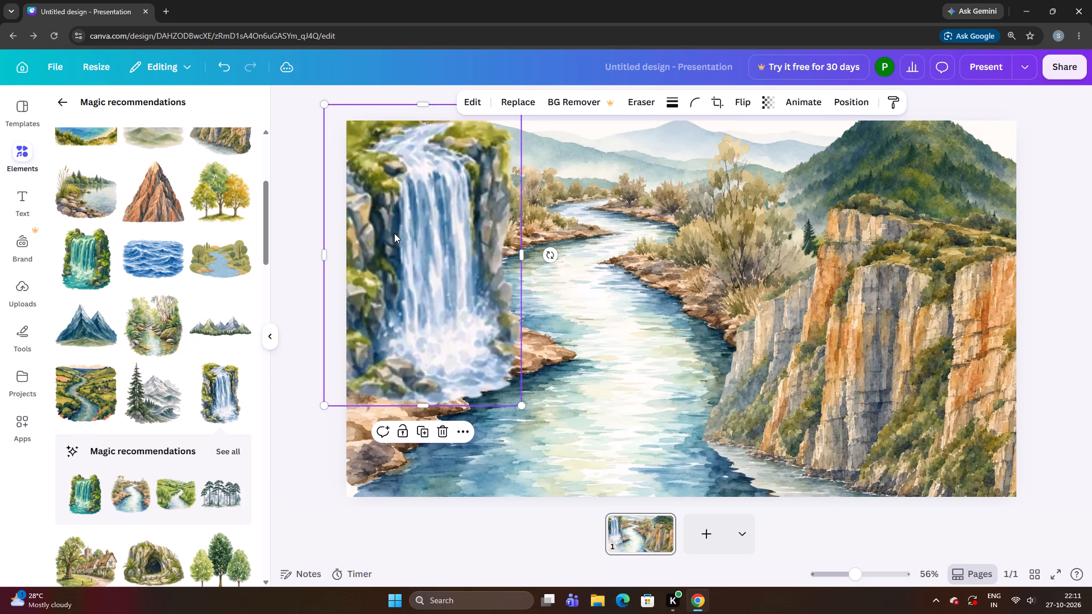
{"action": "left_click", "coordinate": [427, 242]}
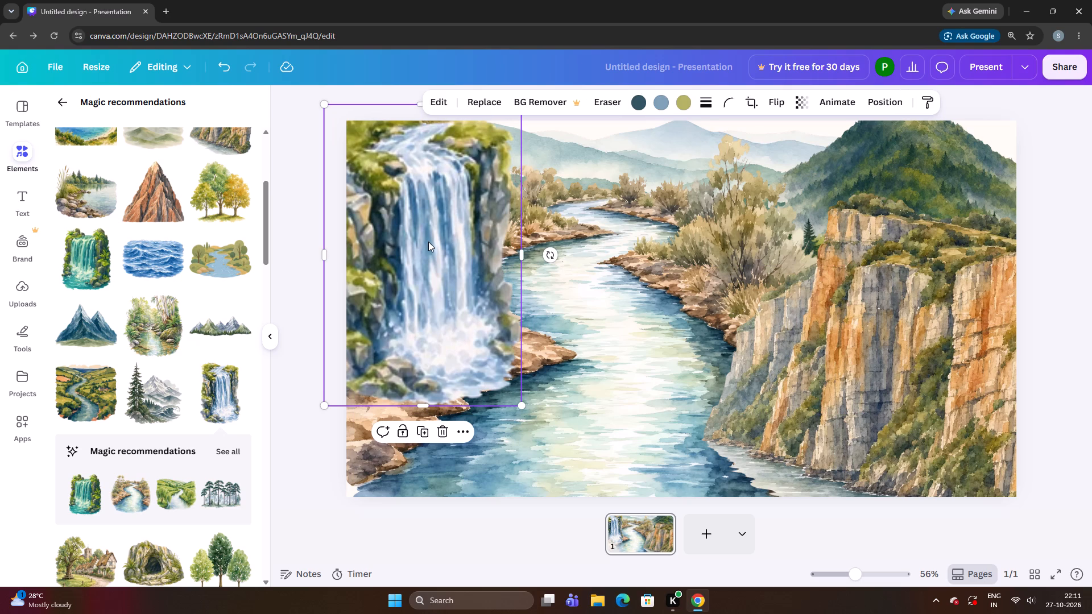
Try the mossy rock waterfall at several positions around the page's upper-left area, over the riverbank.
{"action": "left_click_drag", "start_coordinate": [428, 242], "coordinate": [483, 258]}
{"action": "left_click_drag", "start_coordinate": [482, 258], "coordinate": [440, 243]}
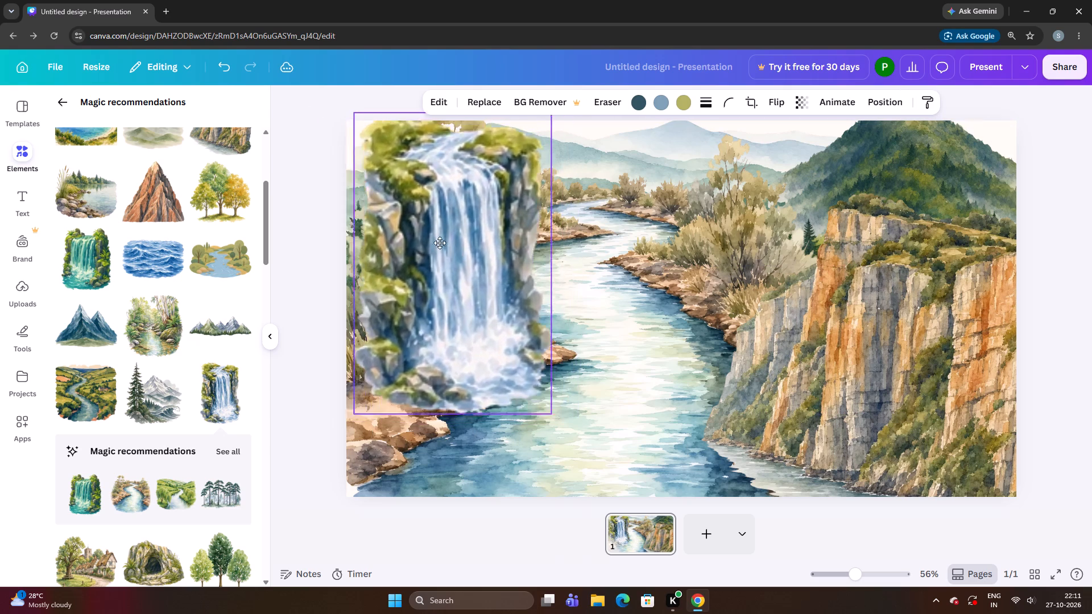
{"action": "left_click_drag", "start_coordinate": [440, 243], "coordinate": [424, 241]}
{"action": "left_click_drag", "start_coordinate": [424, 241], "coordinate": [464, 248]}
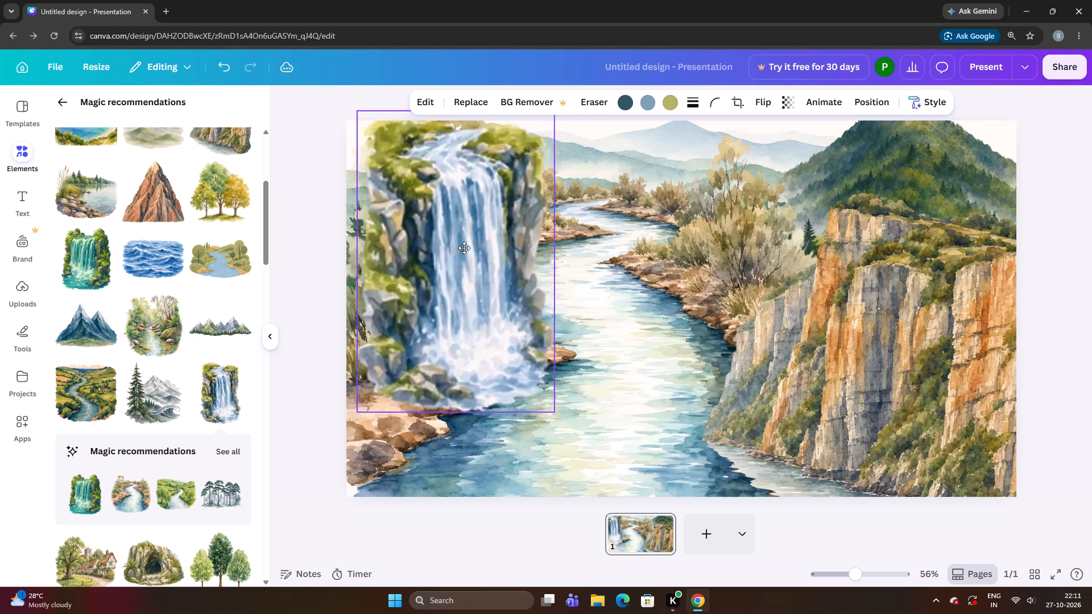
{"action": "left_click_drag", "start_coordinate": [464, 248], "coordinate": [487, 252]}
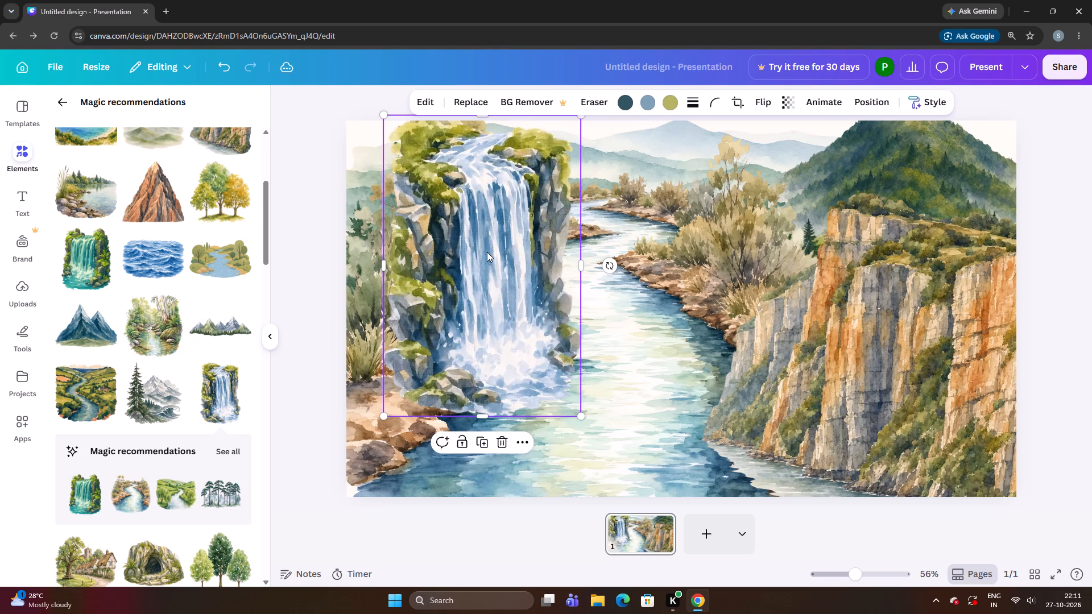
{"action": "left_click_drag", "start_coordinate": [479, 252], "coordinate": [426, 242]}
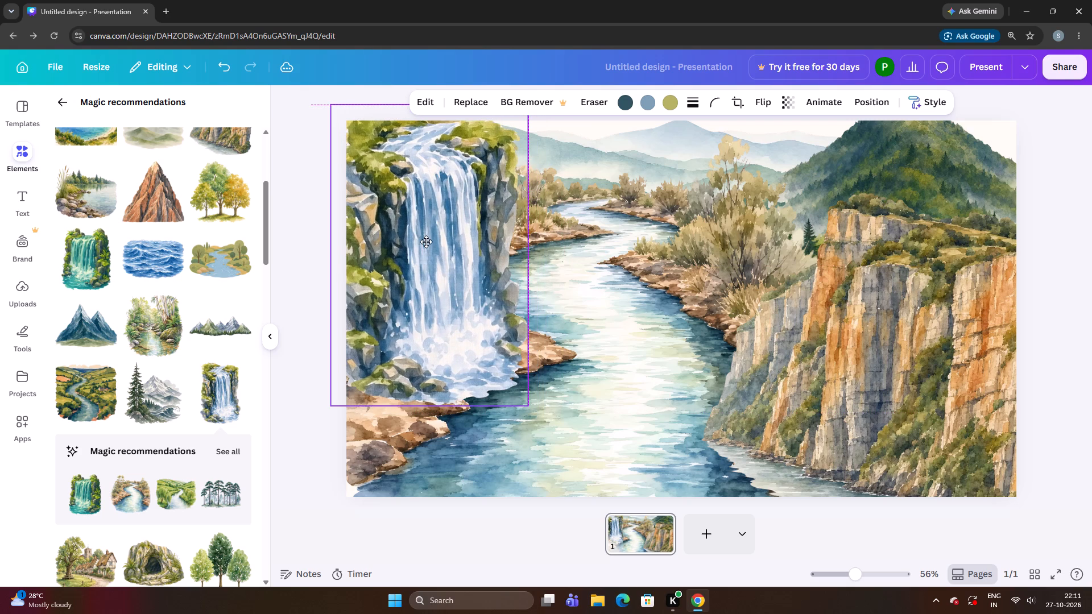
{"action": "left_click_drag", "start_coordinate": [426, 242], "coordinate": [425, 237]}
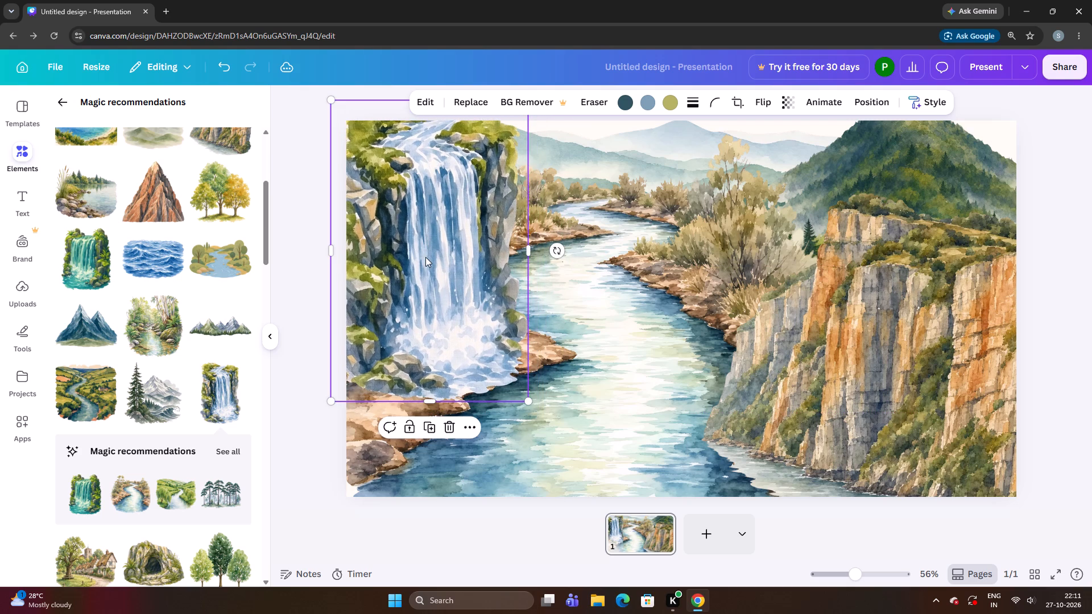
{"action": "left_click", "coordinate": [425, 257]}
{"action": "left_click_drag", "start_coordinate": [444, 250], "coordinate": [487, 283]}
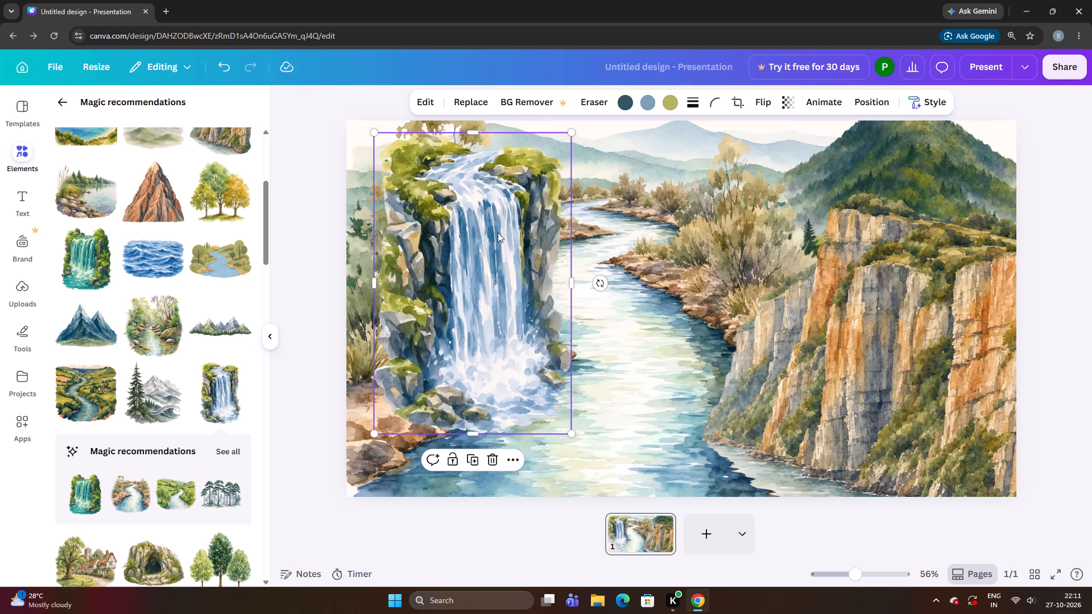
Delete the mossy rock waterfall graphic from the page.
{"action": "left_click", "coordinate": [492, 462]}
Find the watercolour hiker with a backpack standing on a stony path among the recommended elements and add it to the page.
{"action": "scroll", "coordinate": [130, 443], "scroll_direction": "up", "scroll_amount": 3}
{"action": "scroll", "coordinate": [131, 396], "scroll_direction": "down", "scroll_amount": 3}
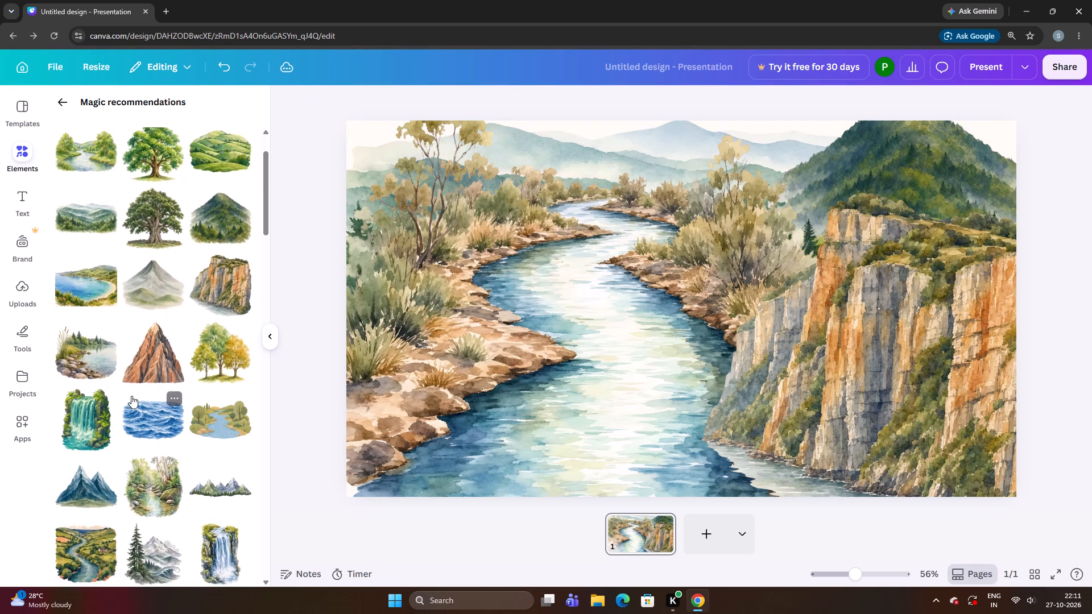
{"action": "left_click", "coordinate": [72, 102]}
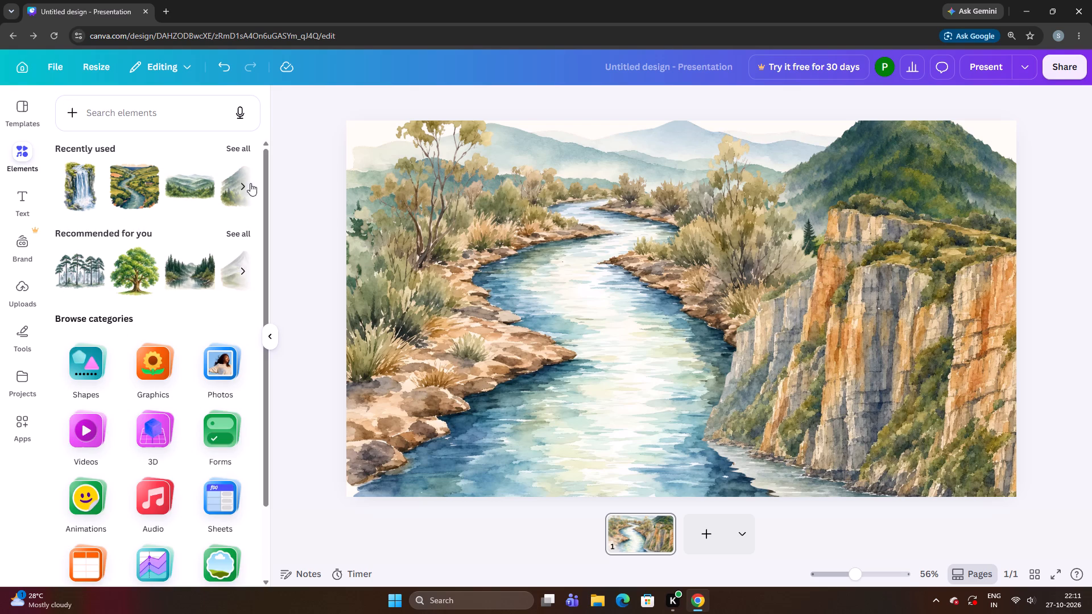
{"action": "left_click", "coordinate": [238, 231]}
{"action": "scroll", "coordinate": [198, 343], "scroll_direction": "down", "scroll_amount": 5}
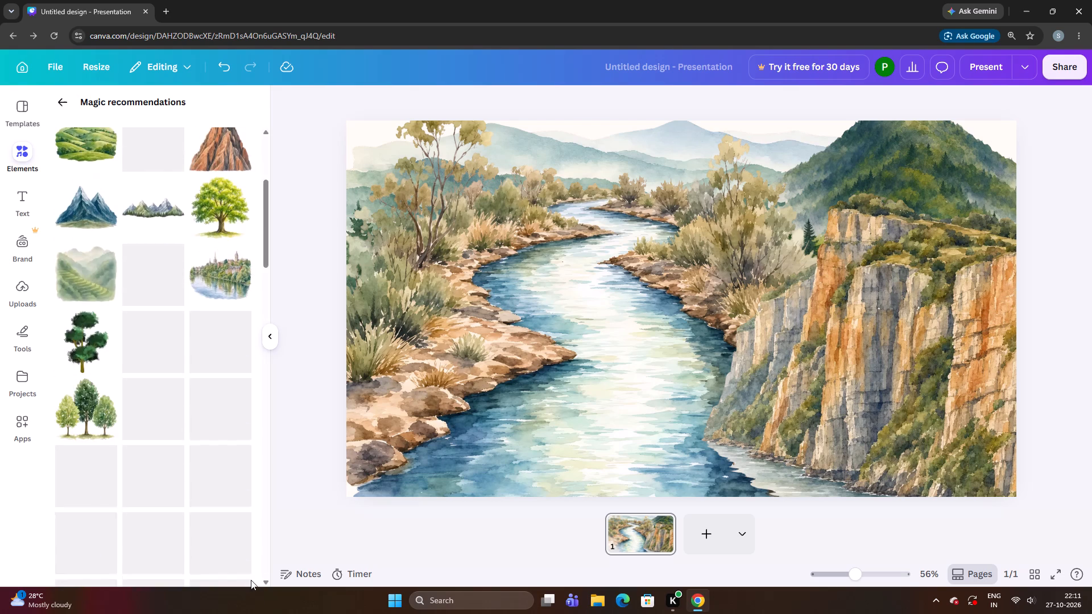
{"action": "scroll", "coordinate": [251, 580], "scroll_direction": "down", "scroll_amount": 17}
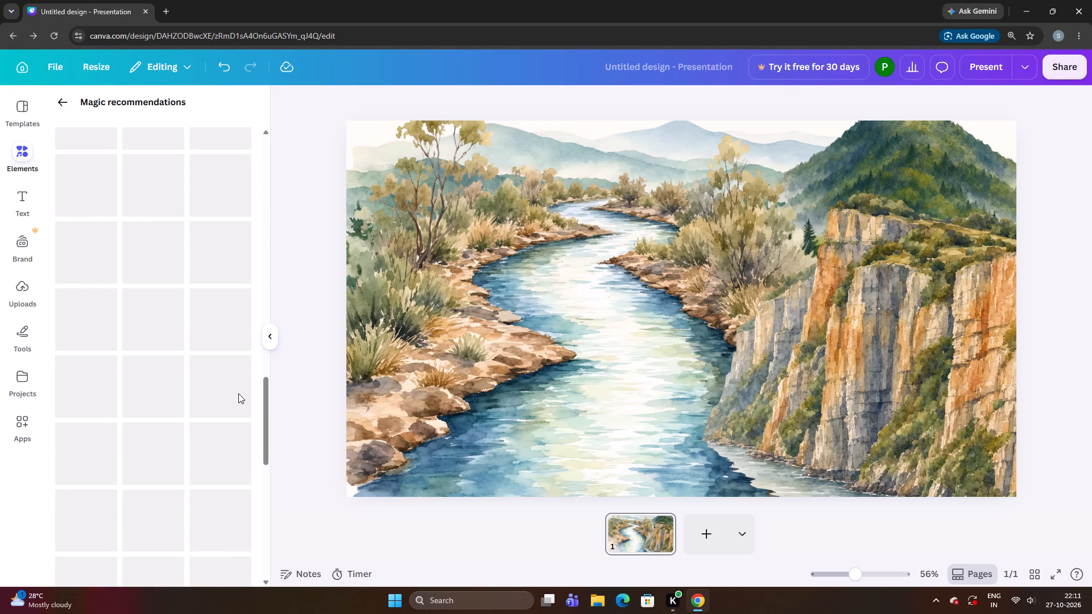
{"action": "scroll", "coordinate": [238, 393], "scroll_direction": "down", "scroll_amount": 3}
{"action": "scroll", "coordinate": [238, 393], "scroll_direction": "up", "scroll_amount": 1}
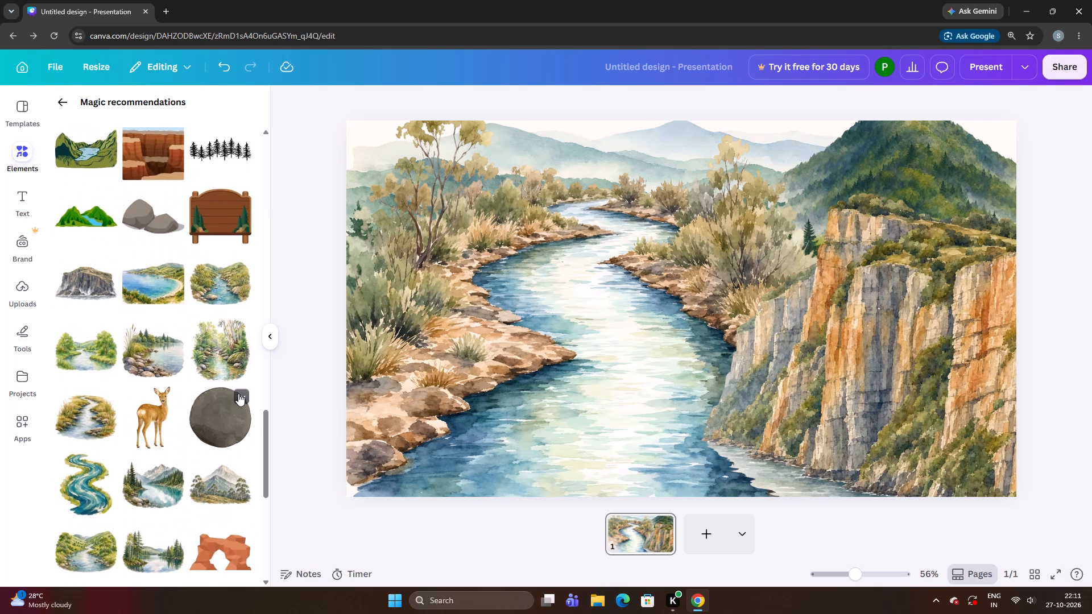
{"action": "scroll", "coordinate": [238, 393], "scroll_direction": "down", "scroll_amount": 11}
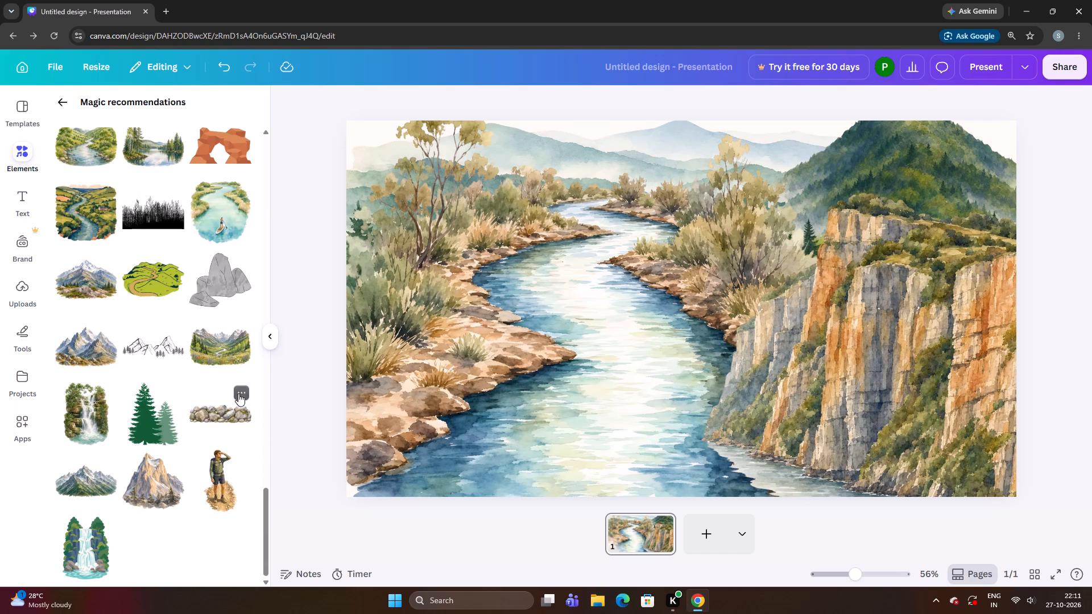
{"action": "scroll", "coordinate": [238, 393], "scroll_direction": "down", "scroll_amount": 3}
{"action": "left_click", "coordinate": [213, 475]}
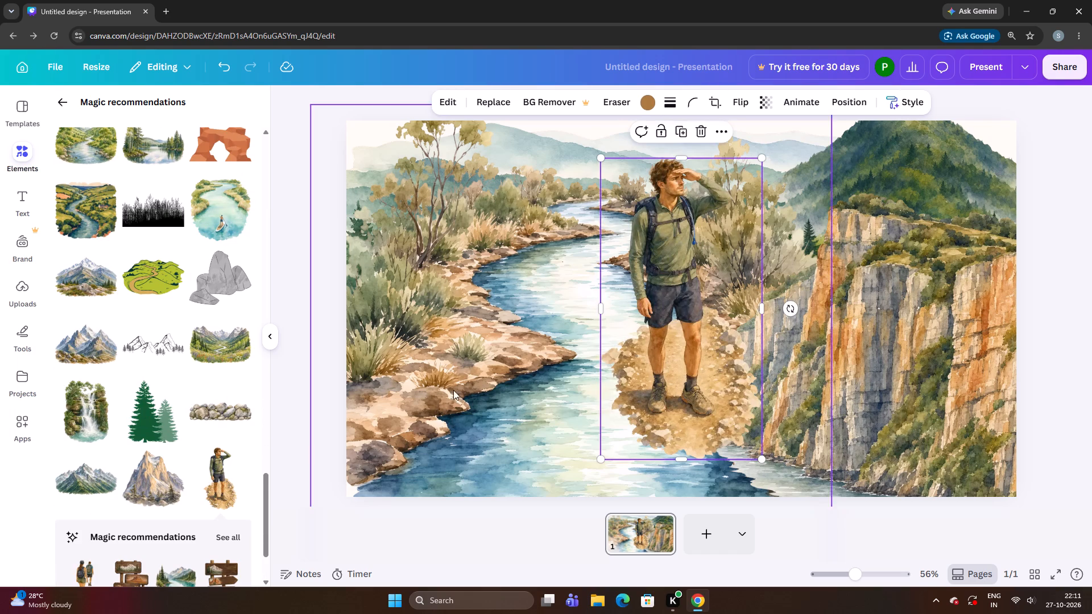
Shrink the hiker to a small figure over the shrubs and misty hills near the upper bend of the river.
{"action": "left_click_drag", "start_coordinate": [655, 396], "coordinate": [500, 373]}
{"action": "left_click_drag", "start_coordinate": [512, 391], "coordinate": [471, 363]}
{"action": "left_click_drag", "start_coordinate": [513, 348], "coordinate": [562, 338]}
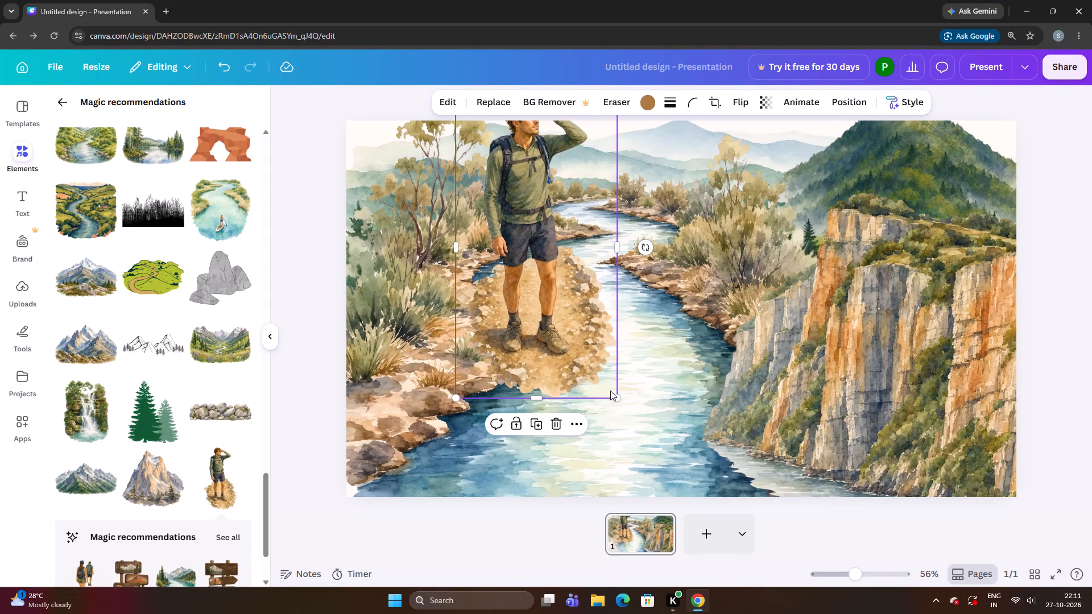
{"action": "left_click_drag", "start_coordinate": [613, 395], "coordinate": [494, 211]}
{"action": "left_click_drag", "start_coordinate": [466, 180], "coordinate": [536, 220]}
{"action": "left_click_drag", "start_coordinate": [584, 248], "coordinate": [556, 222]}
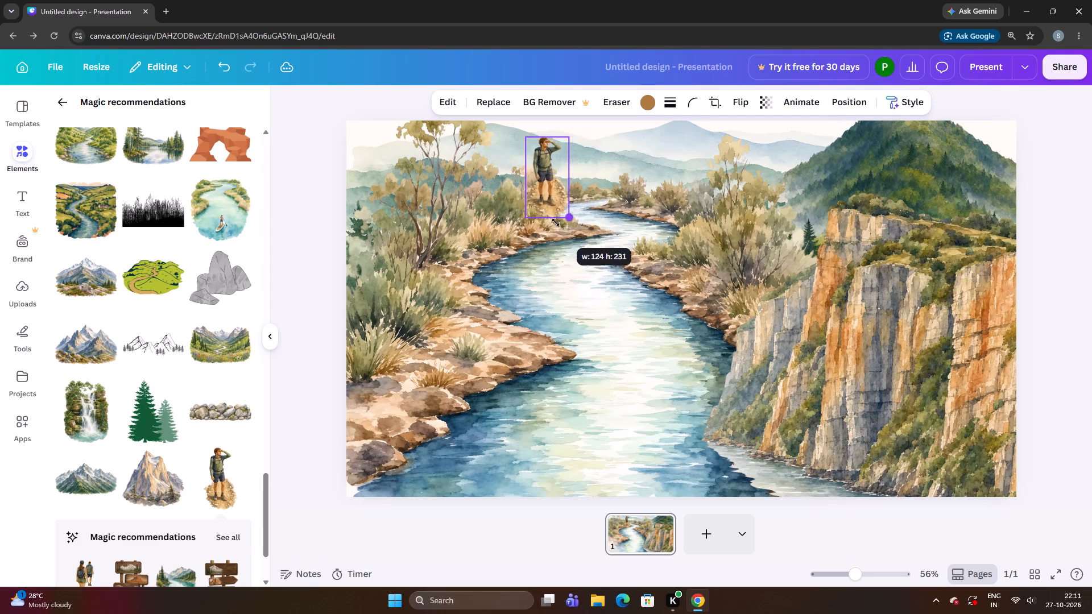
{"action": "left_click_drag", "start_coordinate": [556, 222], "coordinate": [547, 204]}
Move the small hiker onto the rocky left riverbank at the water's edge and enlarge it slightly.
{"action": "left_click_drag", "start_coordinate": [541, 180], "coordinate": [457, 283]}
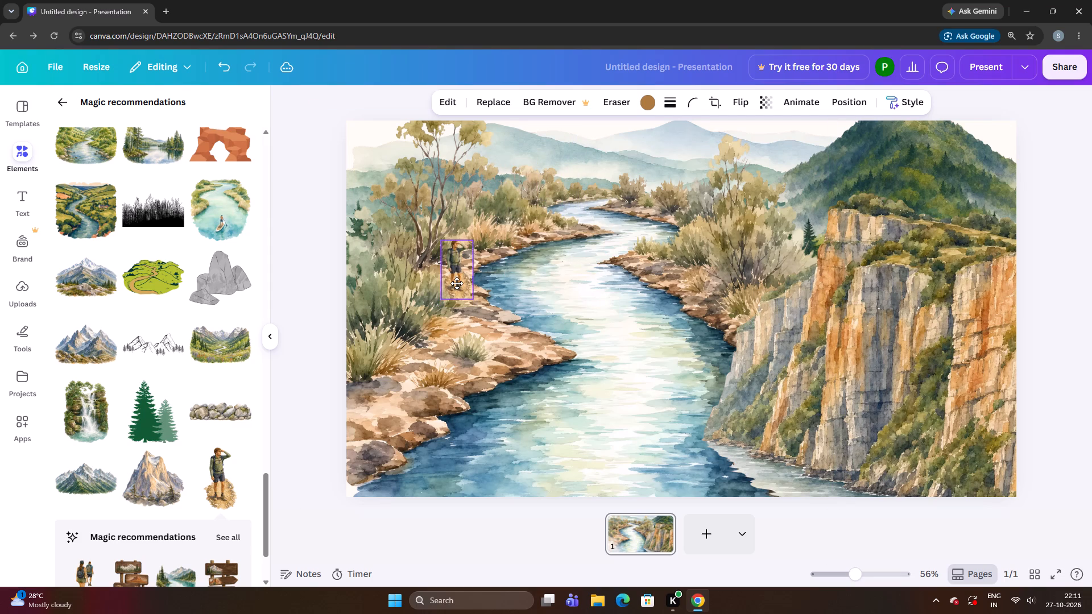
{"action": "left_click_drag", "start_coordinate": [457, 283], "coordinate": [462, 301]}
{"action": "left_click_drag", "start_coordinate": [462, 301], "coordinate": [464, 305]}
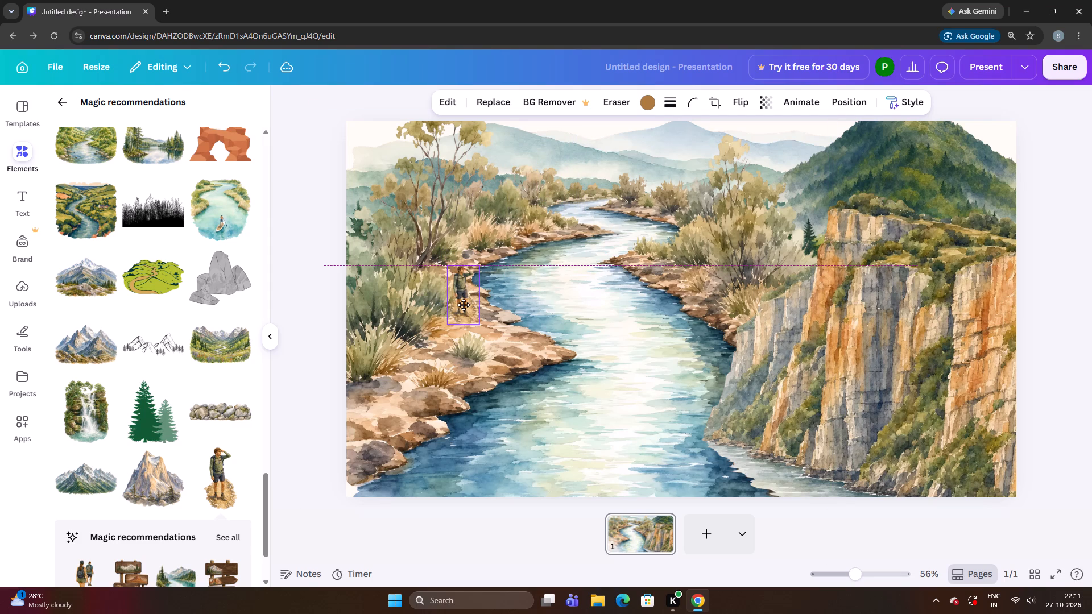
{"action": "left_click_drag", "start_coordinate": [464, 305], "coordinate": [486, 326]}
{"action": "left_click_drag", "start_coordinate": [504, 334], "coordinate": [512, 342]}
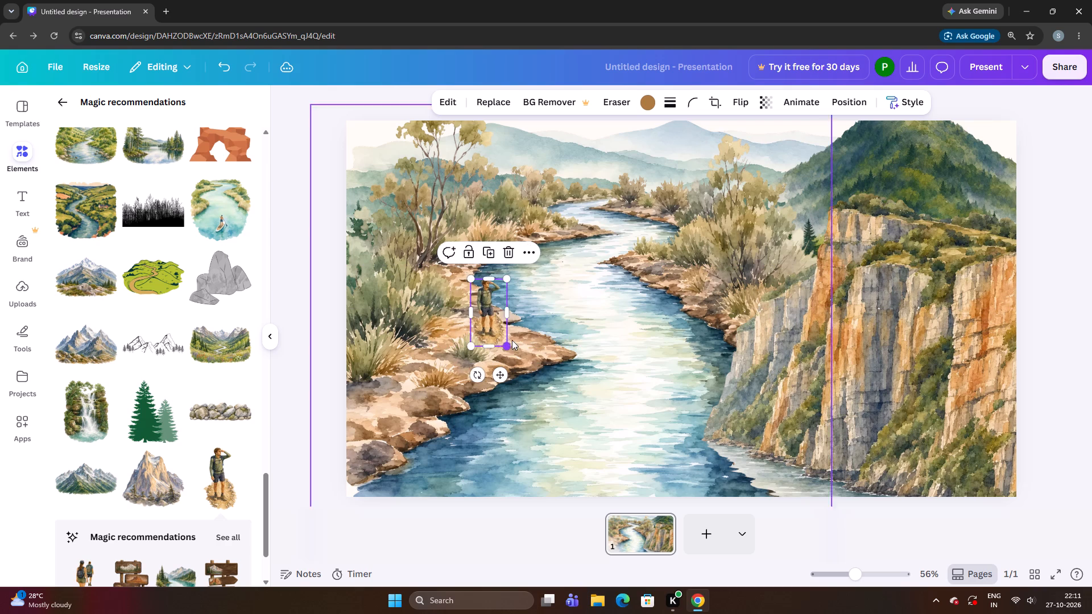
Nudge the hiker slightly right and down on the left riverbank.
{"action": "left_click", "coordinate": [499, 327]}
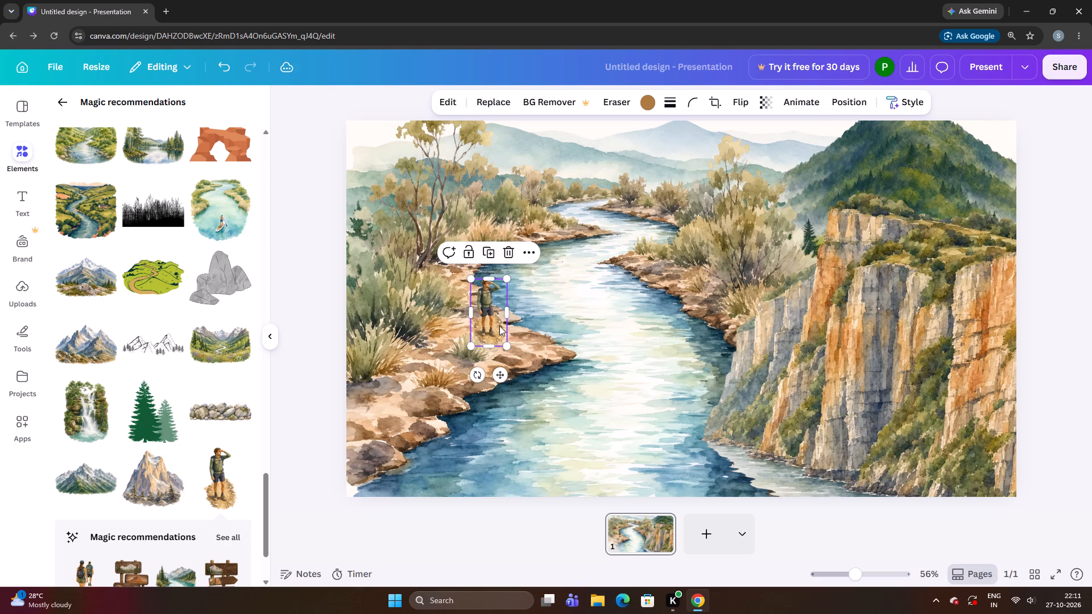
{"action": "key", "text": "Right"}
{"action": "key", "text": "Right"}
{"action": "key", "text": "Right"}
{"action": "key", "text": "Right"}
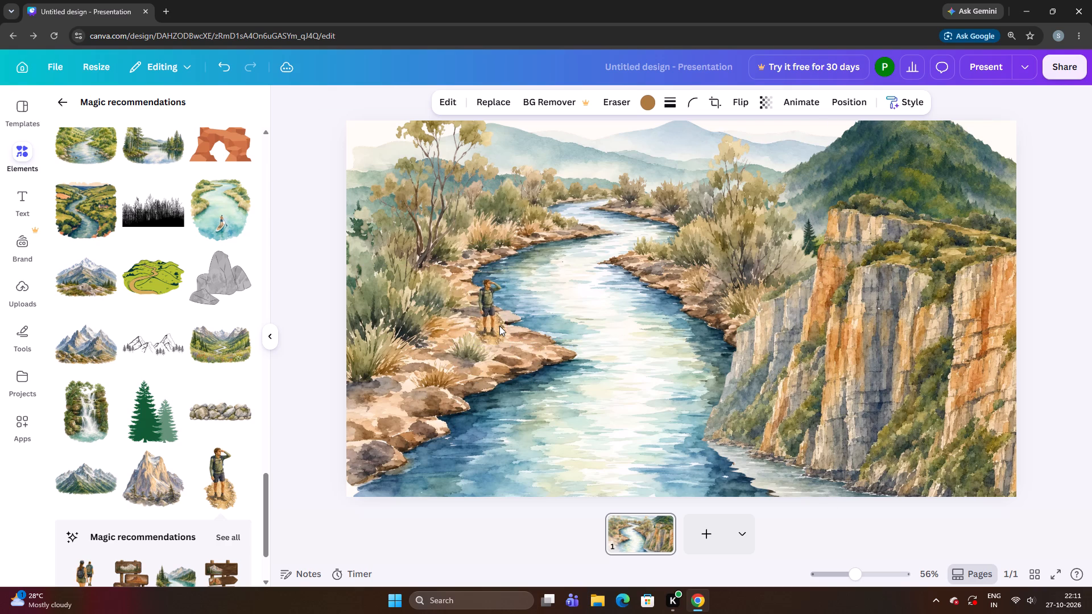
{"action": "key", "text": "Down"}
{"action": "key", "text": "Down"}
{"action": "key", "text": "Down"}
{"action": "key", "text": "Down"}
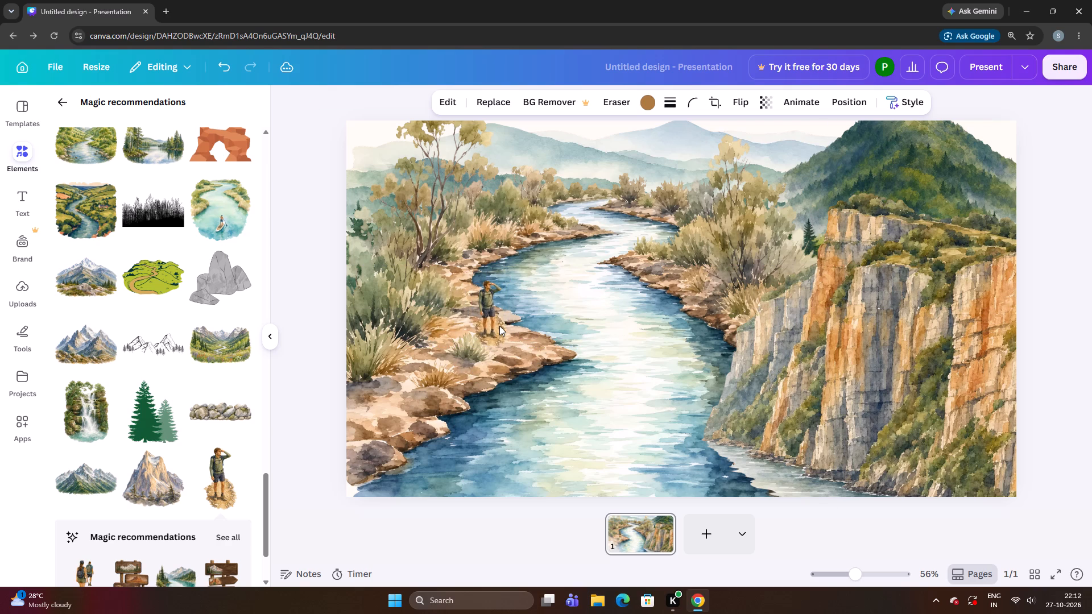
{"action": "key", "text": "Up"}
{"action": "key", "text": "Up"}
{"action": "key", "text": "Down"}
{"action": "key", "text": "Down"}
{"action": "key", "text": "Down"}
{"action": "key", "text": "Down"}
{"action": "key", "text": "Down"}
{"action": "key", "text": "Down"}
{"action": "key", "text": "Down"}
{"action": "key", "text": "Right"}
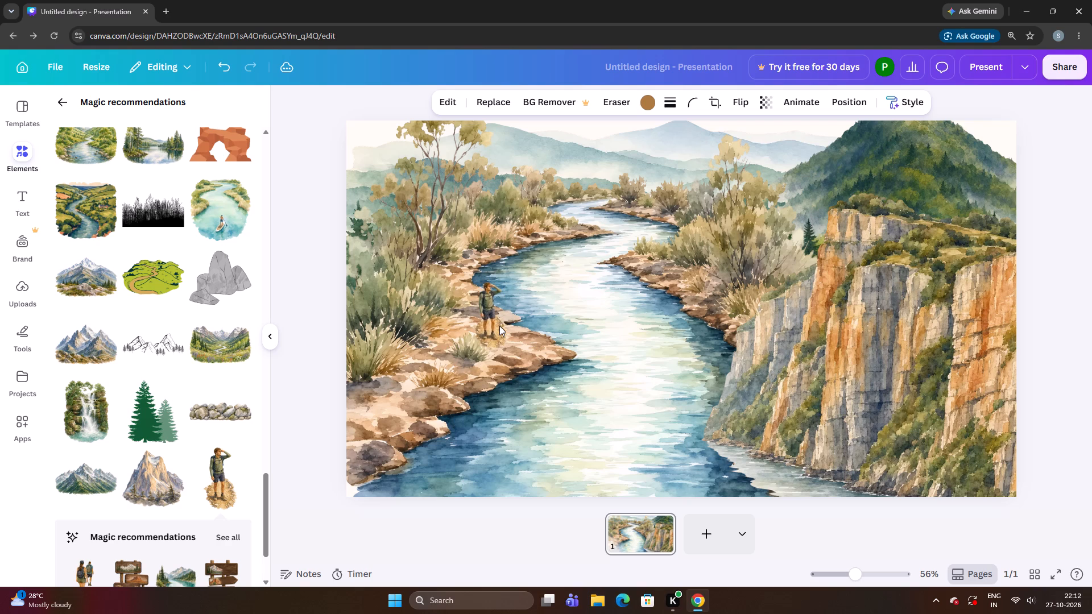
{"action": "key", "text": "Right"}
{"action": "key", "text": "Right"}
Nudge the hiker left and up on the left riverbank, away from the water's edge.
{"action": "key", "text": "Left"}
{"action": "key", "text": "Left"}
{"action": "key", "text": "Left"}
{"action": "key", "text": "Left"}
{"action": "key", "text": "Left"}
{"action": "key", "text": "Up"}
{"action": "key", "text": "Up"}
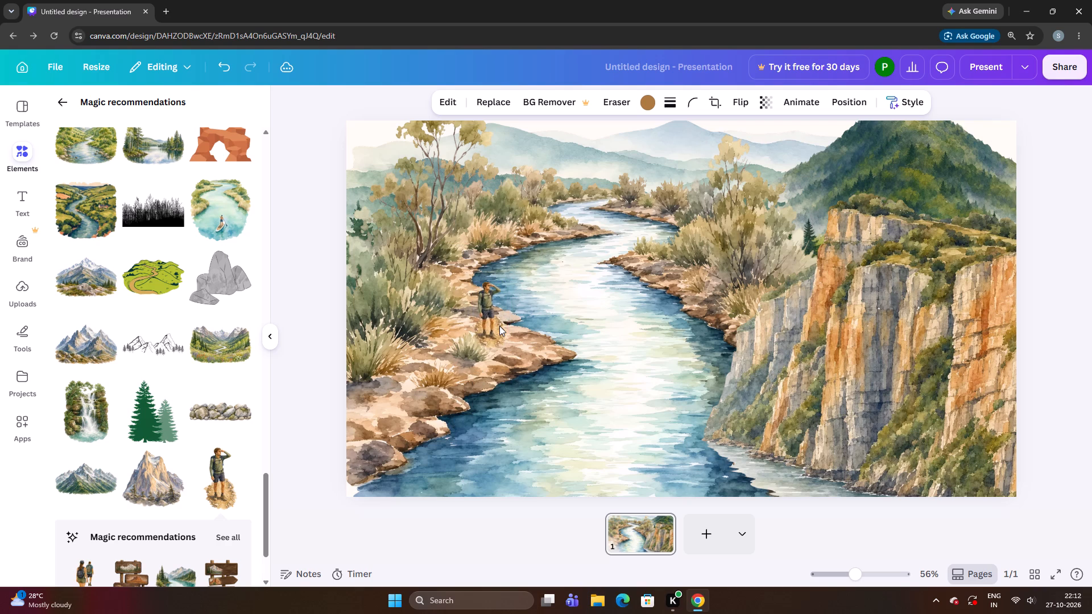
{"action": "key", "text": "Up"}
{"action": "key", "text": "Up"}
{"action": "key", "text": "Left"}
{"action": "key", "text": "Left"}
{"action": "key", "text": "Left"}
{"action": "key", "text": "Left"}
{"action": "key", "text": "Up"}
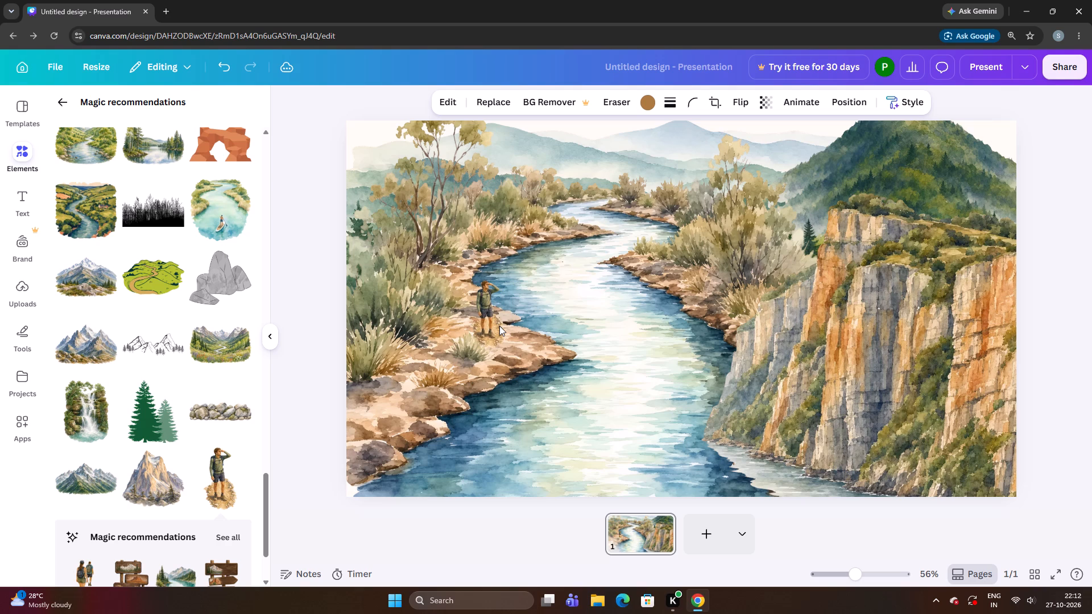
{"action": "key", "text": "Up"}
{"action": "key", "text": "Left"}
{"action": "key", "text": "Up"}
{"action": "key", "text": "Up"}
{"action": "key", "text": "Left"}
{"action": "key", "text": "Left"}
{"action": "key", "text": "Left"}
{"action": "key", "text": "Left"}
{"action": "key", "text": "Left"}
{"action": "key", "text": "Left"}
{"action": "key", "text": "Left"}
{"action": "key", "text": "Left"}
{"action": "key", "text": "Left"}
{"action": "key", "text": "Left"}
{"action": "key", "text": "Left"}
{"action": "key", "text": "Left"}
{"action": "key", "text": "Left"}
{"action": "key", "text": "Left"}
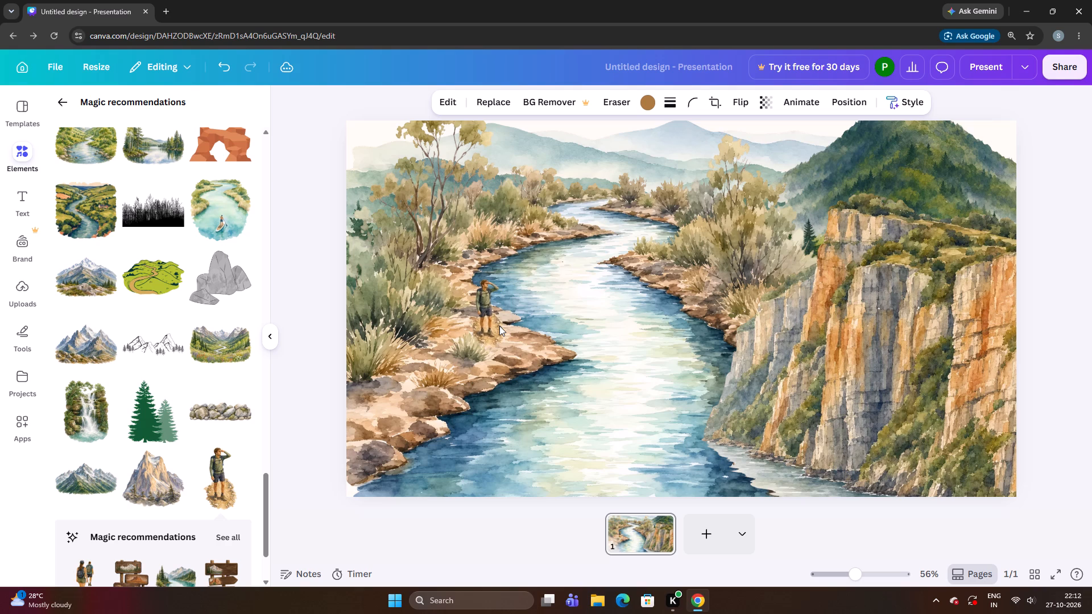
{"action": "key", "text": "Left"}
{"action": "key", "text": "Left"}
{"action": "key", "text": "Up"}
{"action": "key", "text": "Up"}
{"action": "key", "text": "Up"}
{"action": "key", "text": "Up"}
{"action": "key", "text": "Up"}
{"action": "key", "text": "Up"}
{"action": "key", "text": "Up"}
{"action": "key", "text": "Up"}
{"action": "key", "text": "Up"}
{"action": "key", "text": "Up"}
{"action": "key", "text": "Up"}
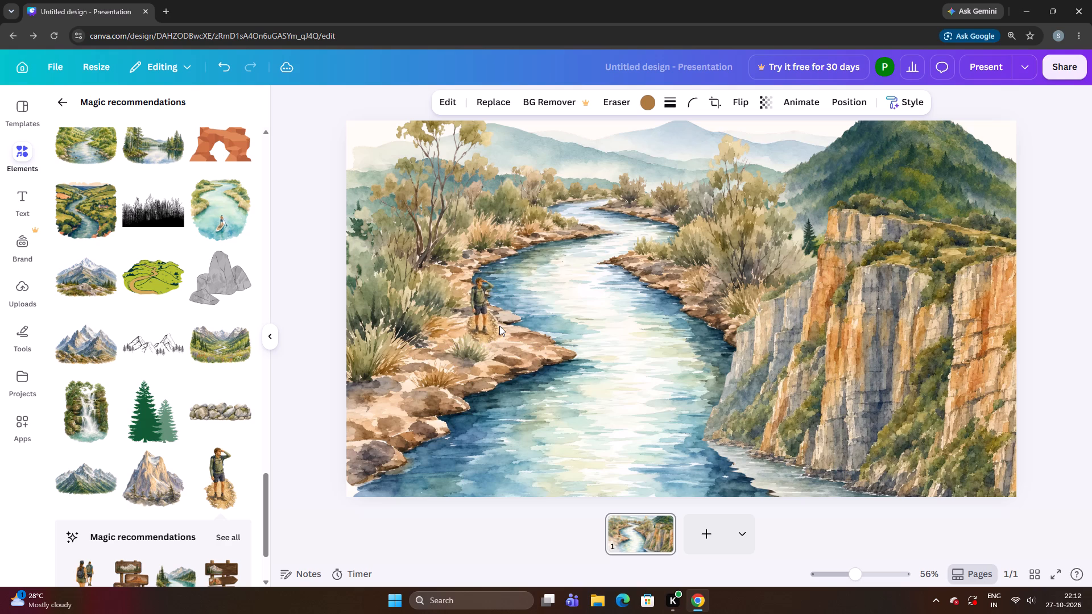
{"action": "key", "text": "Left"}
{"action": "key", "text": "Left"}
Nudge the hiker slightly down and further left, so it stands beside the shrubs just above the small grass tuft.
{"action": "key", "text": "Down"}
{"action": "key", "text": "Down"}
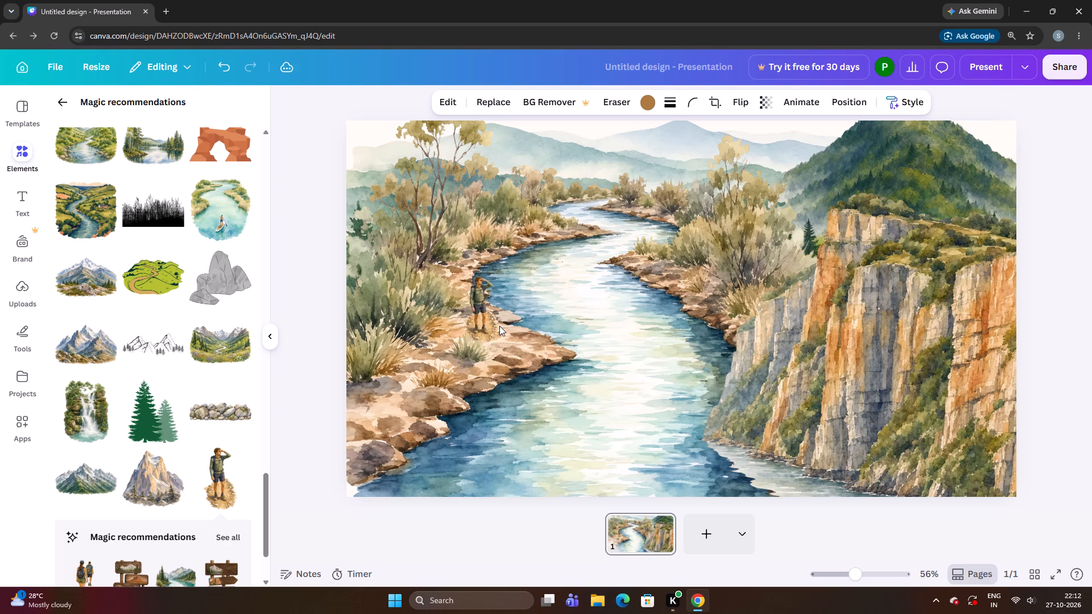
{"action": "key", "text": "Down"}
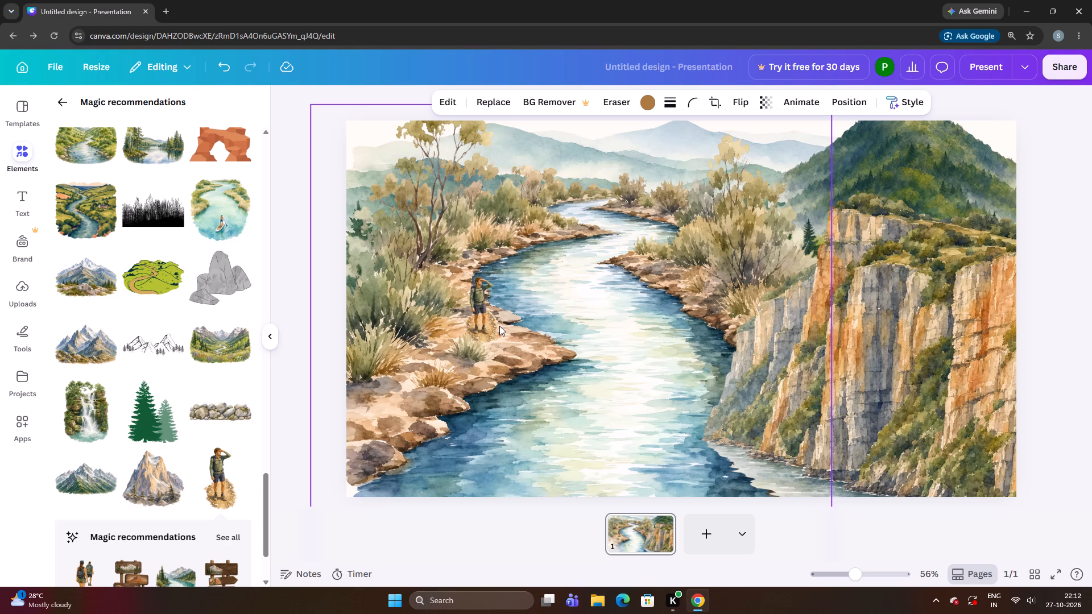
{"action": "key", "text": "Left"}
{"action": "key", "text": "Left"}
{"action": "key", "text": "Down"}
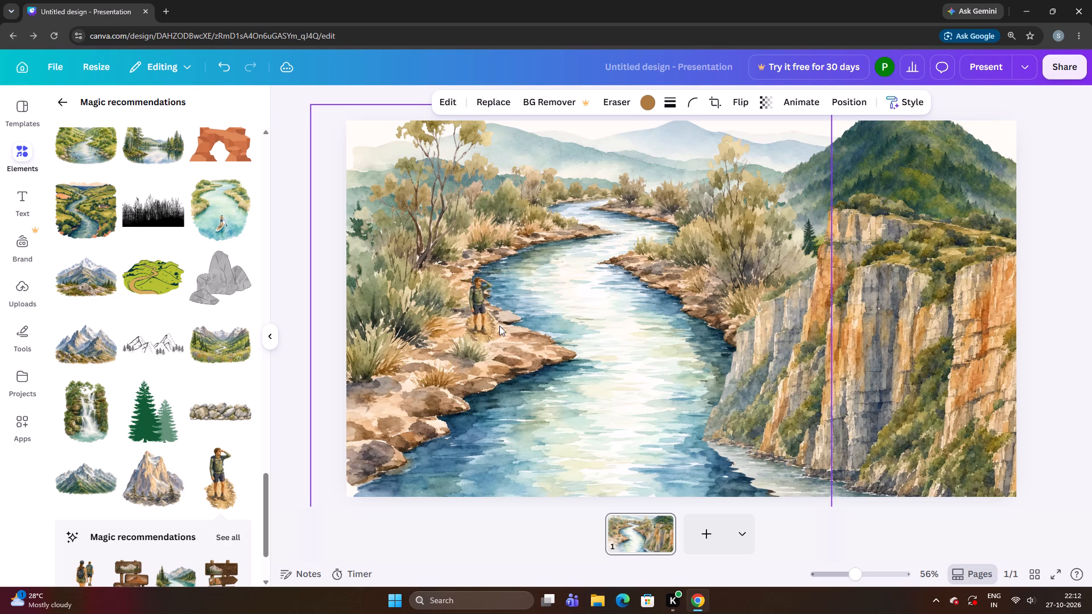
{"action": "key", "text": "Right"}
{"action": "key", "text": "Right"}
{"action": "key", "text": "Down"}
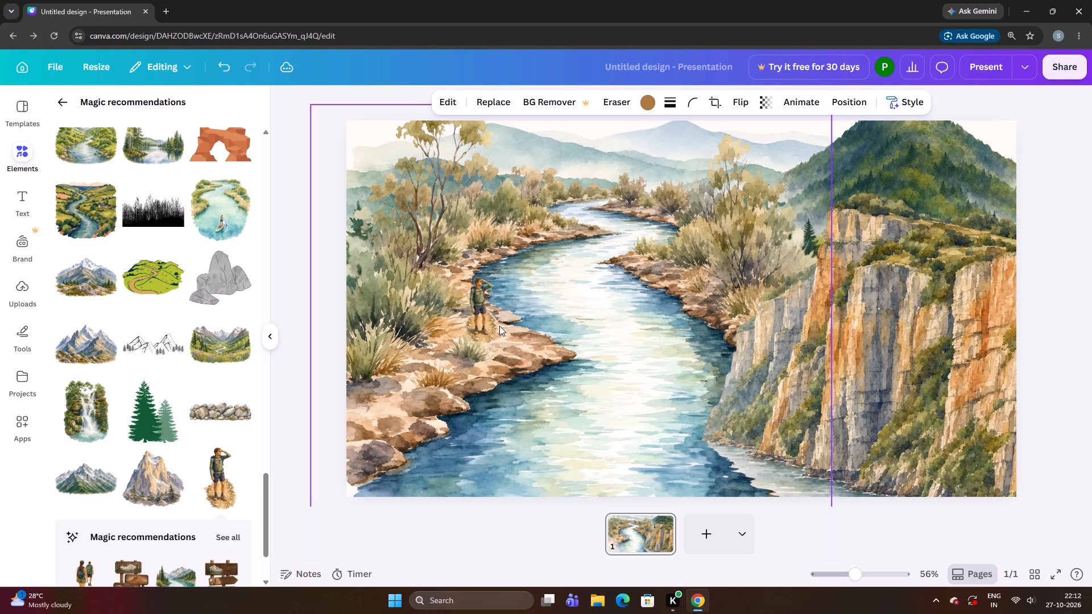
{"action": "key", "text": "Down"}
{"action": "key", "text": "Left"}
{"action": "key", "text": "Left"}
{"action": "key", "text": "Left"}
{"action": "key", "text": "Left"}
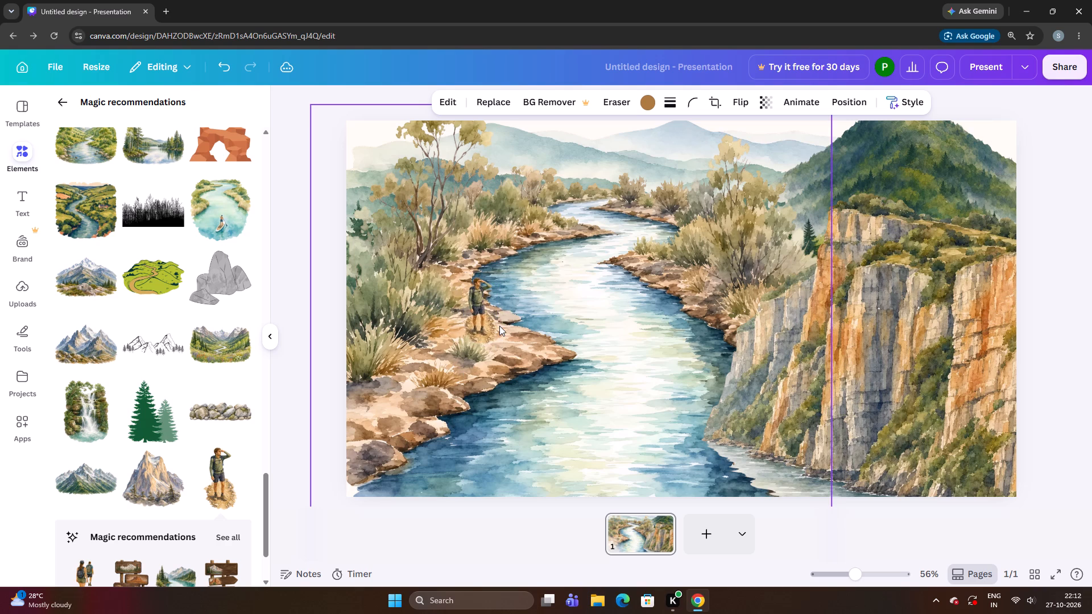
{"action": "key", "text": "Left"}
{"action": "key", "text": "Left"}
{"action": "key", "text": "Left"}
{"action": "key", "text": "Left"}
{"action": "key", "text": "Left"}
{"action": "key", "text": "Left"}
{"action": "key", "text": "Left"}
{"action": "key", "text": "Left"}
{"action": "key", "text": "Left"}
{"action": "key", "text": "Left"}
{"action": "key", "text": "Left"}
{"action": "key", "text": "Left"}
{"action": "key", "text": "Left"}
{"action": "key", "text": "Left"}
{"action": "key", "text": "Left"}
{"action": "key", "text": "Left"}
{"action": "key", "text": "Left"}
{"action": "key", "text": "Left"}
{"action": "key", "text": "Left"}
{"action": "key", "text": "Left"}
{"action": "key", "text": "Left"}
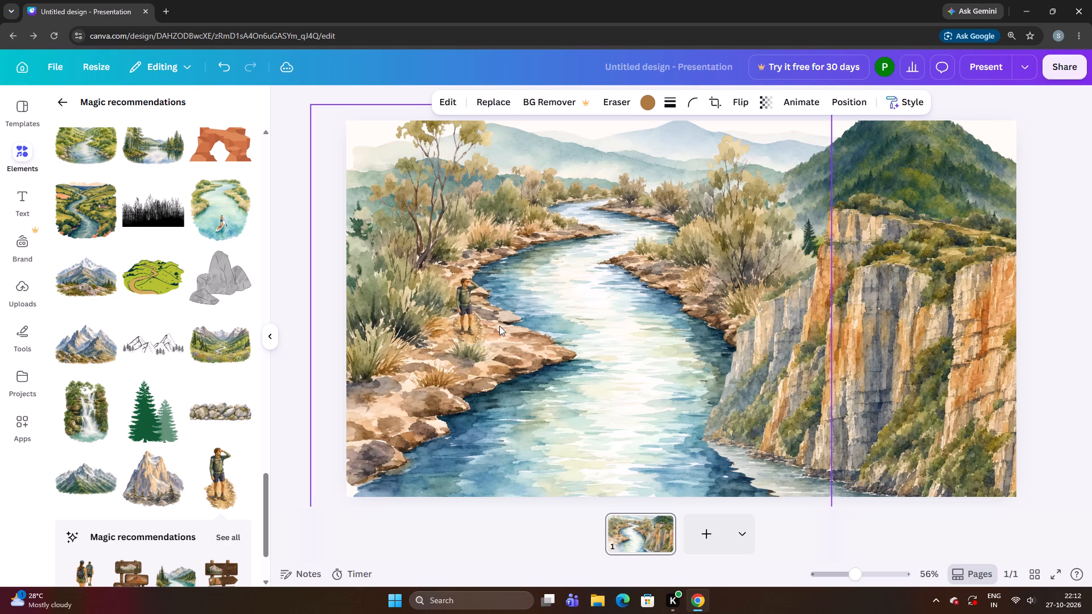
{"action": "key", "text": "Left"}
{"action": "key", "text": "Left"}
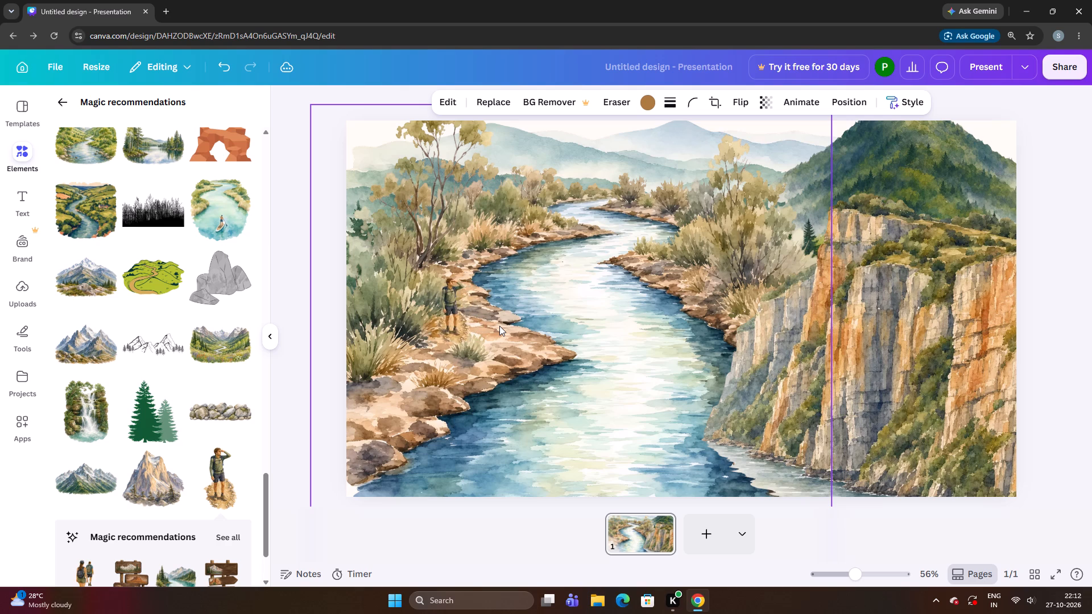
Nudge the hiker slightly further left on the rocky left riverbank, closer to the shrubs.
{"action": "key", "text": "Left"}
{"action": "key", "text": "Left"}
{"action": "key", "text": "Left"}
{"action": "key", "text": "Left"}
{"action": "key", "text": "Left"}
{"action": "key", "text": "Left"}
{"action": "key", "text": "Left"}
{"action": "key", "text": "Left"}
{"action": "key", "text": "Left"}
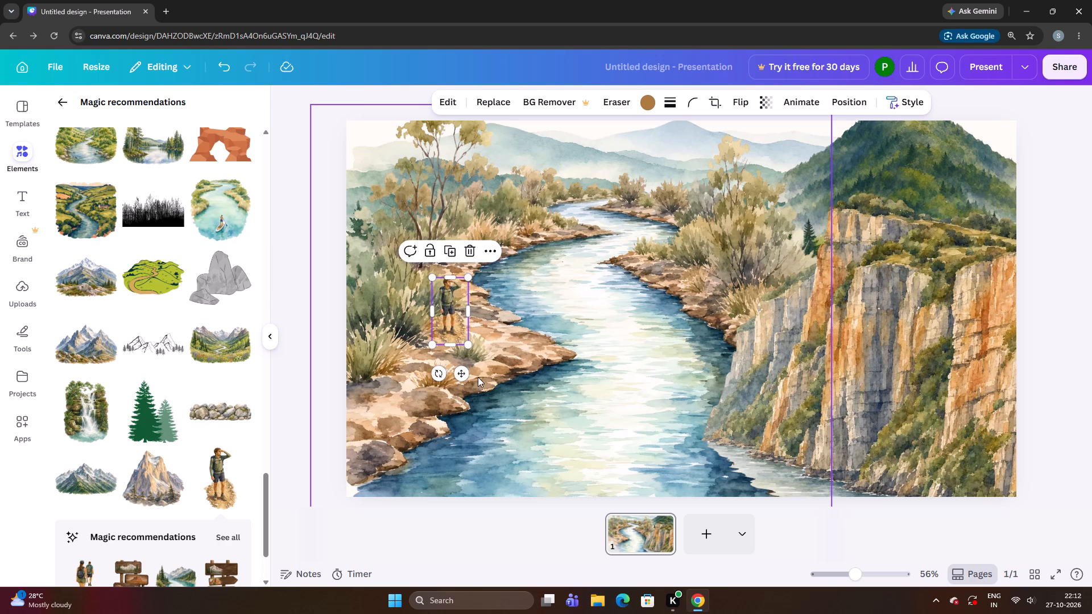
{"action": "left_click", "coordinate": [382, 378]}
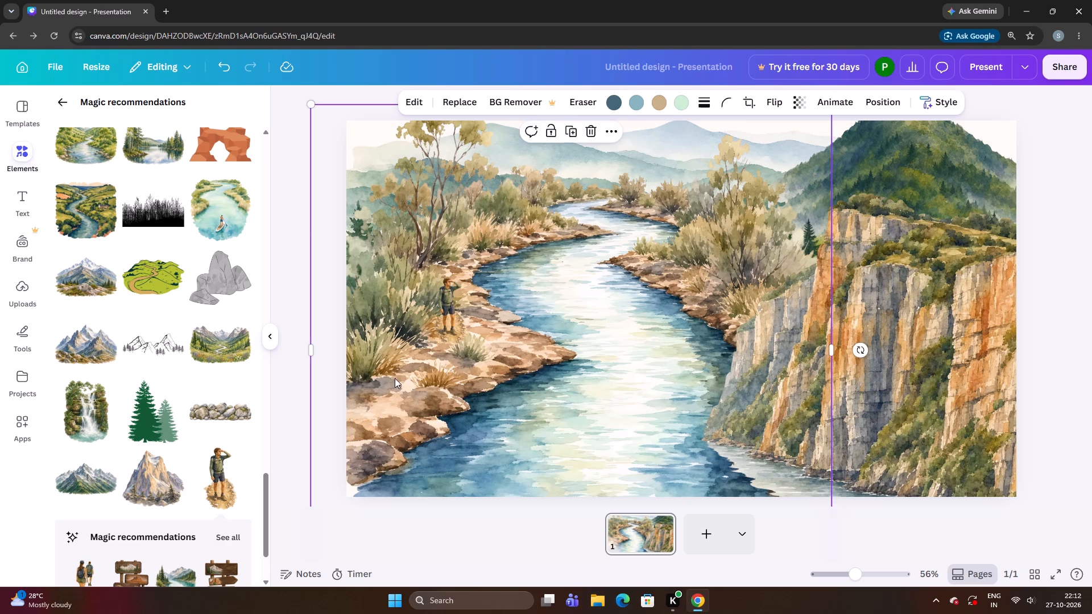
{"action": "left_click", "coordinate": [450, 306]}
{"action": "key", "text": "Up"}
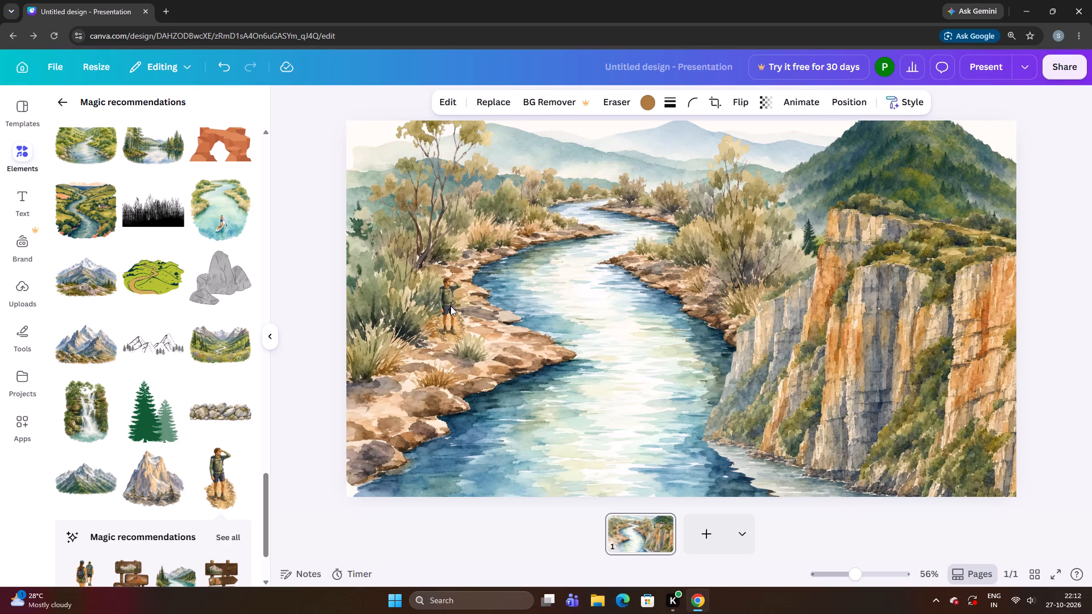
{"action": "key", "text": "Right"}
{"action": "key", "text": "Down"}
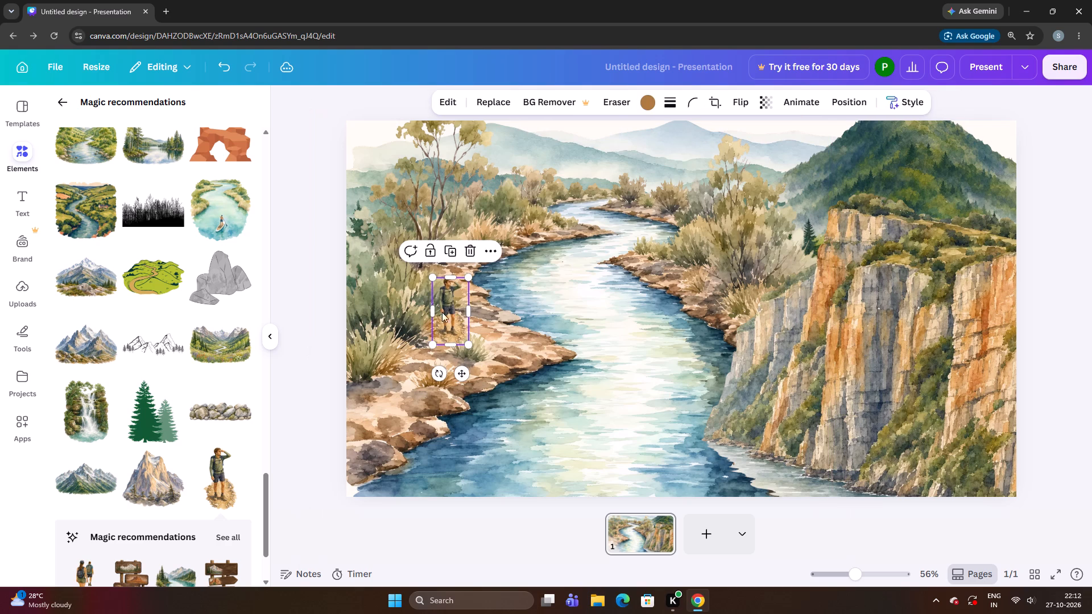
Add the mossy boulder row graphic, shrink it to about half the page width and place it along the bottom edge below the cliff.
{"action": "left_click", "coordinate": [243, 418]}
{"action": "left_click_drag", "start_coordinate": [619, 370], "coordinate": [620, 383]}
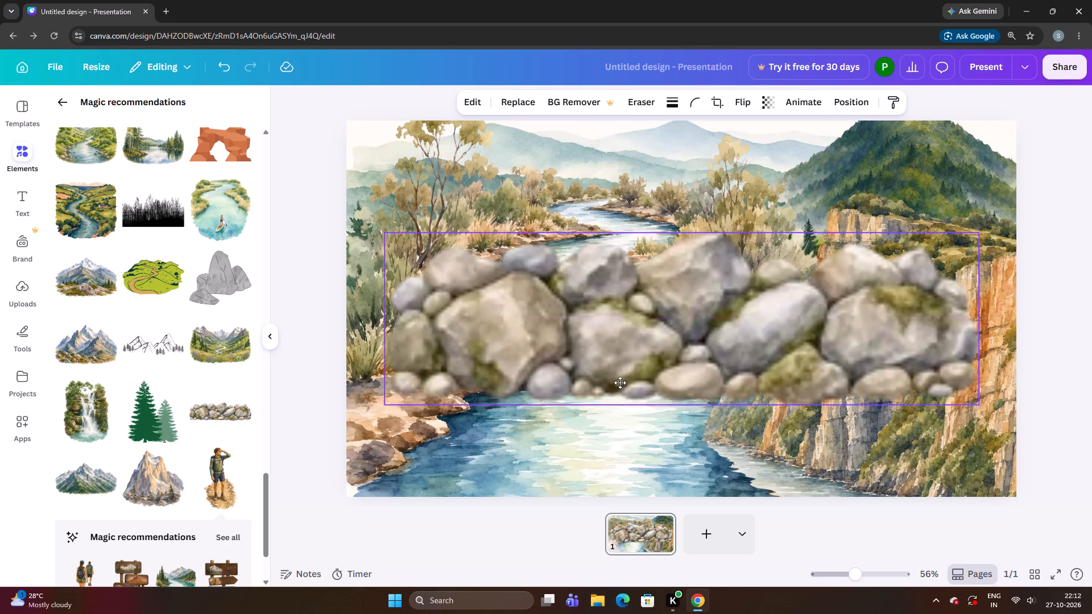
{"action": "left_click_drag", "start_coordinate": [620, 383], "coordinate": [673, 451]}
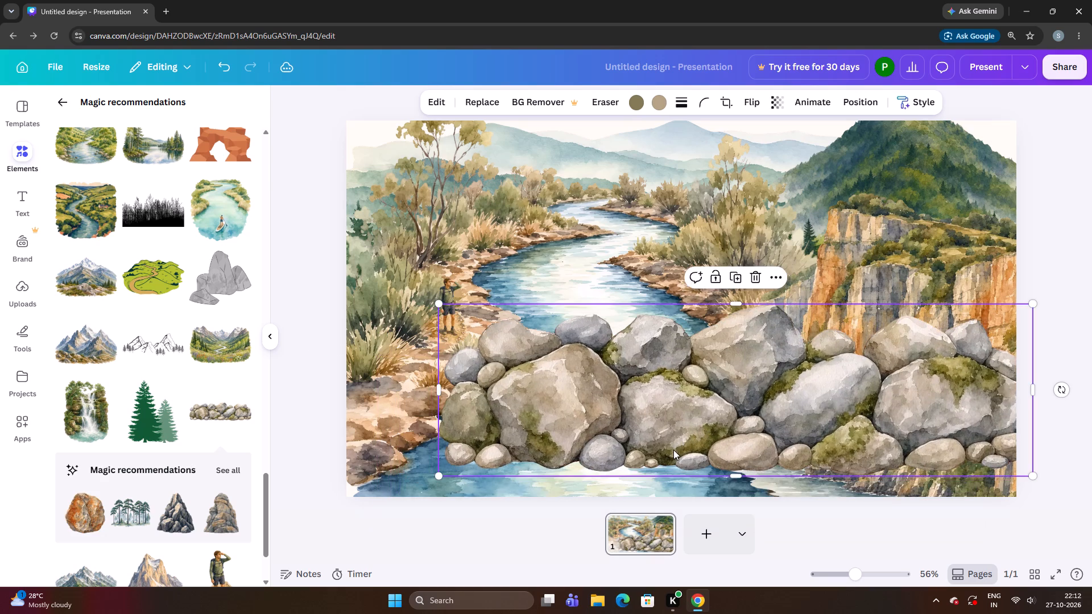
{"action": "left_click_drag", "start_coordinate": [674, 450], "coordinate": [580, 466]}
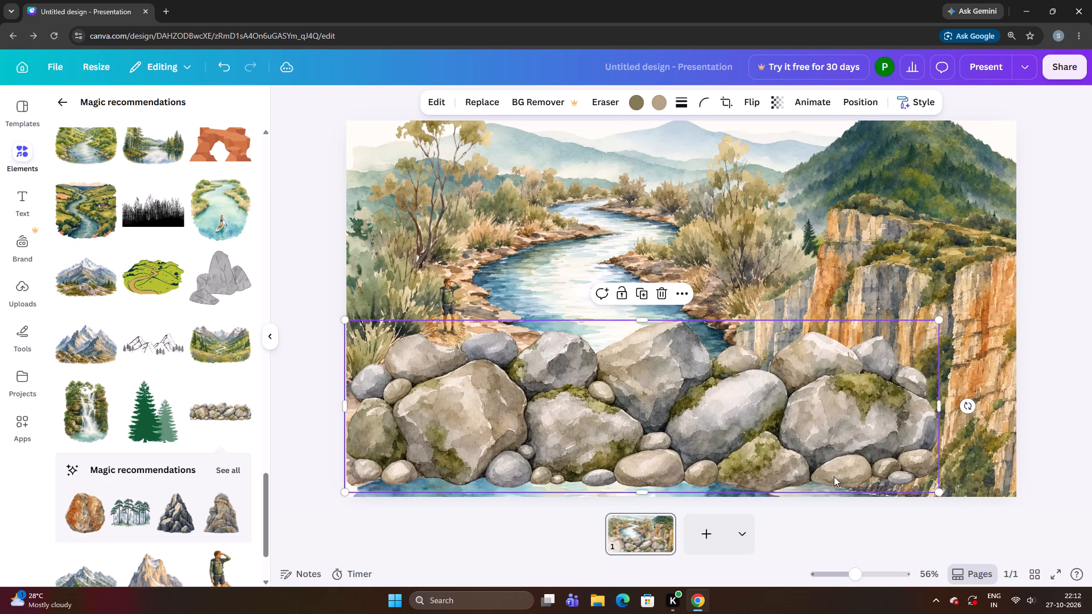
{"action": "left_click", "coordinate": [939, 490]}
{"action": "left_click_drag", "start_coordinate": [942, 492], "coordinate": [672, 442]}
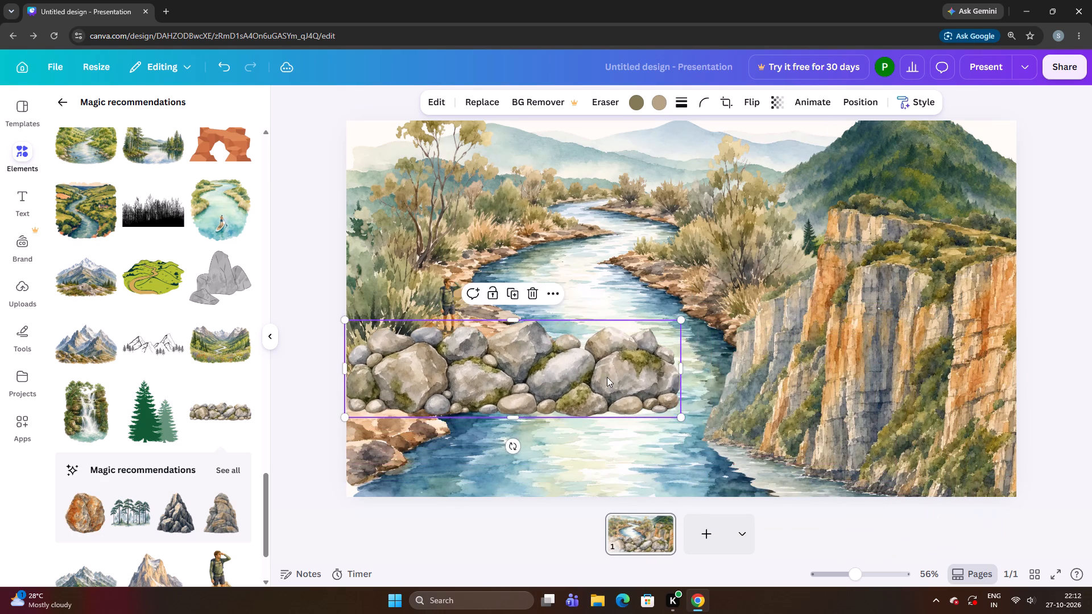
{"action": "left_click_drag", "start_coordinate": [610, 377], "coordinate": [796, 460]}
{"action": "left_click_drag", "start_coordinate": [824, 469], "coordinate": [860, 483]}
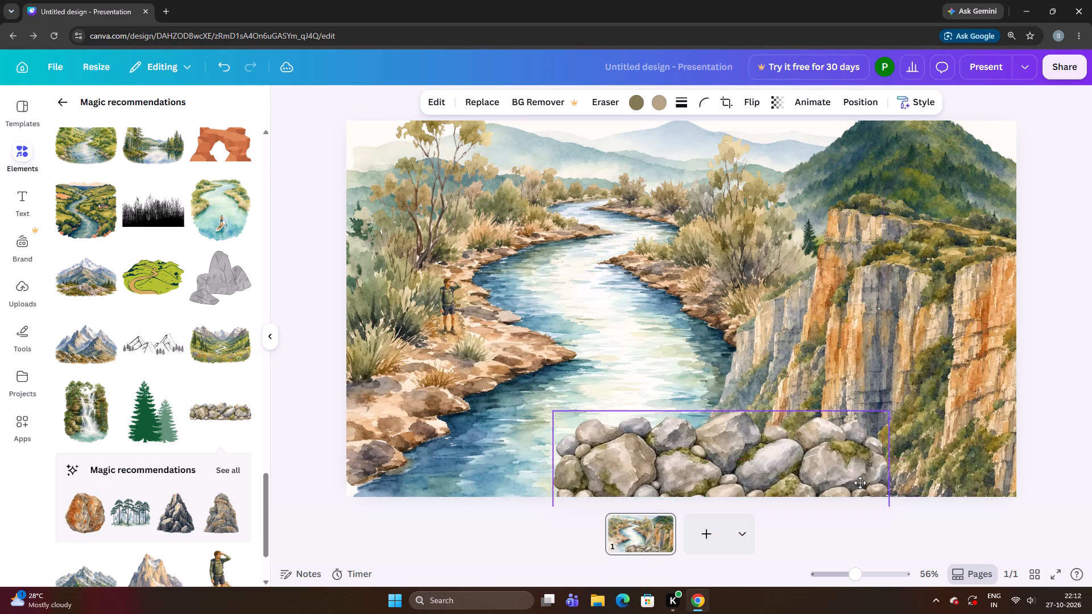
{"action": "left_click_drag", "start_coordinate": [860, 483], "coordinate": [879, 488]}
{"action": "left_click", "coordinate": [879, 488]}
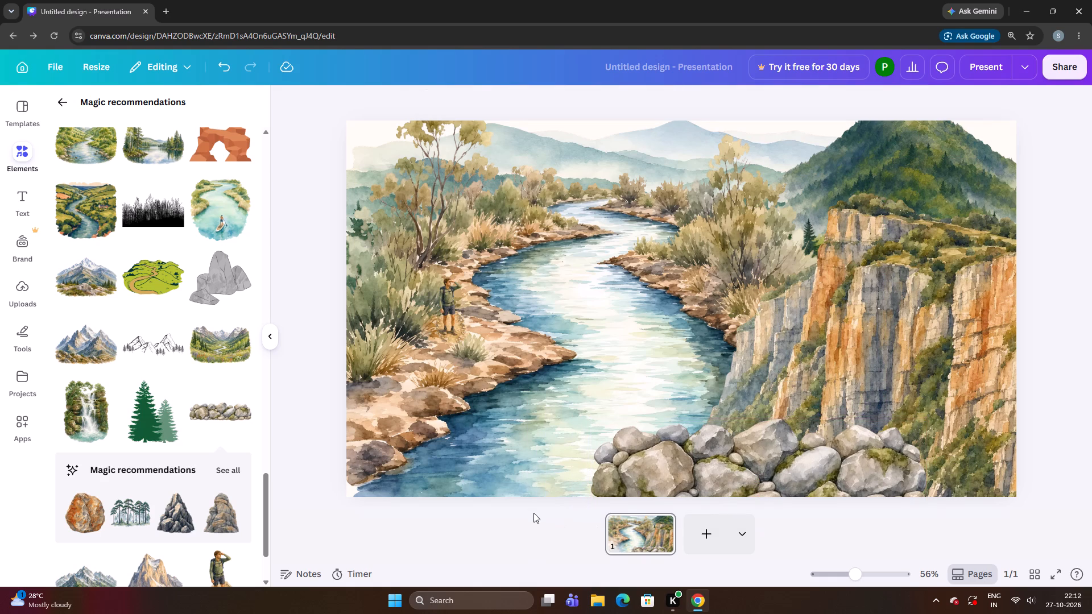
Shrink the boulder row slightly more and set it back at the bottom edge, between the river and the cliff's foot.
{"action": "left_click_drag", "start_coordinate": [700, 457], "coordinate": [677, 396]}
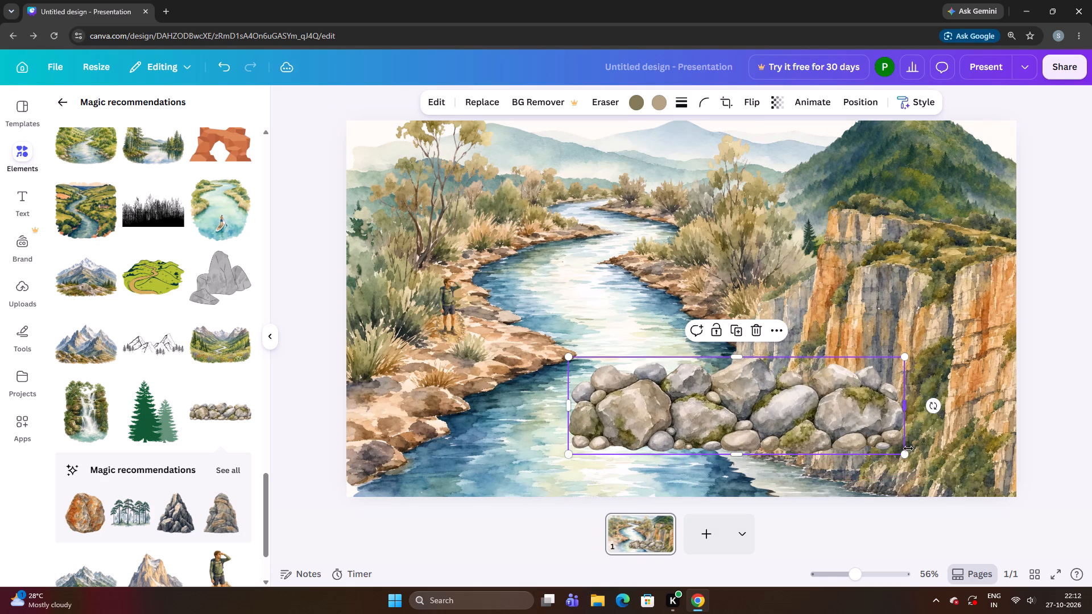
{"action": "left_click_drag", "start_coordinate": [908, 451], "coordinate": [873, 444]}
{"action": "left_click_drag", "start_coordinate": [794, 417], "coordinate": [848, 480]}
{"action": "left_click", "coordinate": [848, 480]}
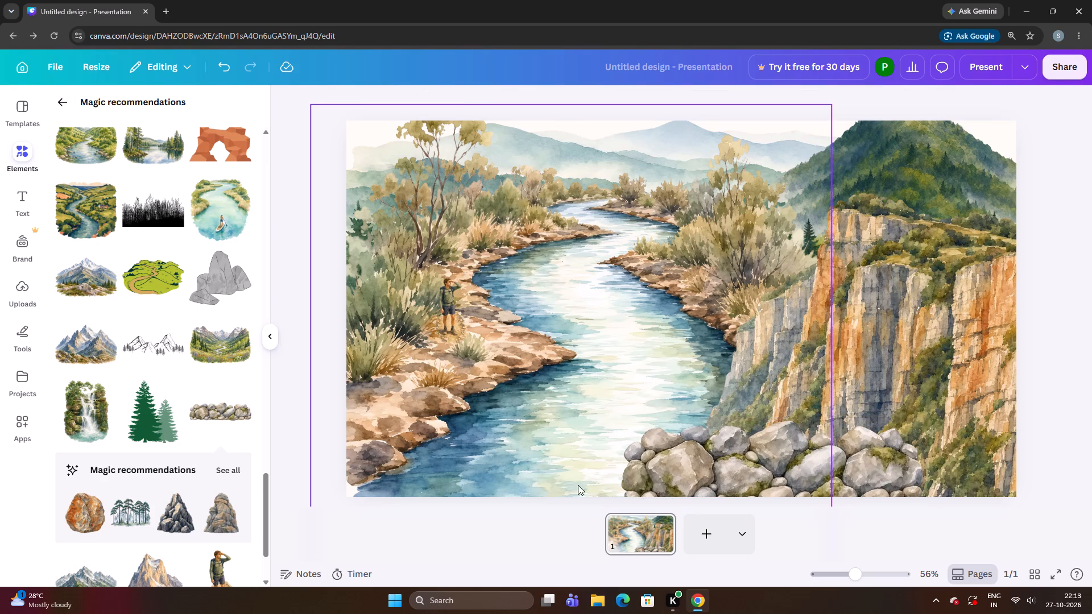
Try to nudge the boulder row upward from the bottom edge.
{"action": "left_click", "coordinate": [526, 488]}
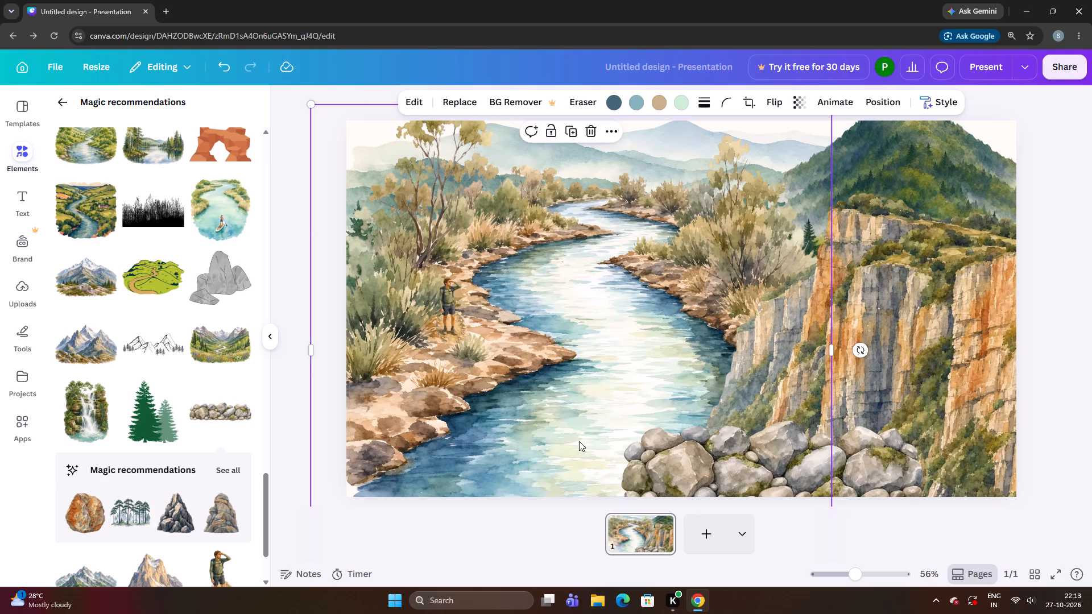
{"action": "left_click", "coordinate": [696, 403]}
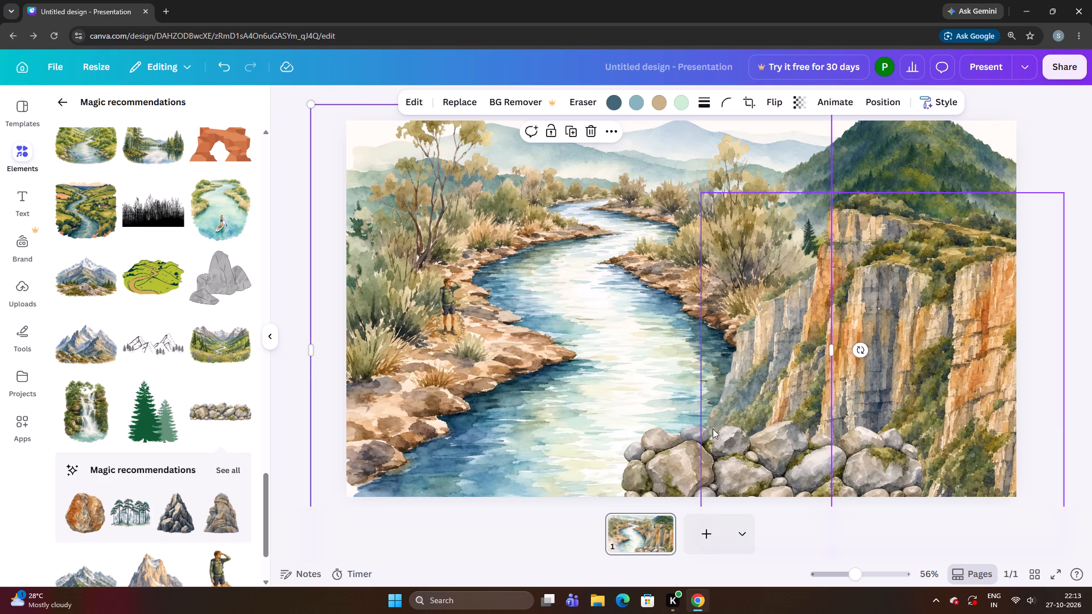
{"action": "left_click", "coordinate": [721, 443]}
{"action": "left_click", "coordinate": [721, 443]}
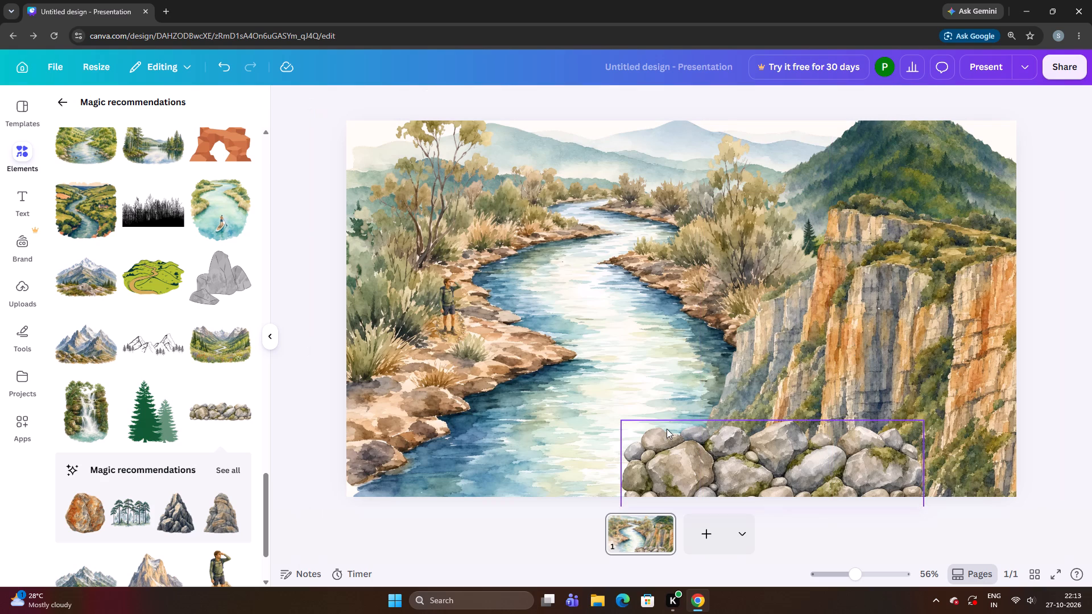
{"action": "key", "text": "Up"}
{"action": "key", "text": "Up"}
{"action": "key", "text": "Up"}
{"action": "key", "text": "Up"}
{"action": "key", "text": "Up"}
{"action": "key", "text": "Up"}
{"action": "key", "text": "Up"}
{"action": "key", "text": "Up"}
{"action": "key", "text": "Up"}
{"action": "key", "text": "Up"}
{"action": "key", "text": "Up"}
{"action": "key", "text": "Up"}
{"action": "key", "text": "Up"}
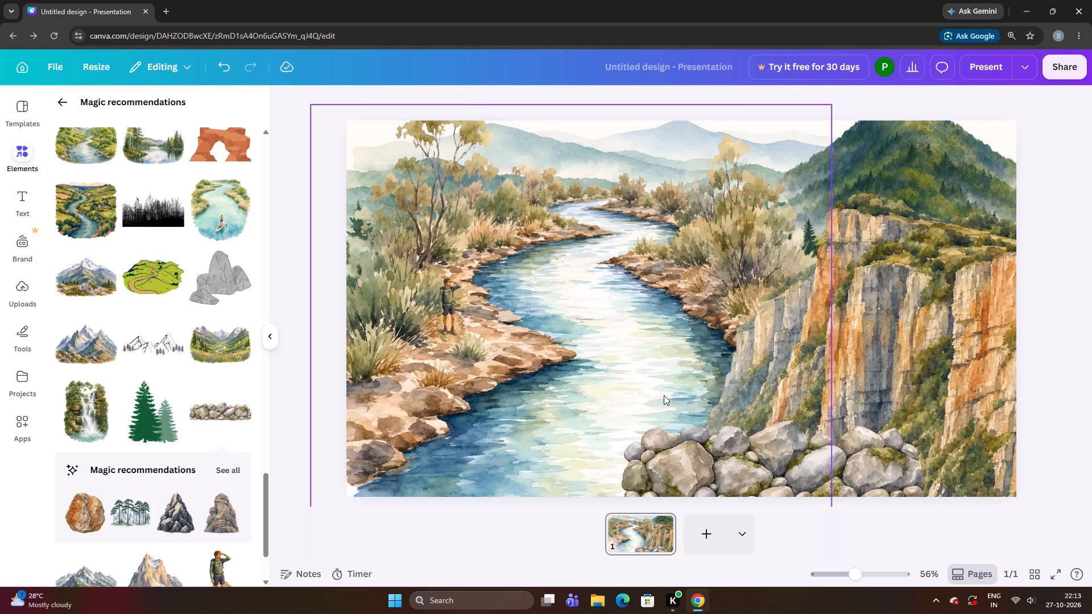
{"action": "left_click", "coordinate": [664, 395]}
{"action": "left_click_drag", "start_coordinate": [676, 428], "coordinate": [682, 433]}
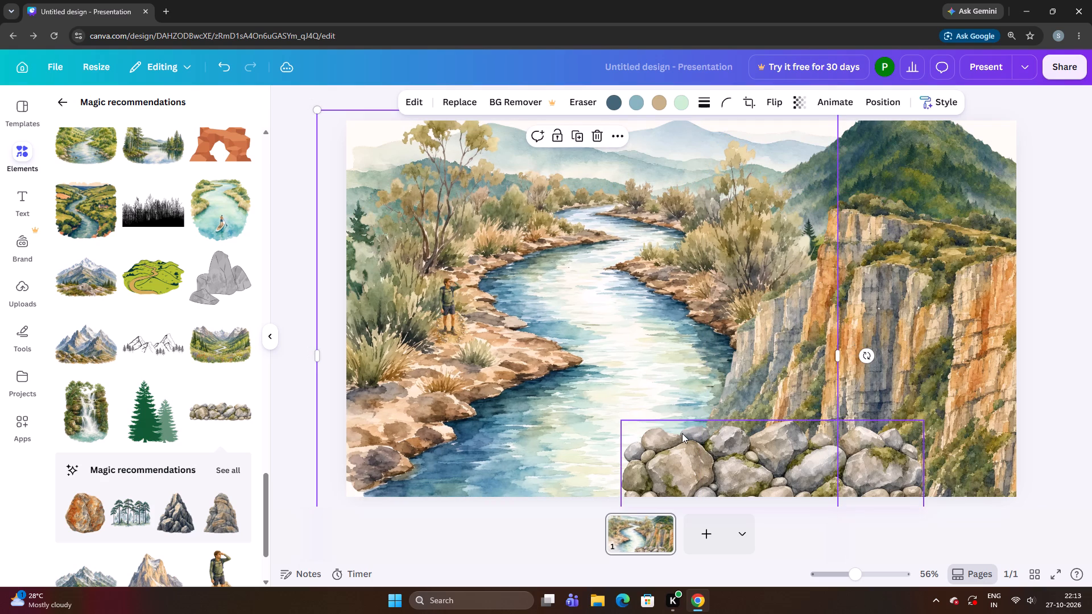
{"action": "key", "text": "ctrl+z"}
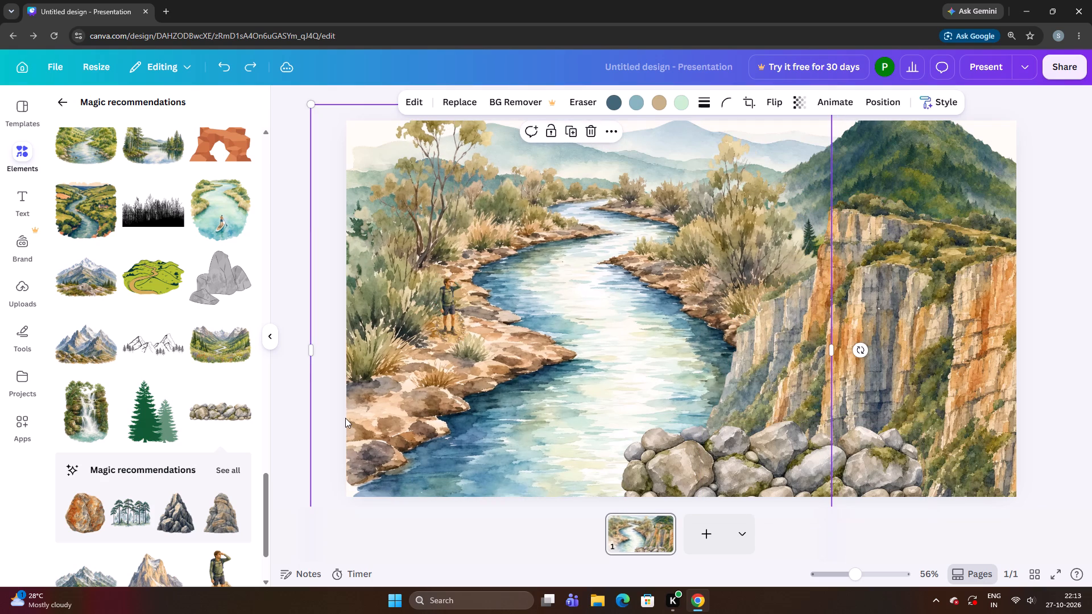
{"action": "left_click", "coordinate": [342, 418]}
Nudge the boulder row slightly up and to the right at the cliff's foot.
{"action": "left_click", "coordinate": [685, 439]}
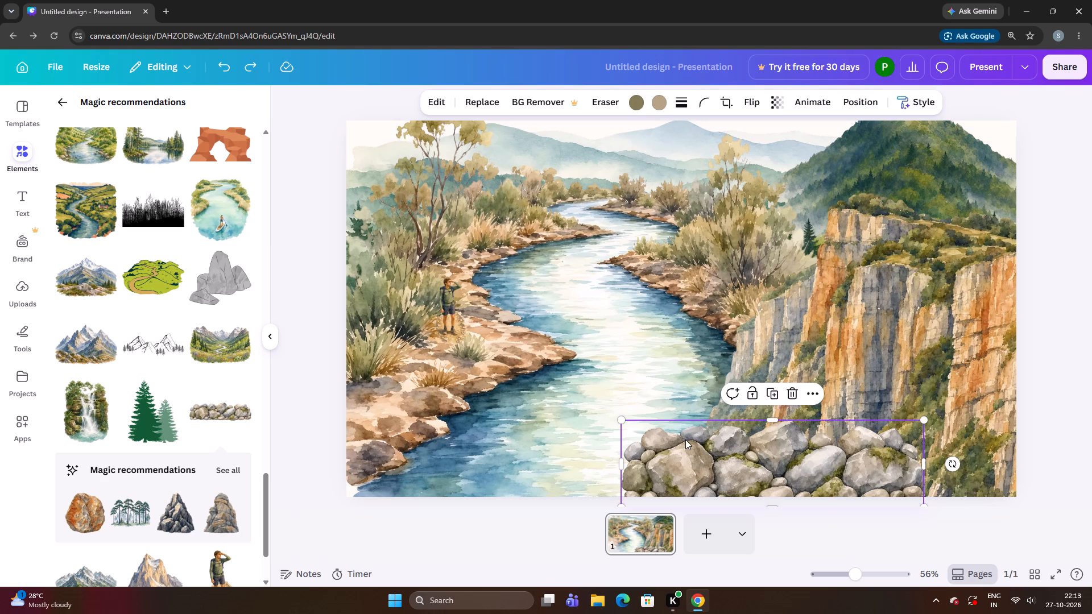
{"action": "key", "text": "Up"}
{"action": "key", "text": "Up"}
{"action": "key", "text": "Up"}
{"action": "key", "text": "Up"}
{"action": "key", "text": "Right"}
{"action": "key", "text": "Right"}
{"action": "key", "text": "Right"}
{"action": "key", "text": "Right"}
{"action": "key", "text": "Right"}
{"action": "key", "text": "Right"}
{"action": "key", "text": "Right"}
{"action": "key", "text": "Right"}
{"action": "key", "text": "Right"}
{"action": "key", "text": "Right"}
{"action": "key", "text": "Right"}
{"action": "key", "text": "Right"}
{"action": "key", "text": "Right"}
{"action": "key", "text": "Right"}
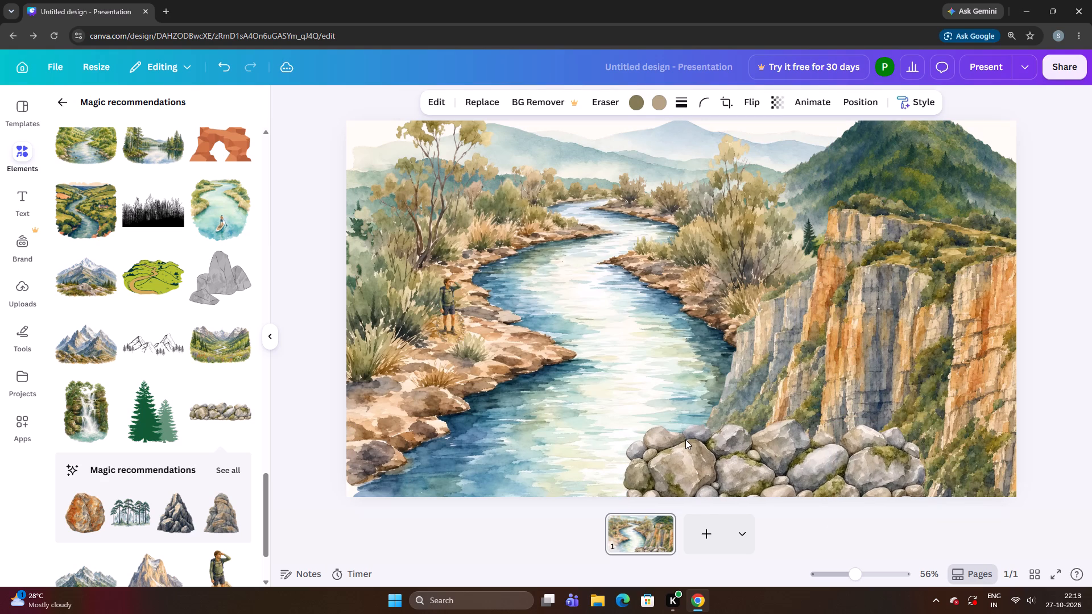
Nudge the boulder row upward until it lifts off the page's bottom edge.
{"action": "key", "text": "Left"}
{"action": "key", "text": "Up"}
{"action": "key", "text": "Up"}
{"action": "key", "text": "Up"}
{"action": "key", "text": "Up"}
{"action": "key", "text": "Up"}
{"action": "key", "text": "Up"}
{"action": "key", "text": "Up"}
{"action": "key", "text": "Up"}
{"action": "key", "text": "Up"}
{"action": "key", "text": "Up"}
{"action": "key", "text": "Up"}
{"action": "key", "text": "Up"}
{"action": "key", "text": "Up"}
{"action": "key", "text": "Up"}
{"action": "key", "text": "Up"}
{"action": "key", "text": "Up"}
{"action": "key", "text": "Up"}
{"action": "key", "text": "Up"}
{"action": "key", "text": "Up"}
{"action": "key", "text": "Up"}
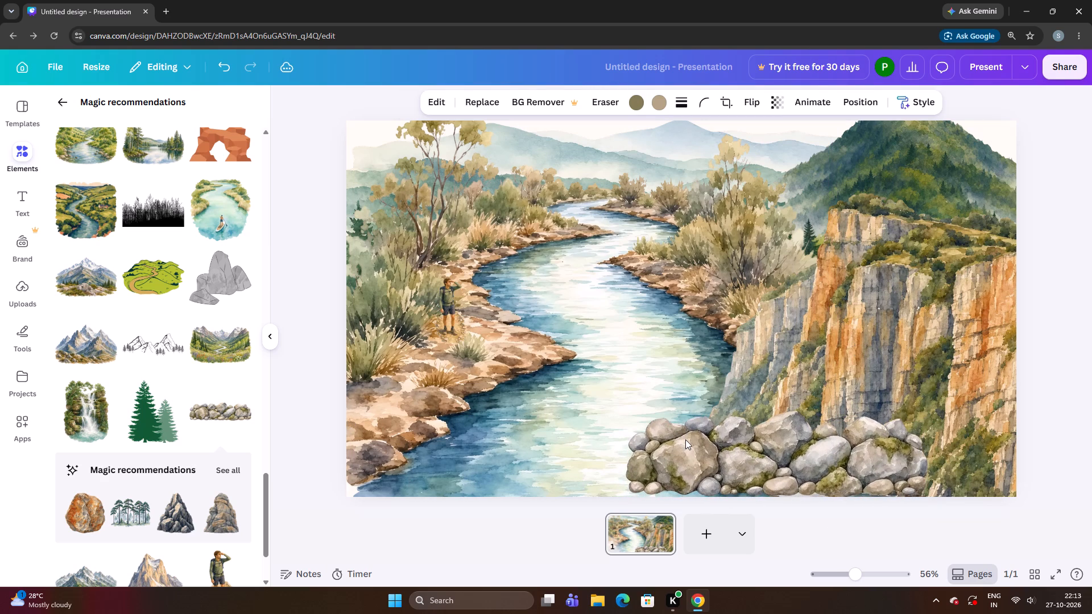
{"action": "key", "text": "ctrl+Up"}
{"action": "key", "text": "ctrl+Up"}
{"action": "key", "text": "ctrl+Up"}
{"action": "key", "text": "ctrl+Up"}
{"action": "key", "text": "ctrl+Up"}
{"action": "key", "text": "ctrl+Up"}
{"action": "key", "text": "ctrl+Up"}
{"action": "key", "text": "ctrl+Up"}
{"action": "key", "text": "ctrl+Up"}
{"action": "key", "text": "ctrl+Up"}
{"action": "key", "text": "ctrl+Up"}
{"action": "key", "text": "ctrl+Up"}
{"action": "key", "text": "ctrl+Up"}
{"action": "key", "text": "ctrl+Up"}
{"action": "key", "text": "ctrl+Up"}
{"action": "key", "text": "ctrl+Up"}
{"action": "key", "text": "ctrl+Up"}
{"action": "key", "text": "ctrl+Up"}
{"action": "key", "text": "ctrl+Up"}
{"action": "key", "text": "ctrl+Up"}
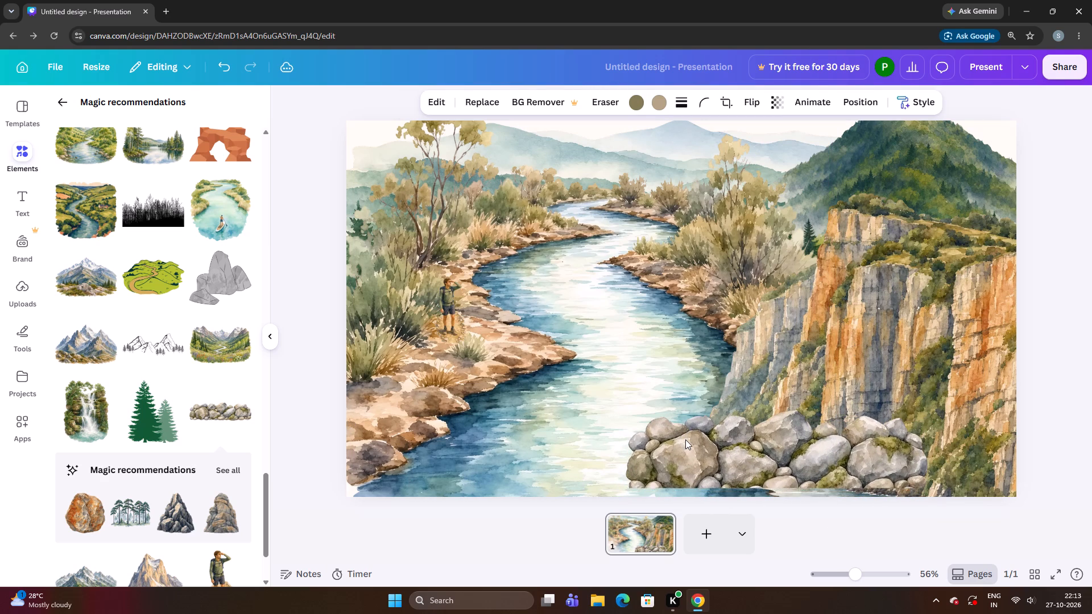
Nudge the boulder row down and slightly right so it rests on the page's bottom edge below the cliff.
{"action": "key", "text": "Left"}
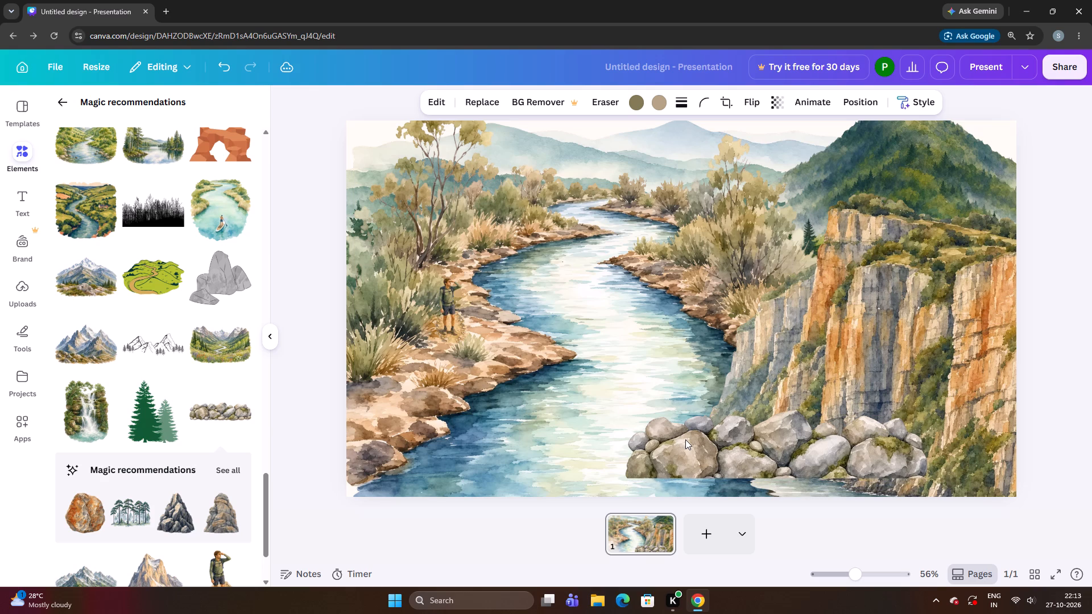
{"action": "key", "text": "Down"}
{"action": "key", "text": "Down"}
{"action": "key", "text": "Down"}
{"action": "key", "text": "Down"}
{"action": "key", "text": "Down"}
{"action": "key", "text": "Down"}
{"action": "key", "text": "Down"}
{"action": "key", "text": "Down"}
{"action": "key", "text": "Down"}
{"action": "key", "text": "Down"}
{"action": "key", "text": "Down"}
{"action": "key", "text": "Down"}
{"action": "key", "text": "Down"}
{"action": "key", "text": "Down"}
{"action": "key", "text": "Down"}
{"action": "key", "text": "Down"}
{"action": "key", "text": "Down"}
{"action": "key", "text": "Down"}
{"action": "key", "text": "Down"}
{"action": "key", "text": "Down"}
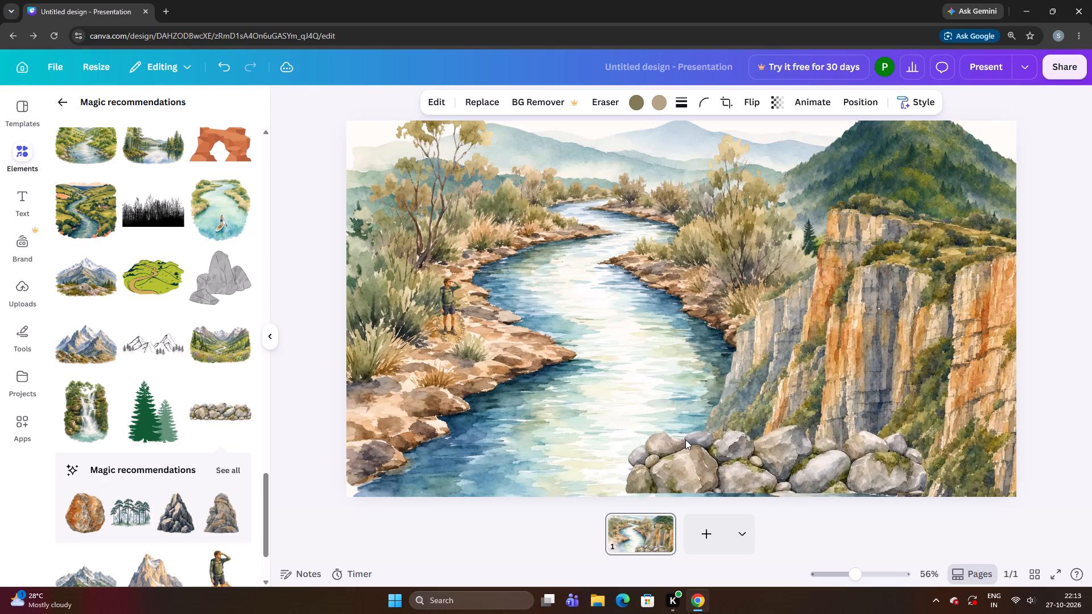
{"action": "key", "text": "Right"}
{"action": "key", "text": "Right"}
{"action": "key", "text": "Right"}
{"action": "key", "text": "Right"}
{"action": "key", "text": "Right"}
{"action": "key", "text": "Right"}
{"action": "key", "text": "Right"}
{"action": "key", "text": "Right"}
{"action": "key", "text": "Right"}
{"action": "key", "text": "Right"}
{"action": "key", "text": "Right"}
{"action": "key", "text": "Right"}
{"action": "key", "text": "Down"}
{"action": "key", "text": "Down"}
{"action": "key", "text": "Down"}
{"action": "key", "text": "Down"}
{"action": "key", "text": "Down"}
{"action": "key", "text": "Down"}
{"action": "key", "text": "Down"}
{"action": "key", "text": "Down"}
{"action": "key", "text": "Down"}
{"action": "key", "text": "Down"}
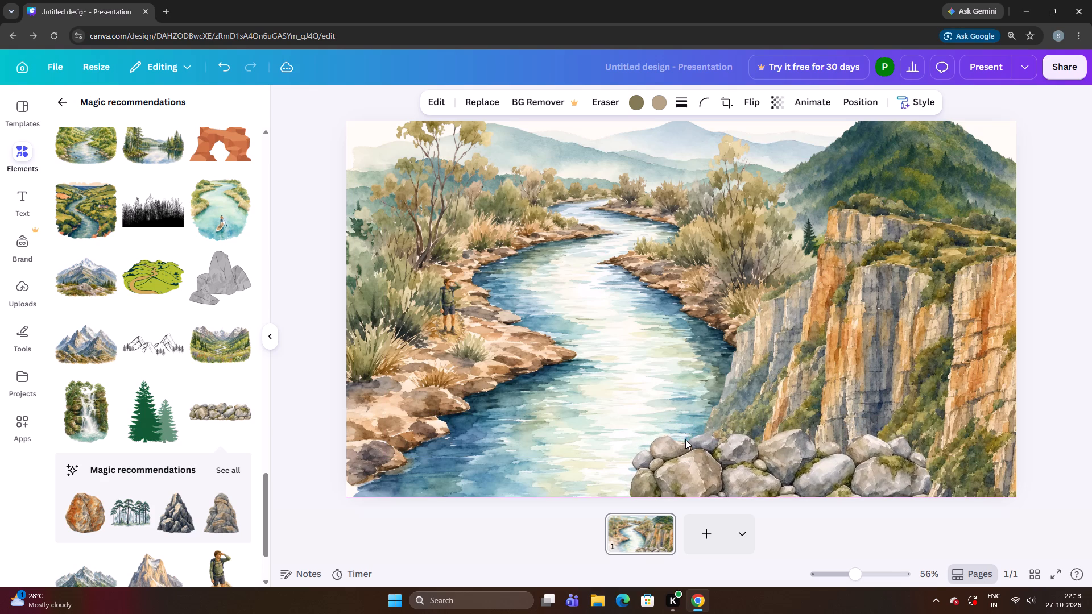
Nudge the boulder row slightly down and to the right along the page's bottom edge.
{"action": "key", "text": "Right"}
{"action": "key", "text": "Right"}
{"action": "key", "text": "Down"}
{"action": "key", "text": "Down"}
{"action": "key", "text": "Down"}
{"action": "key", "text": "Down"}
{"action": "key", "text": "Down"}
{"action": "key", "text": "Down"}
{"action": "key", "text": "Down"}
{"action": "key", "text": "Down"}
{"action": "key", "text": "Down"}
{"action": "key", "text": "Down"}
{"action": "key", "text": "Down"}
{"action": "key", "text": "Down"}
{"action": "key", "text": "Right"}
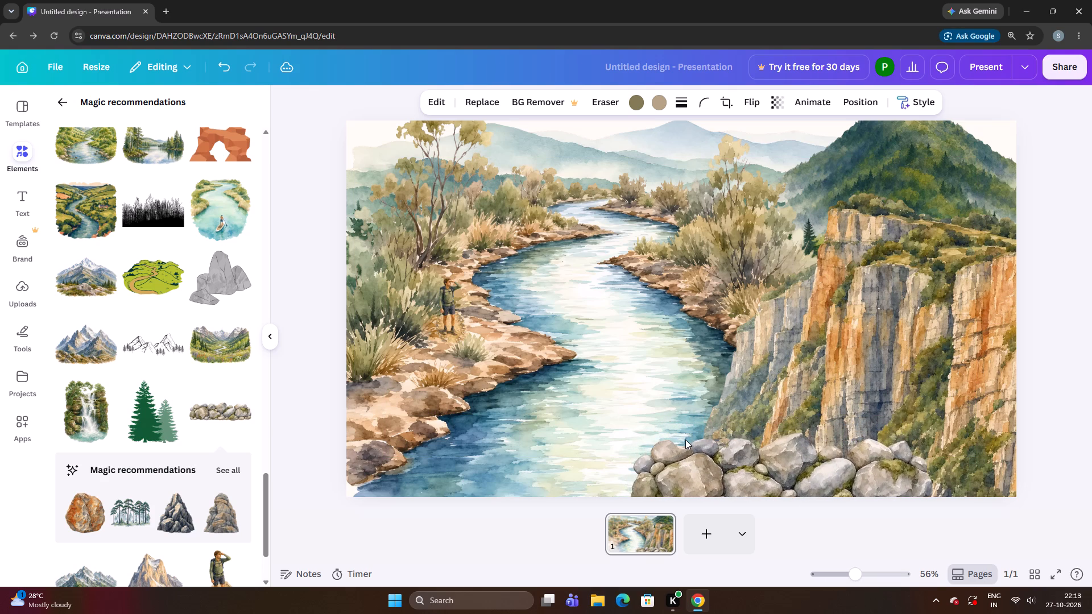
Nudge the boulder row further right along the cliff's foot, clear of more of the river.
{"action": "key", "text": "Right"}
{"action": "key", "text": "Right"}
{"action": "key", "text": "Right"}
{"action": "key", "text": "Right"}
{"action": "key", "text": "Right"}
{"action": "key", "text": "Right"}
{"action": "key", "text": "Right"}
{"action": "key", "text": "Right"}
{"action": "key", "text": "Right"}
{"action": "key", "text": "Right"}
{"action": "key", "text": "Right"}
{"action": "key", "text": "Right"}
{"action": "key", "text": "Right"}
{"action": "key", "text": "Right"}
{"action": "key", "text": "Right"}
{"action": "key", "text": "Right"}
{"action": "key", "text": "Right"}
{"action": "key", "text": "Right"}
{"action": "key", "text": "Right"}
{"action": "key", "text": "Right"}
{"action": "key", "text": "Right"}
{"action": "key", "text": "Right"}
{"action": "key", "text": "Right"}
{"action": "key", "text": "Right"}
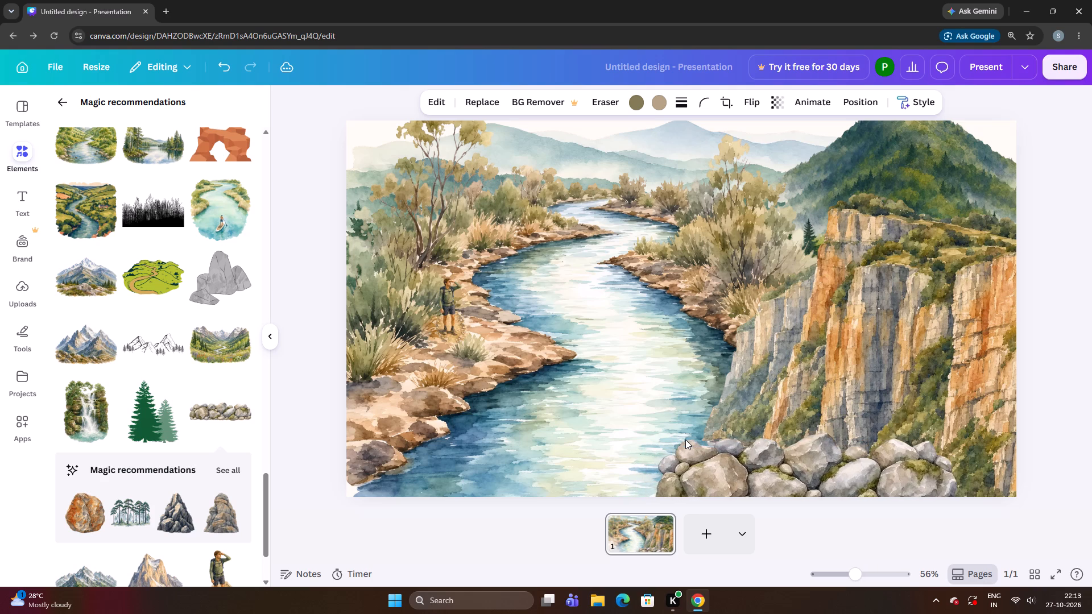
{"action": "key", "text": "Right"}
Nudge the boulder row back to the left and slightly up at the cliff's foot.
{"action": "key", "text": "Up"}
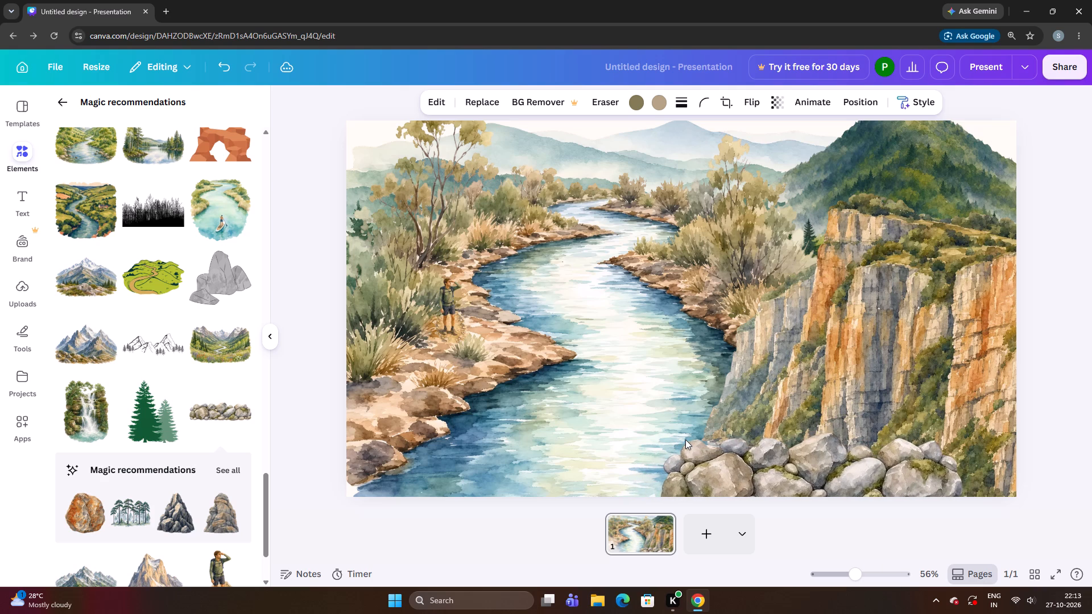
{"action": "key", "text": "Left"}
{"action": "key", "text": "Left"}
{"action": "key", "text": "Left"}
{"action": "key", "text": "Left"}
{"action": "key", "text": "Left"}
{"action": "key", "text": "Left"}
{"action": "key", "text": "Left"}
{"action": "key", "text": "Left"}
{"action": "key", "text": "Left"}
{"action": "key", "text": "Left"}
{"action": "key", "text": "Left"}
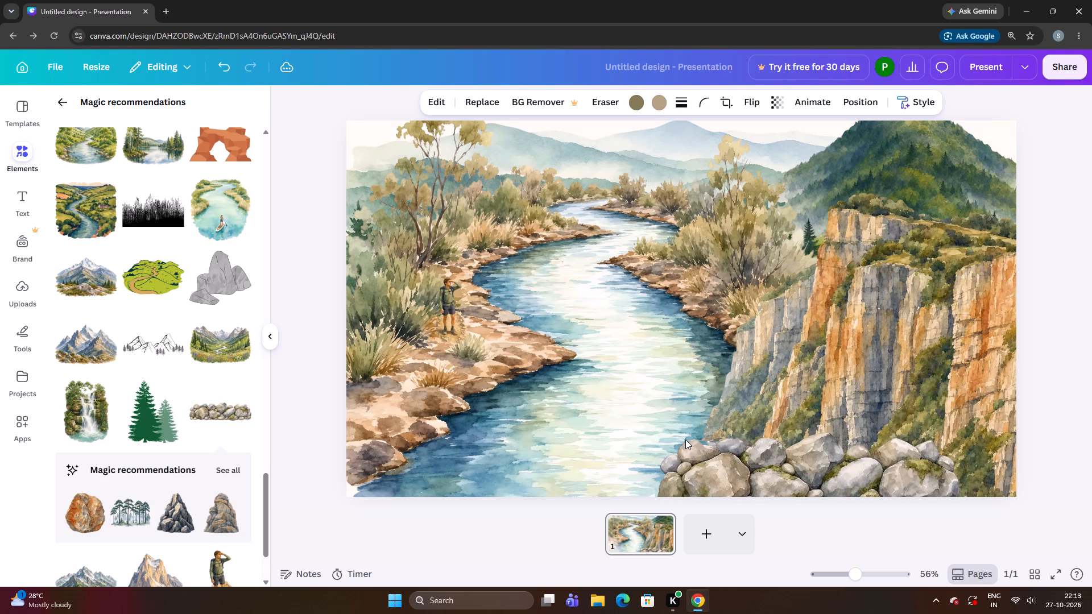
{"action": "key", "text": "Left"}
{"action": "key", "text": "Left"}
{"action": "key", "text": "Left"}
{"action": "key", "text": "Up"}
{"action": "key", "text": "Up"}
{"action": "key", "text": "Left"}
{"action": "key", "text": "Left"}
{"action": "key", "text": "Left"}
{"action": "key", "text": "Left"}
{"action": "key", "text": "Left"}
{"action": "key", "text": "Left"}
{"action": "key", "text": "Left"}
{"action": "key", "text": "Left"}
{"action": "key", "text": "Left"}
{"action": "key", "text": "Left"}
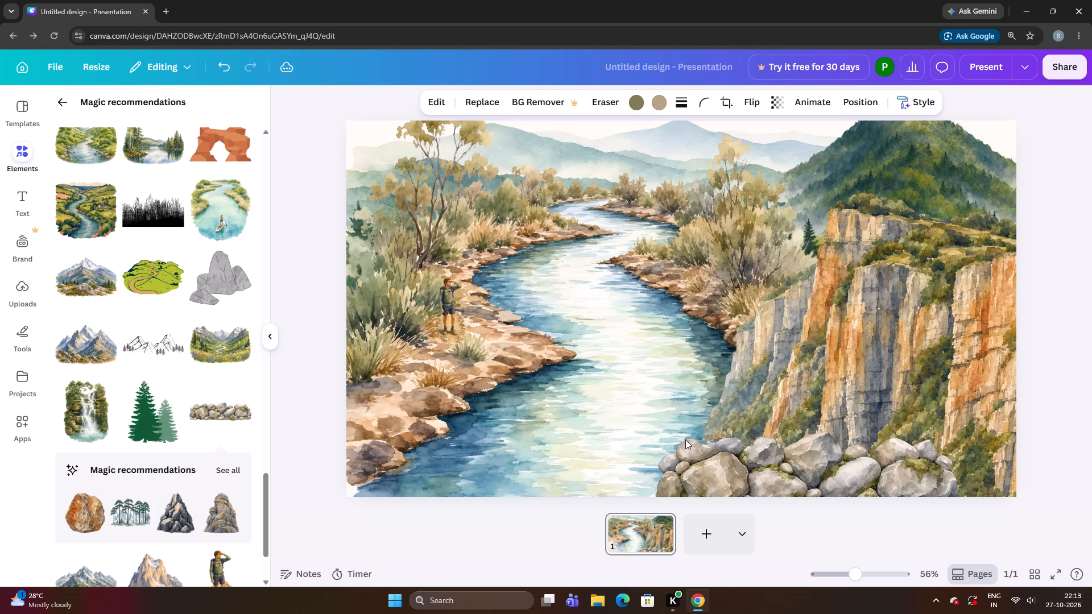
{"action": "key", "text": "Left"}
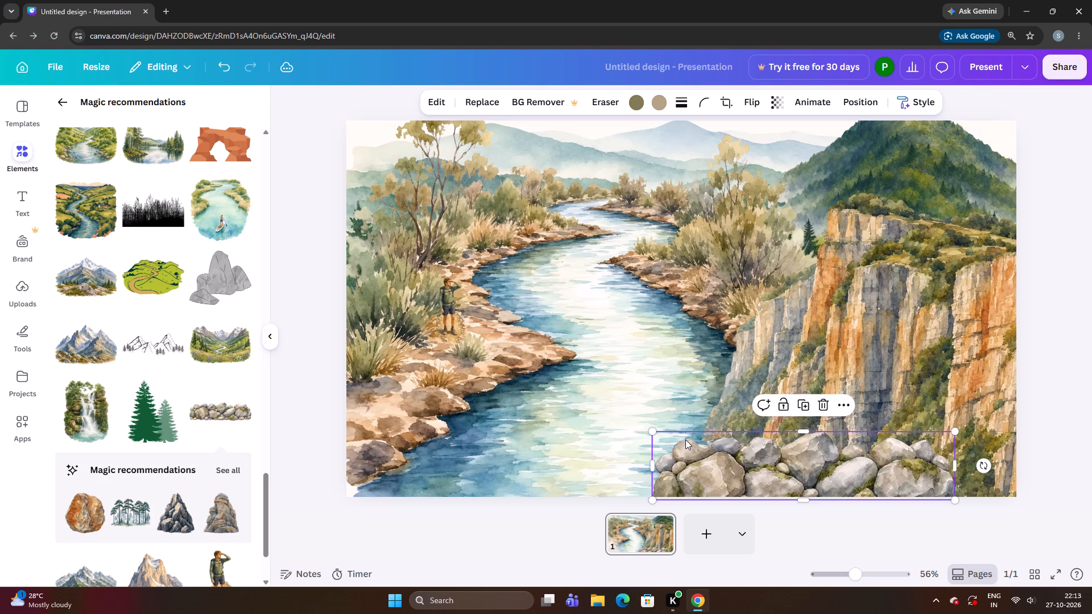
Delete the boulder row at the cliff's foot.
{"action": "left_click", "coordinate": [816, 405]}
Insert a fresh copy of the mossy boulder row and shrink it proportionally to under half its width.
{"action": "left_click", "coordinate": [221, 408]}
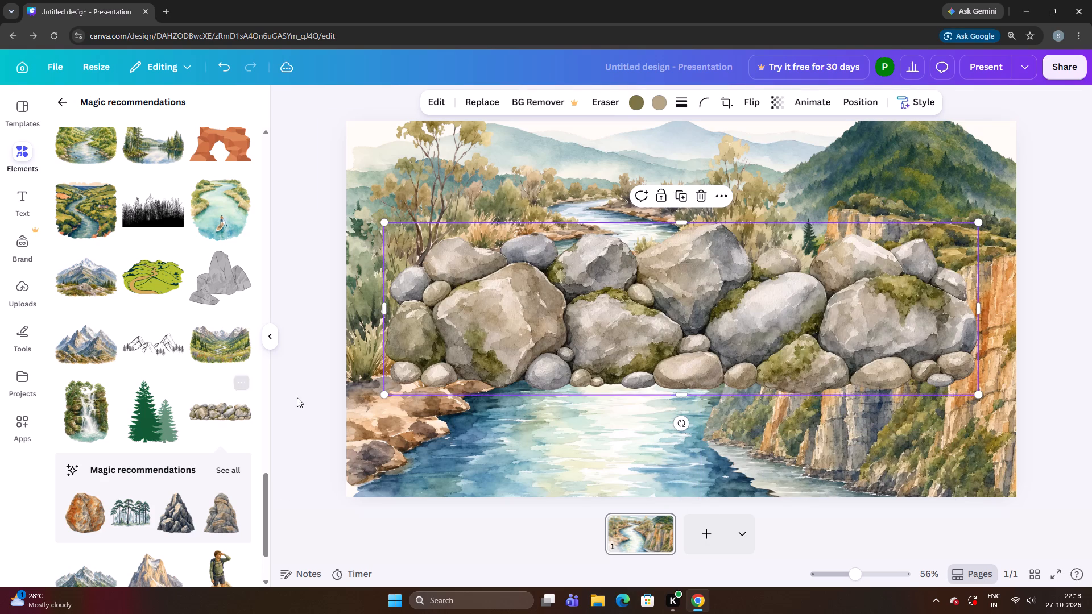
{"action": "left_click_drag", "start_coordinate": [487, 354], "coordinate": [493, 359]}
{"action": "left_click_drag", "start_coordinate": [502, 359], "coordinate": [508, 367]}
{"action": "left_click_drag", "start_coordinate": [584, 362], "coordinate": [548, 358]}
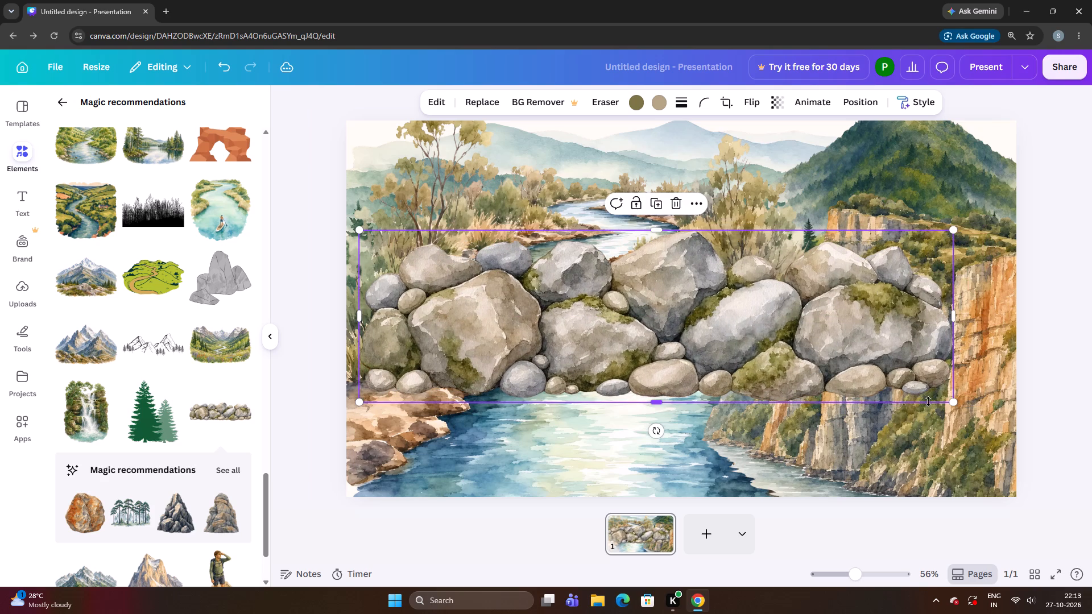
{"action": "left_click_drag", "start_coordinate": [949, 403], "coordinate": [611, 342]}
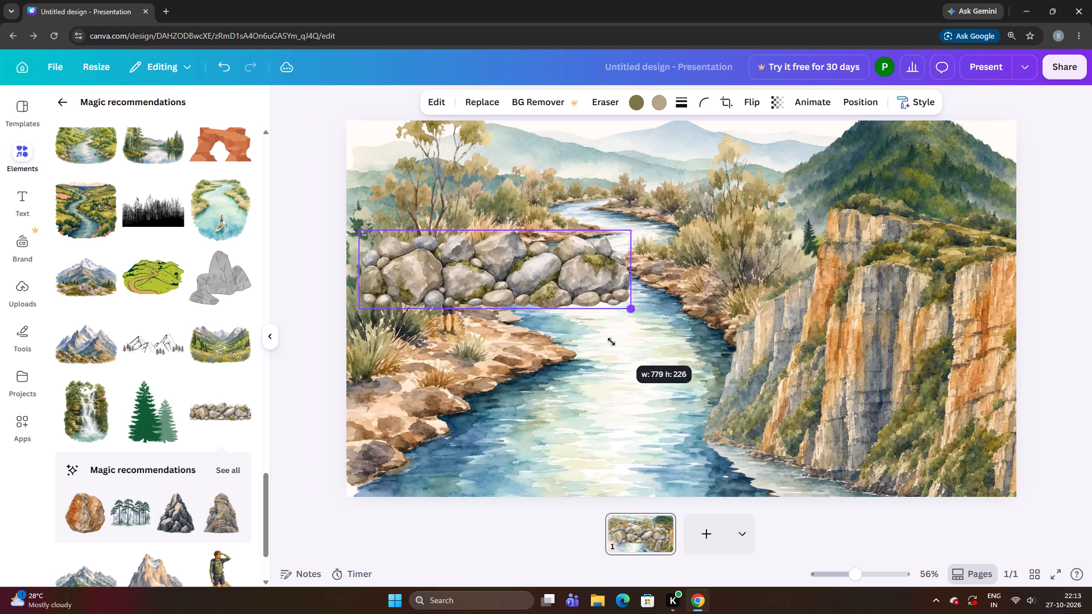
{"action": "left_click_drag", "start_coordinate": [611, 342], "coordinate": [610, 341]}
Move the new boulder row to the cliff's foot so its base runs slightly past the page's bottom edge.
{"action": "left_click_drag", "start_coordinate": [550, 292], "coordinate": [879, 482]}
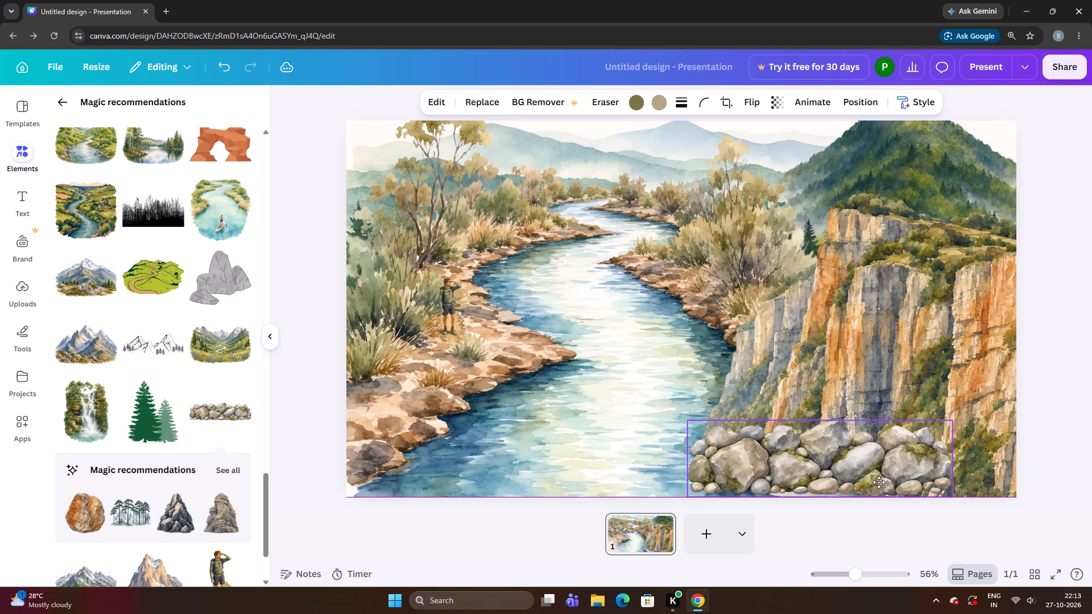
{"action": "left_click_drag", "start_coordinate": [879, 482], "coordinate": [879, 486]}
{"action": "left_click", "coordinate": [879, 486]}
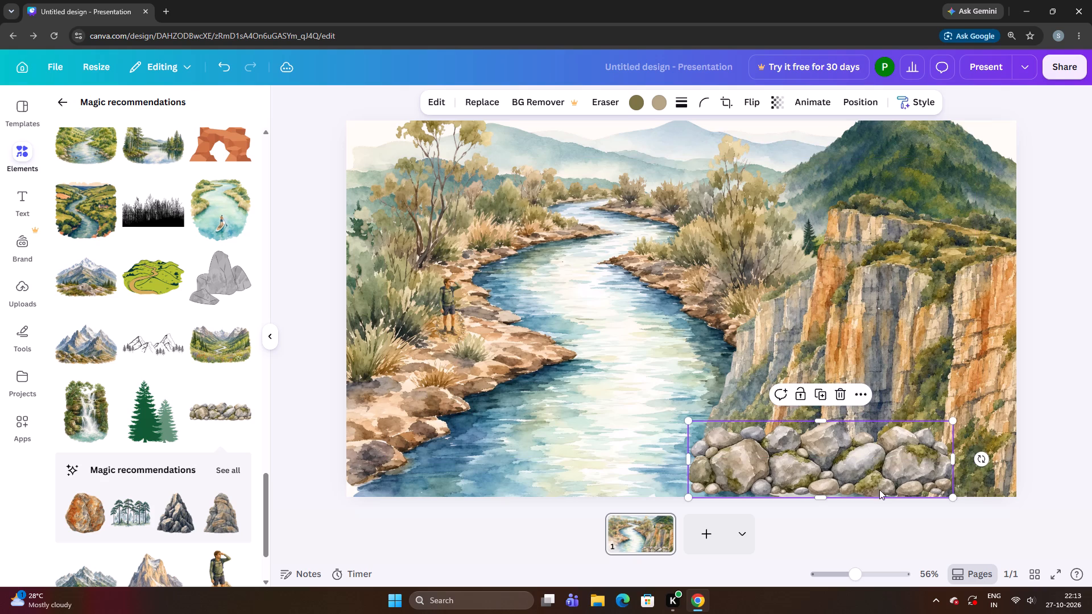
{"action": "left_click_drag", "start_coordinate": [875, 472], "coordinate": [880, 478]}
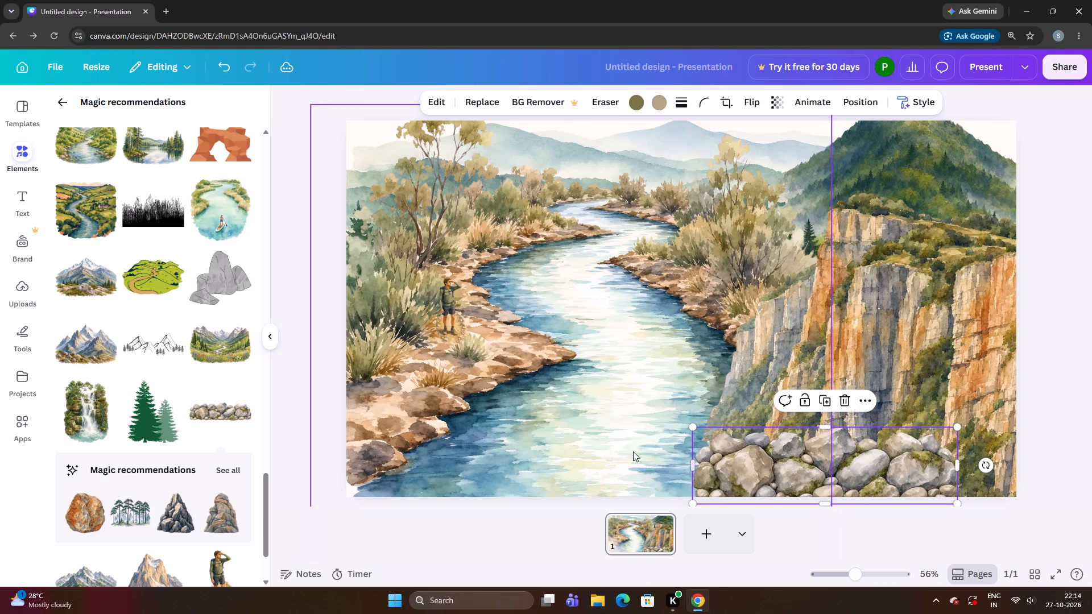
{"action": "left_click", "coordinate": [610, 450]}
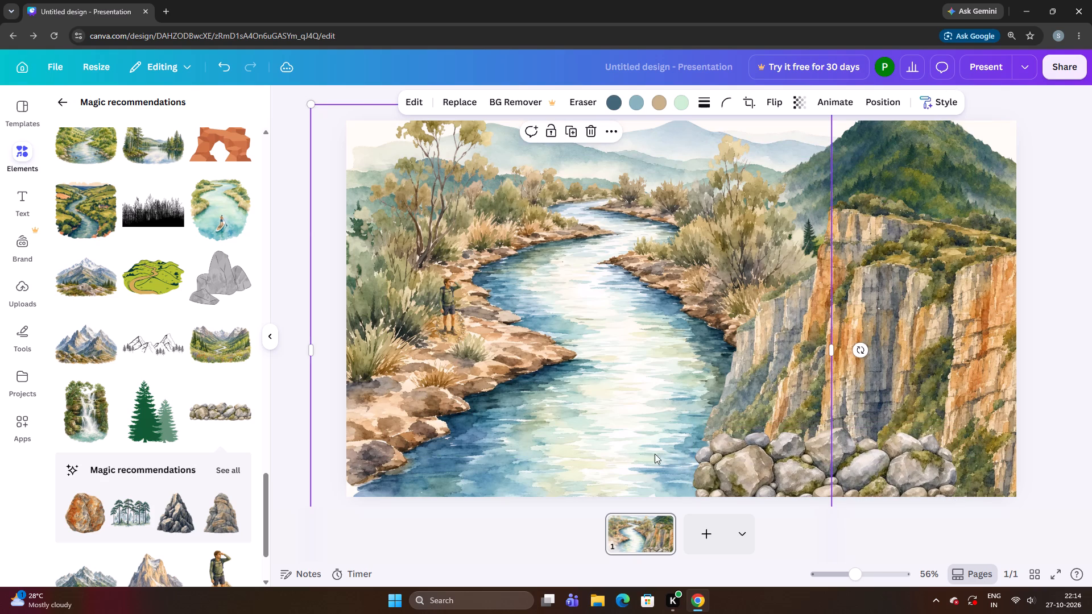
Nudge the new boulder row very slightly right and down at the cliff's foot.
{"action": "left_click", "coordinate": [786, 468]}
{"action": "key", "text": "Right"}
{"action": "key", "text": "Right"}
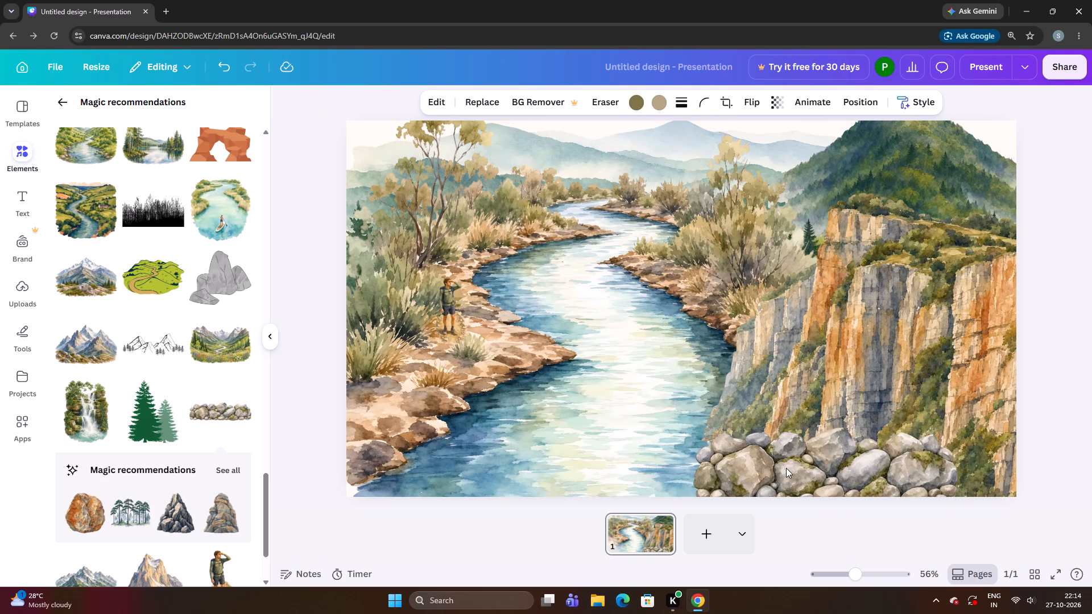
{"action": "key", "text": "Down"}
{"action": "key", "text": "Down"}
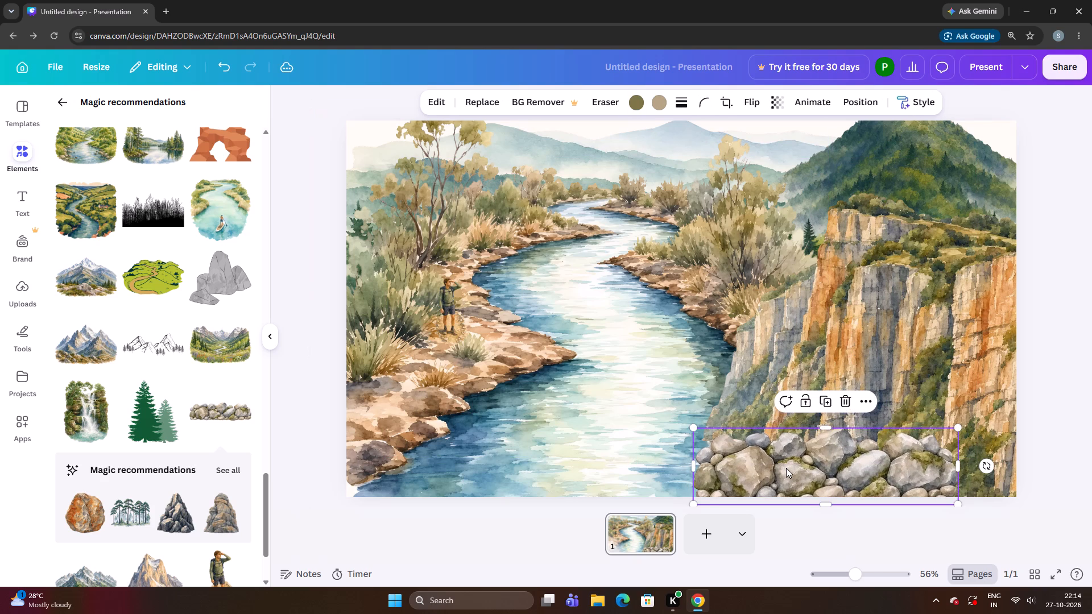
{"action": "key", "text": "Down"}
{"action": "key", "text": "Down"}
{"action": "key", "text": "Right"}
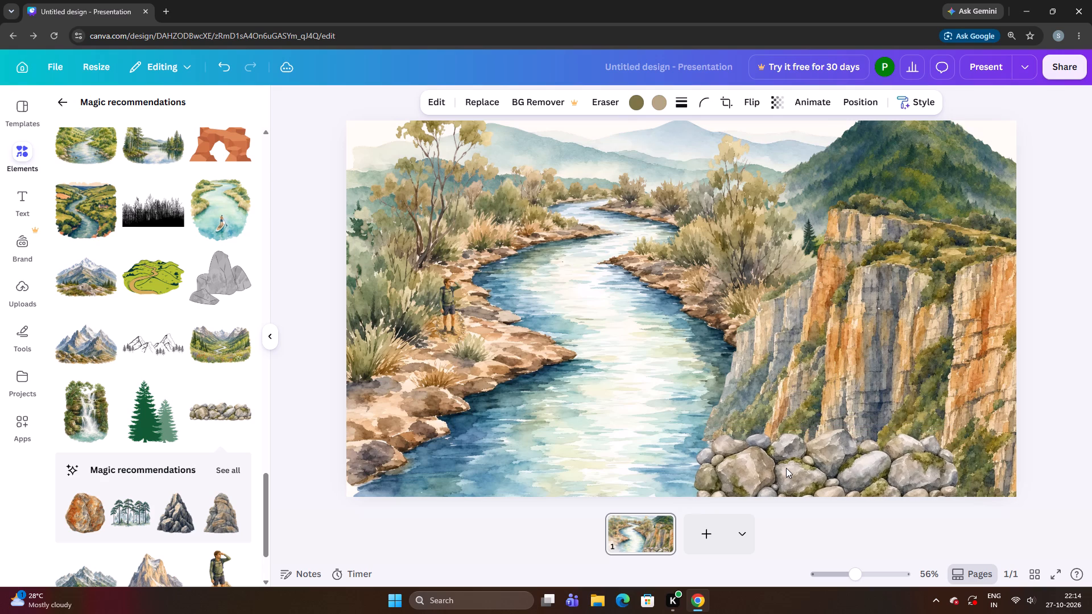
{"action": "key", "text": "Right"}
{"action": "key", "text": "Up"}
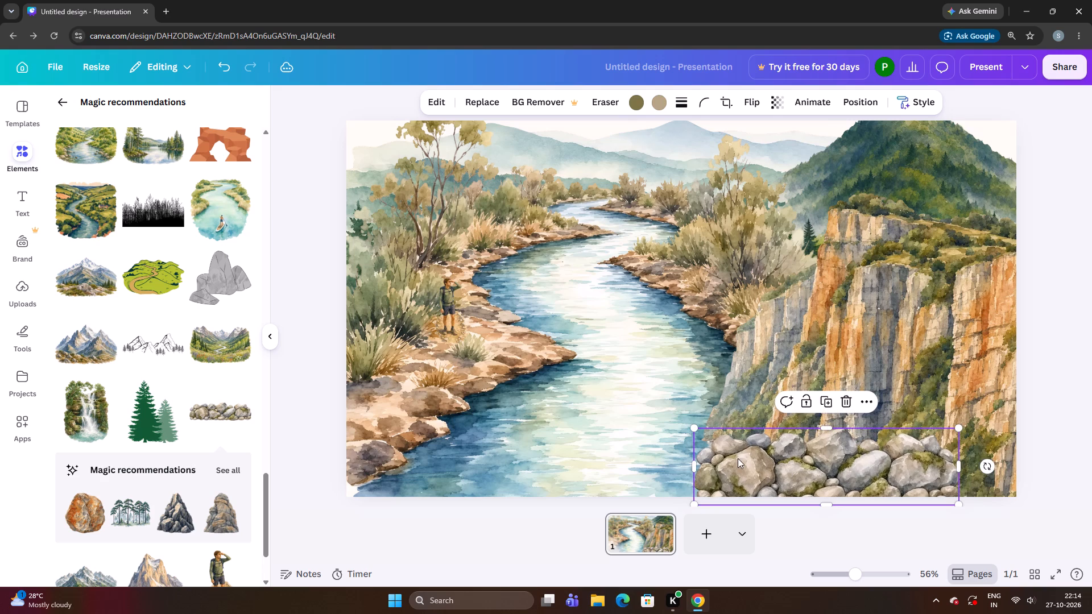
Insert the tall stacked-rock graphic, shrink it by about a third and place it before the cliff, overlapping the boulder row.
{"action": "left_click", "coordinate": [222, 506]}
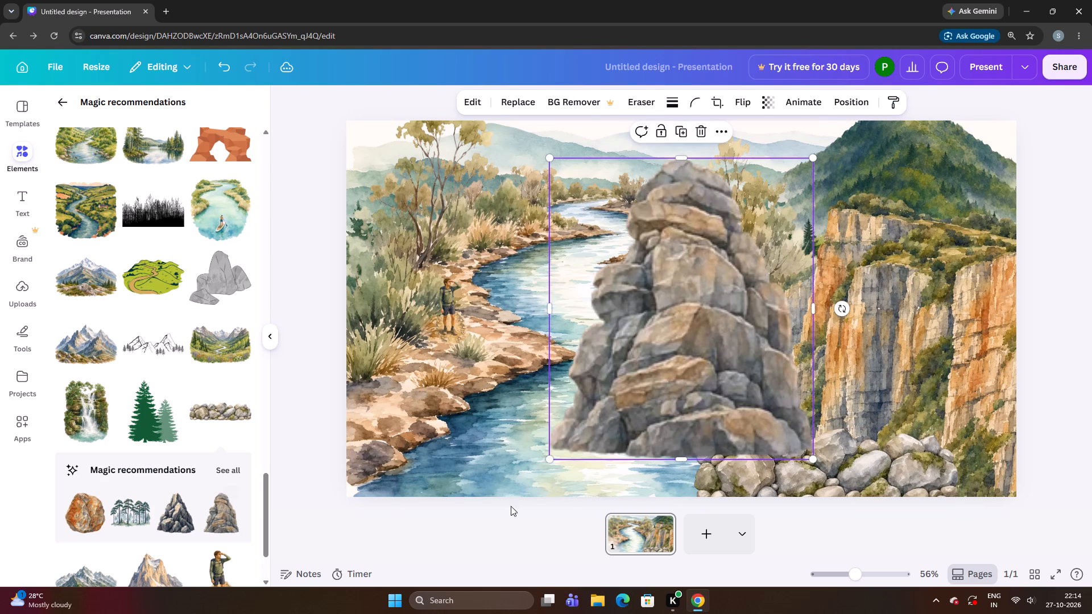
{"action": "left_click_drag", "start_coordinate": [671, 454], "coordinate": [873, 491]}
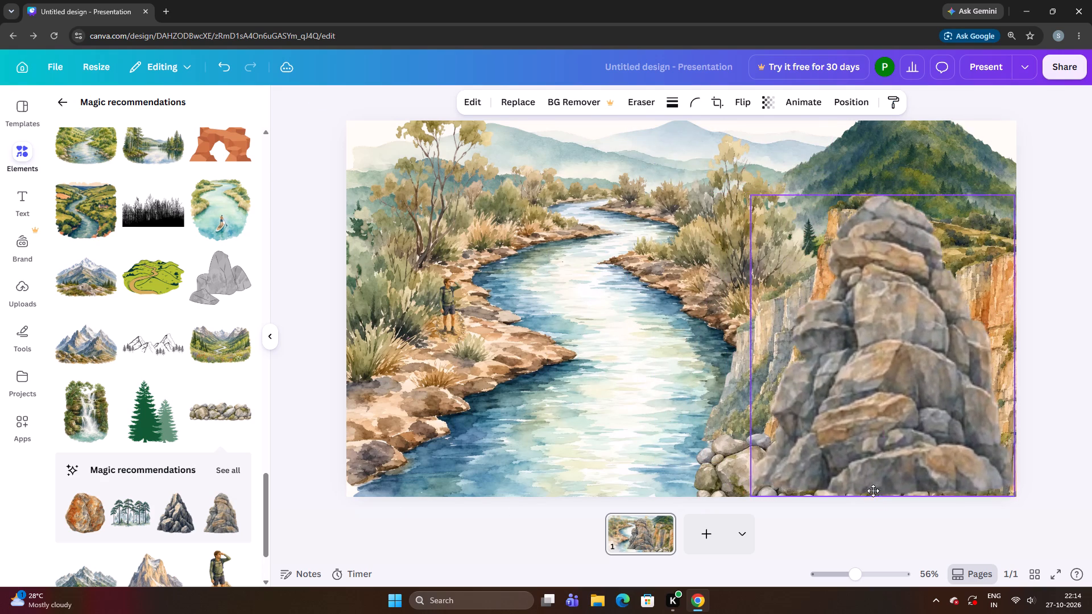
{"action": "left_click_drag", "start_coordinate": [873, 491], "coordinate": [888, 495]}
{"action": "left_click_drag", "start_coordinate": [912, 490], "coordinate": [816, 448]}
{"action": "left_click_drag", "start_coordinate": [936, 459], "coordinate": [785, 420]}
{"action": "left_click_drag", "start_coordinate": [781, 348], "coordinate": [872, 426]}
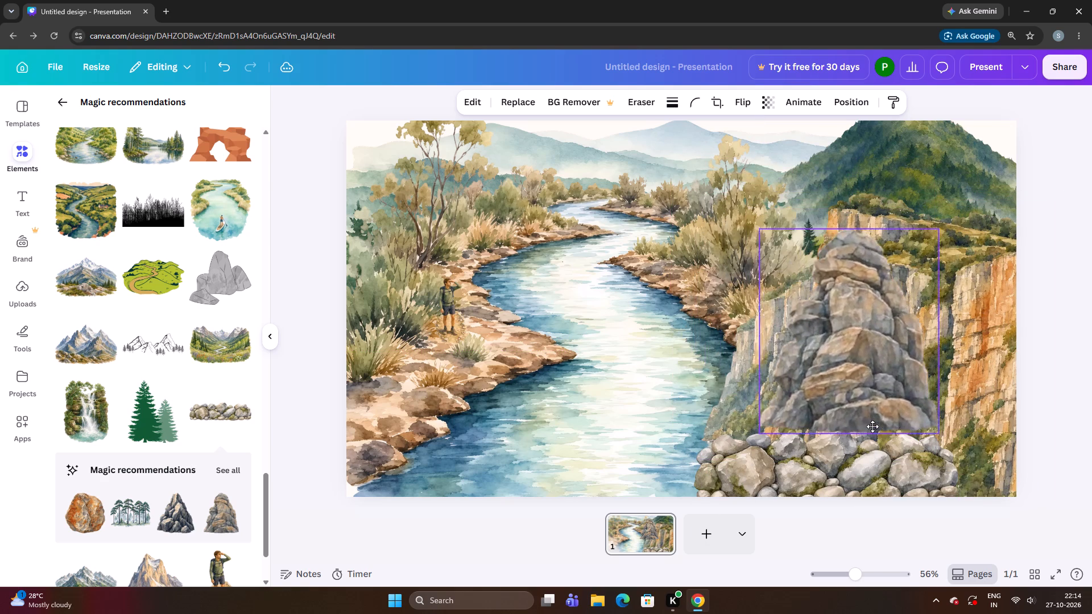
{"action": "left_click_drag", "start_coordinate": [872, 426], "coordinate": [883, 458]}
Send the stacked rock backward so it sits behind the boulder row.
{"action": "right_click", "coordinate": [883, 458]}
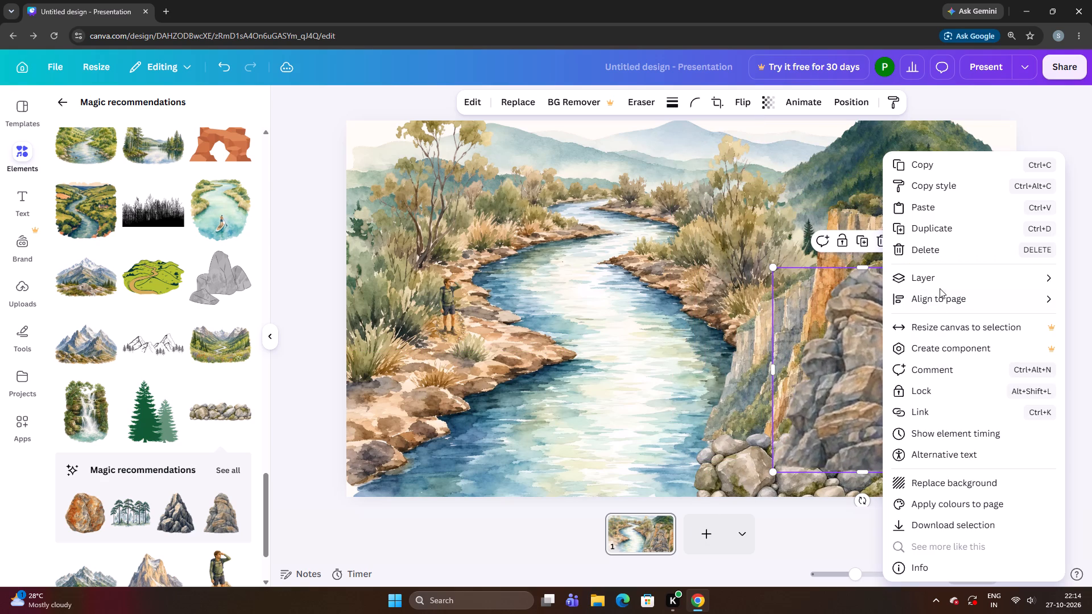
{"action": "left_click", "coordinate": [617, 461]}
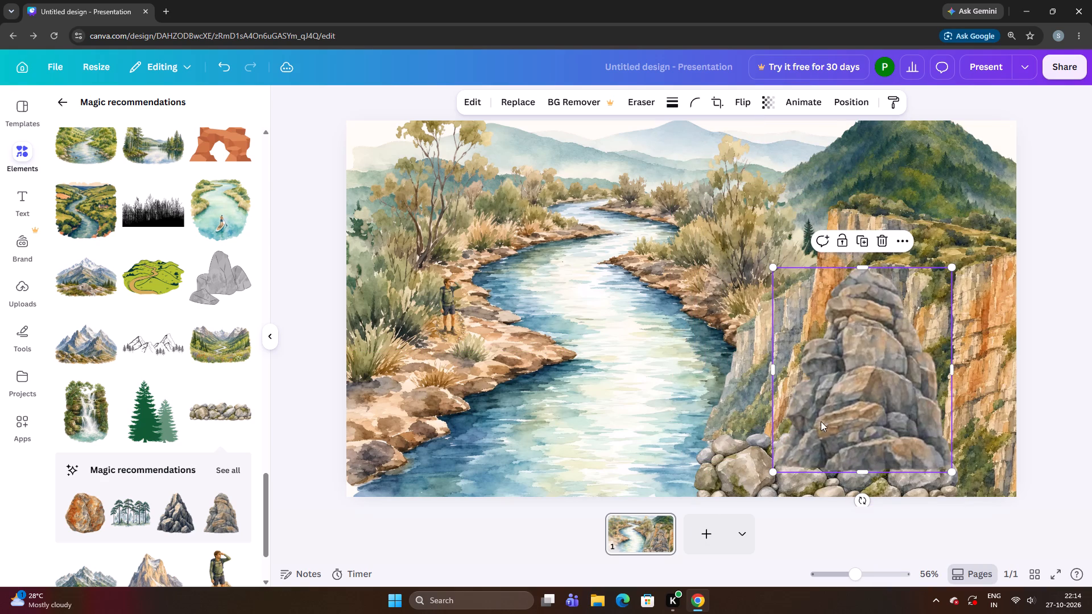
{"action": "left_click", "coordinate": [827, 404]}
{"action": "right_click", "coordinate": [841, 373]}
{"action": "right_click", "coordinate": [841, 373]}
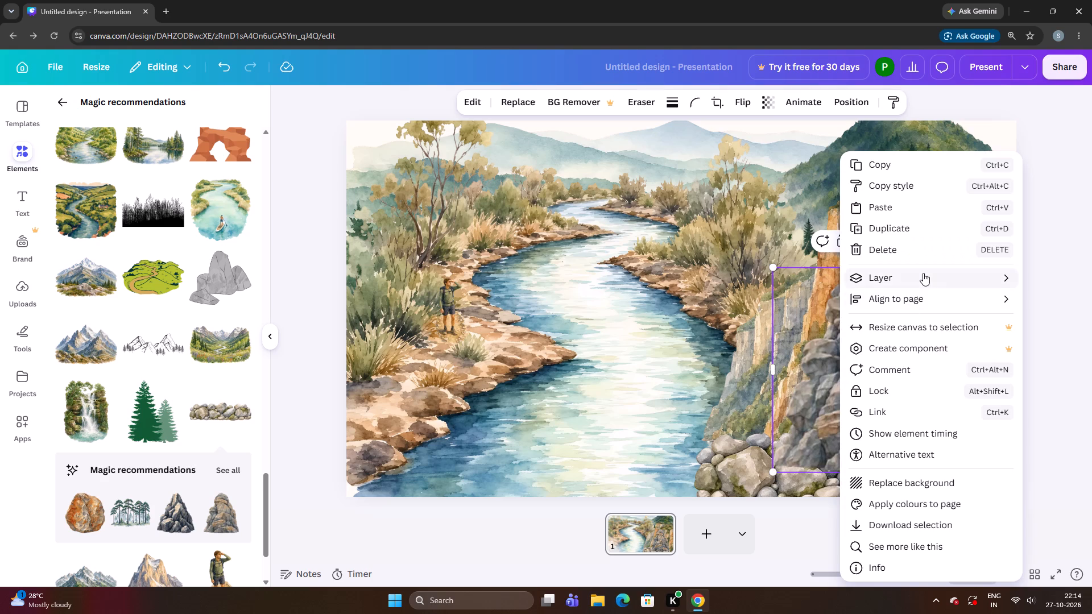
{"action": "left_click", "coordinate": [923, 273]}
{"action": "left_click", "coordinate": [739, 327]}
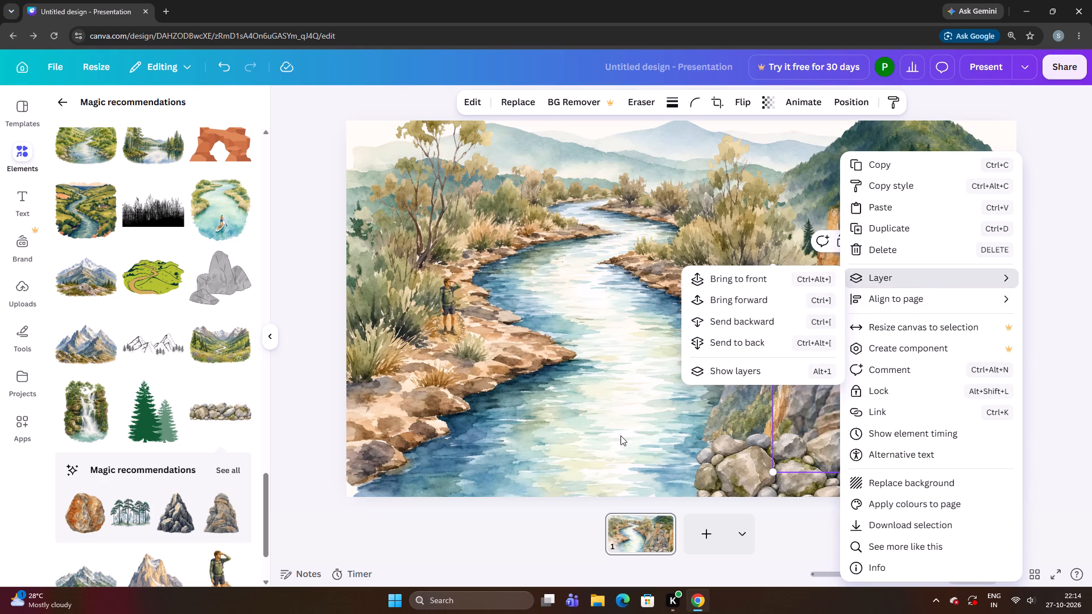
{"action": "left_click", "coordinate": [621, 435]}
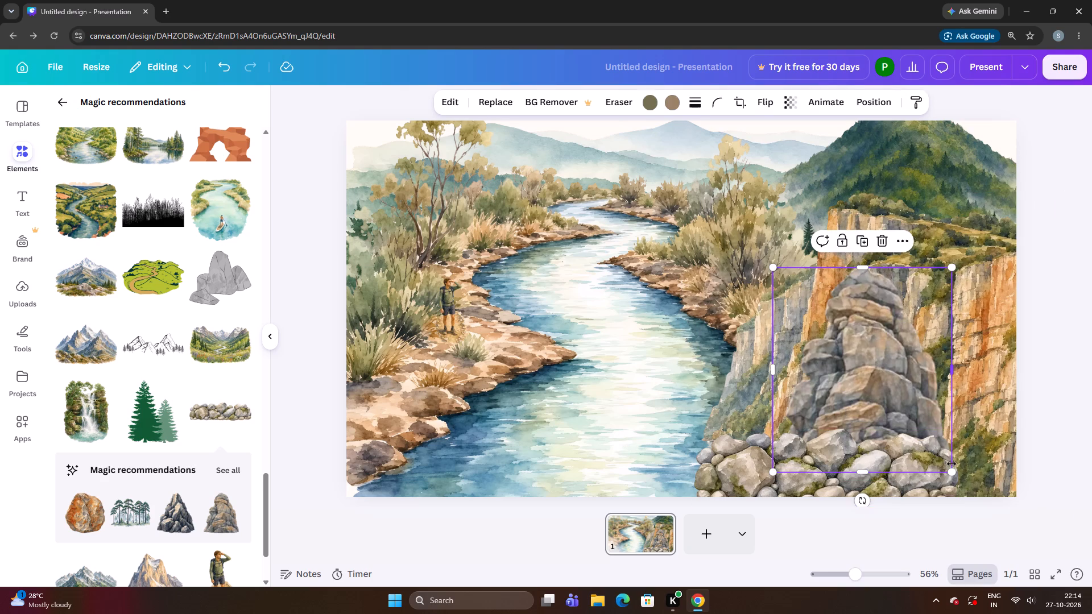
Shrink the stacked rock to about half its size and move it into the page's bottom-right corner beside the boulders.
{"action": "left_click_drag", "start_coordinate": [952, 472], "coordinate": [825, 407]}
{"action": "left_click_drag", "start_coordinate": [807, 351], "coordinate": [902, 418]}
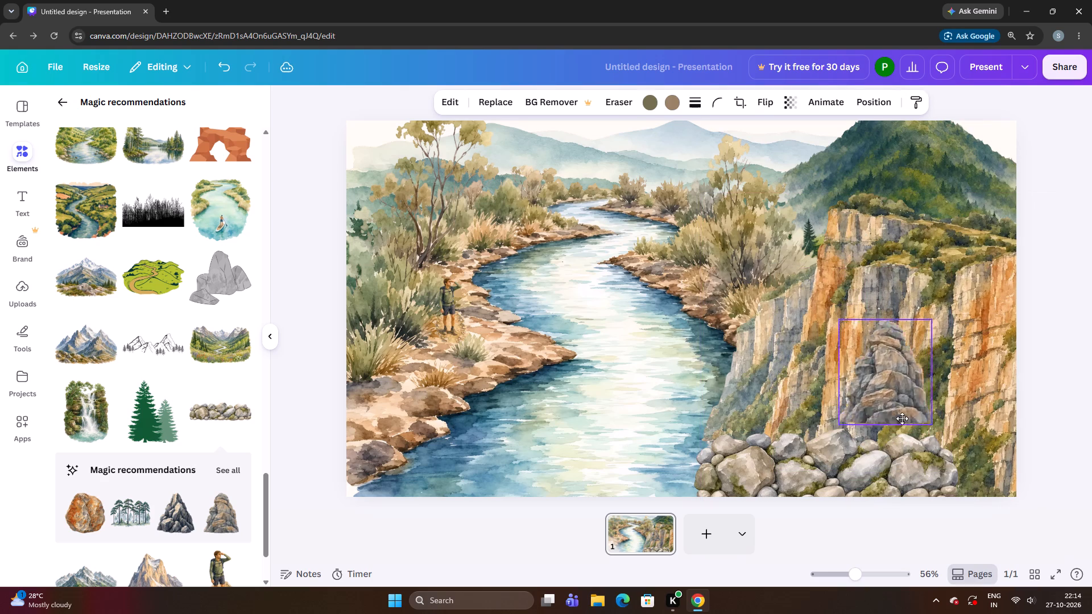
{"action": "left_click_drag", "start_coordinate": [902, 418], "coordinate": [965, 474]}
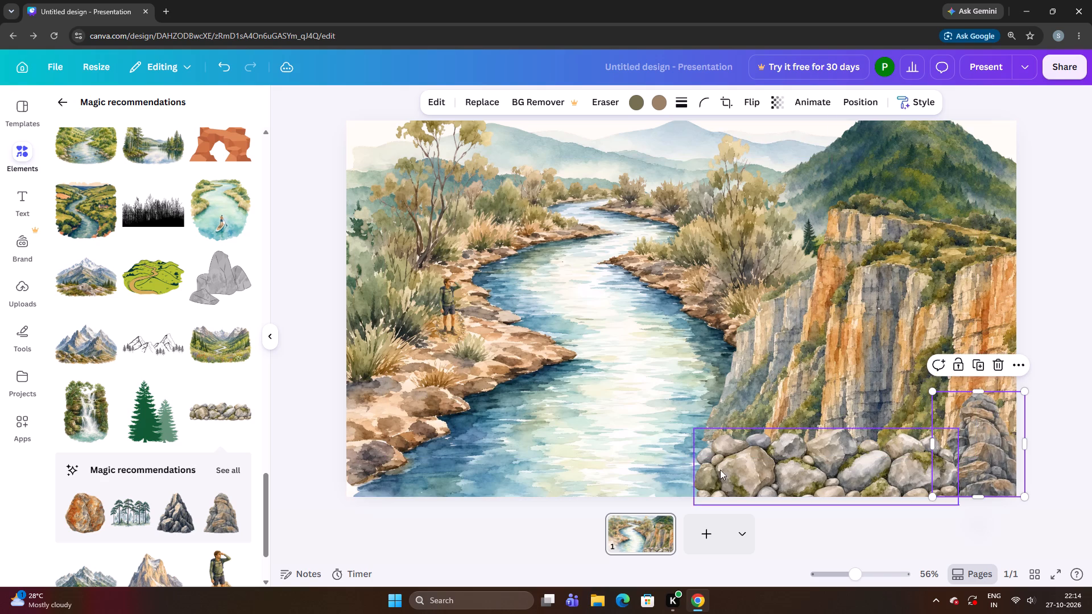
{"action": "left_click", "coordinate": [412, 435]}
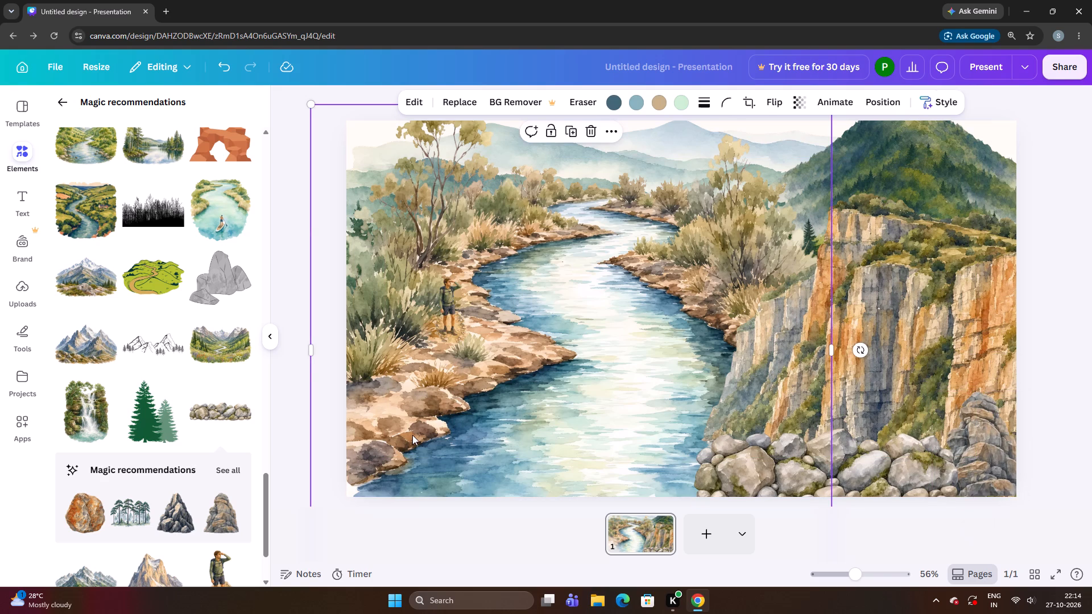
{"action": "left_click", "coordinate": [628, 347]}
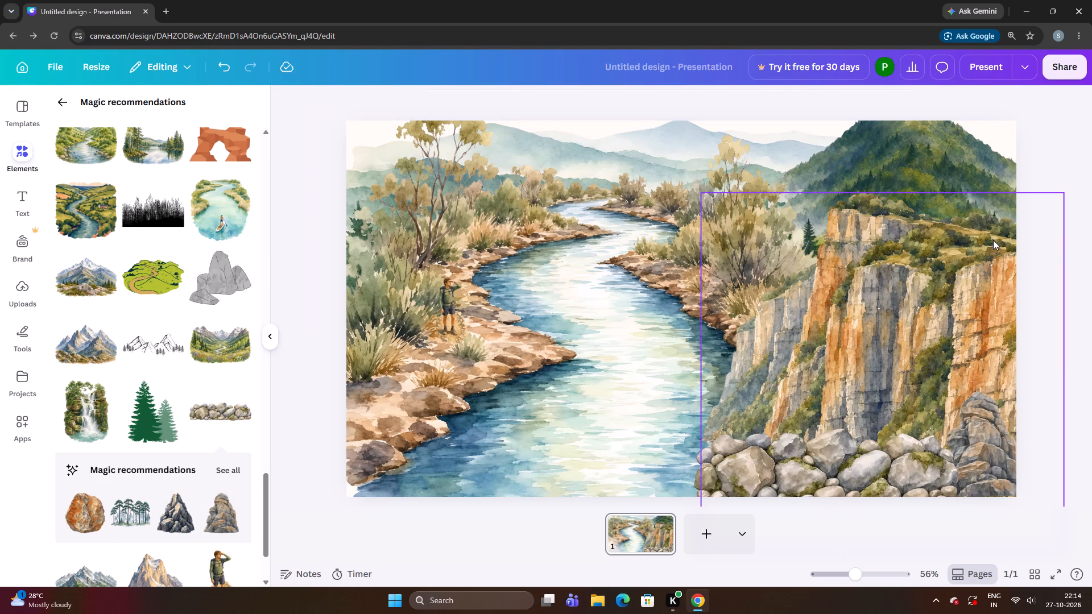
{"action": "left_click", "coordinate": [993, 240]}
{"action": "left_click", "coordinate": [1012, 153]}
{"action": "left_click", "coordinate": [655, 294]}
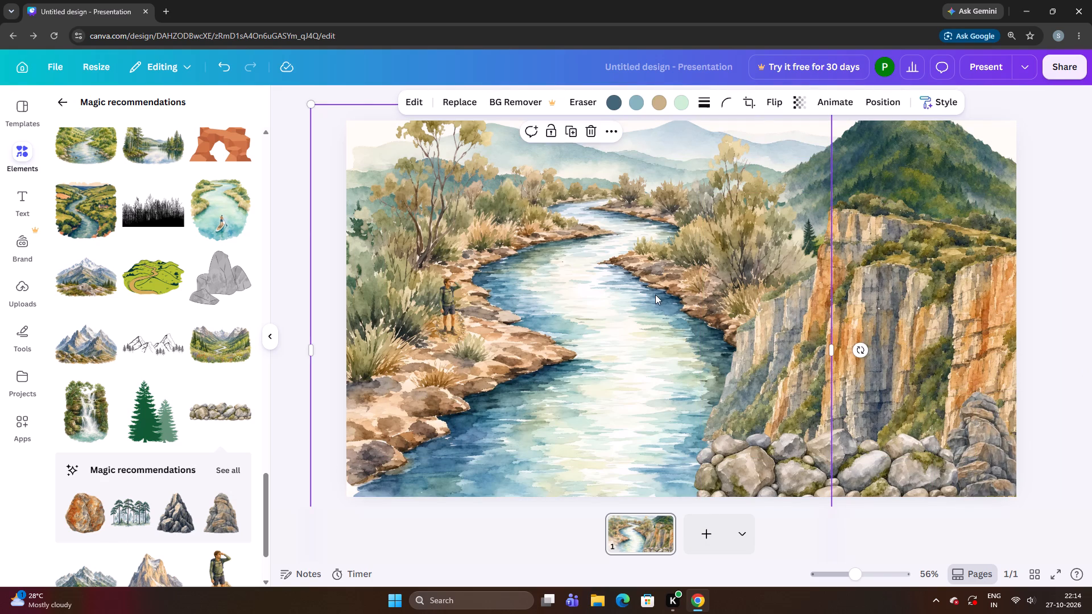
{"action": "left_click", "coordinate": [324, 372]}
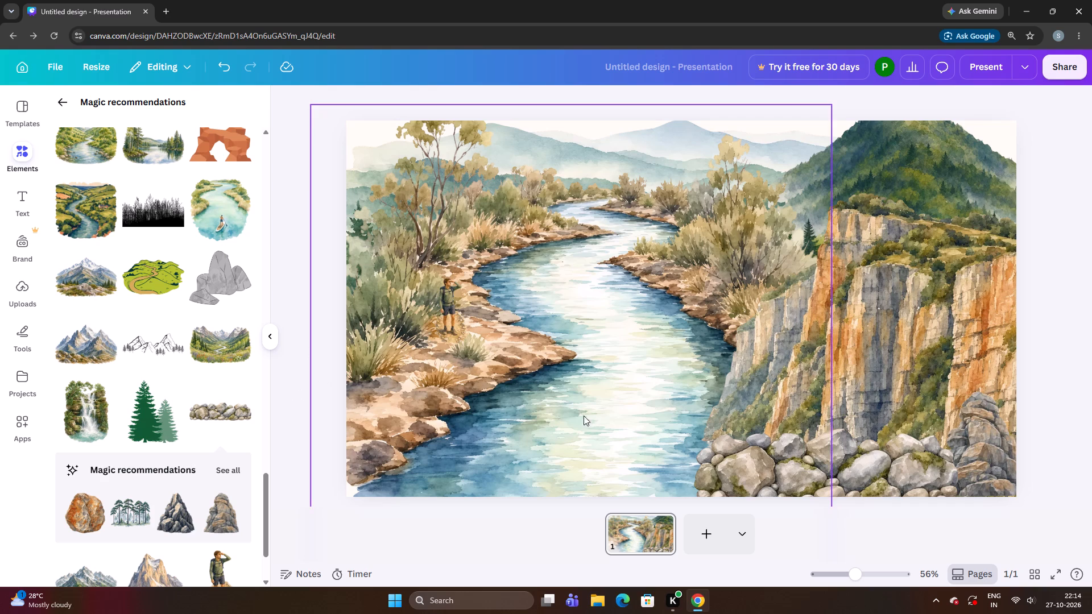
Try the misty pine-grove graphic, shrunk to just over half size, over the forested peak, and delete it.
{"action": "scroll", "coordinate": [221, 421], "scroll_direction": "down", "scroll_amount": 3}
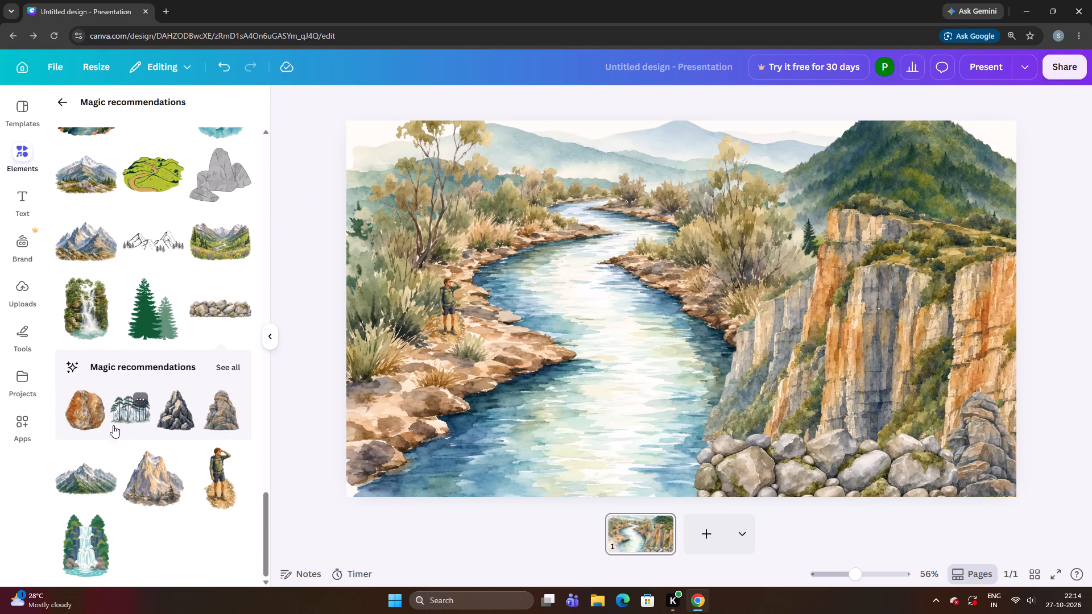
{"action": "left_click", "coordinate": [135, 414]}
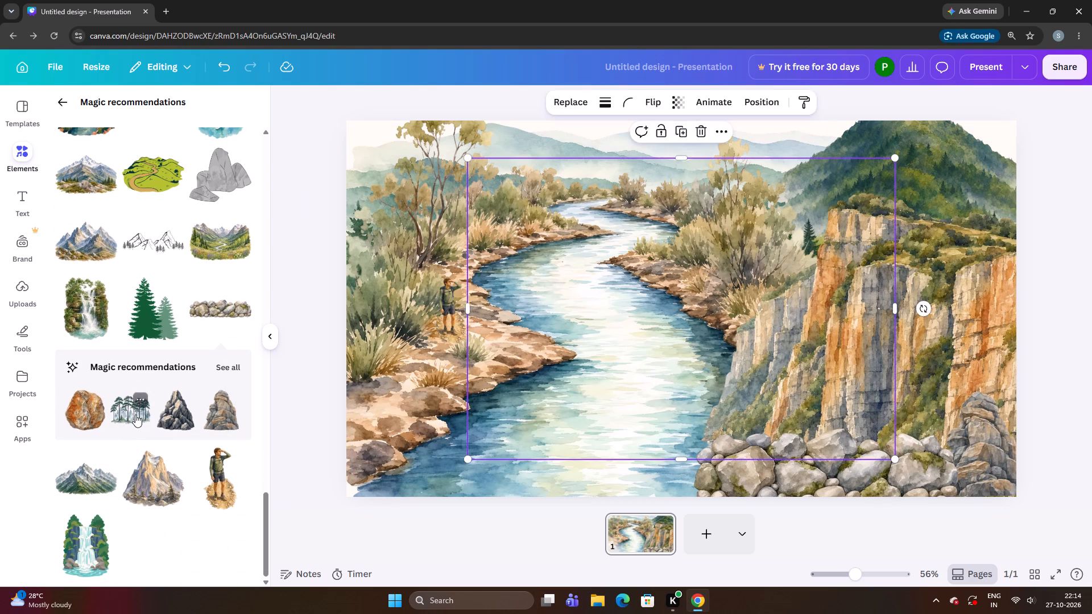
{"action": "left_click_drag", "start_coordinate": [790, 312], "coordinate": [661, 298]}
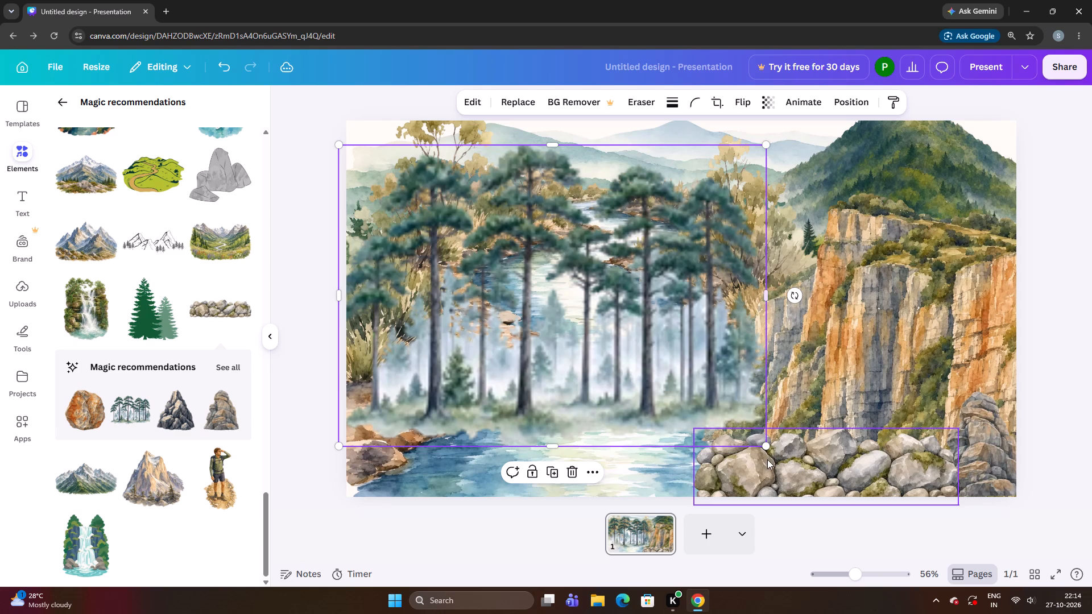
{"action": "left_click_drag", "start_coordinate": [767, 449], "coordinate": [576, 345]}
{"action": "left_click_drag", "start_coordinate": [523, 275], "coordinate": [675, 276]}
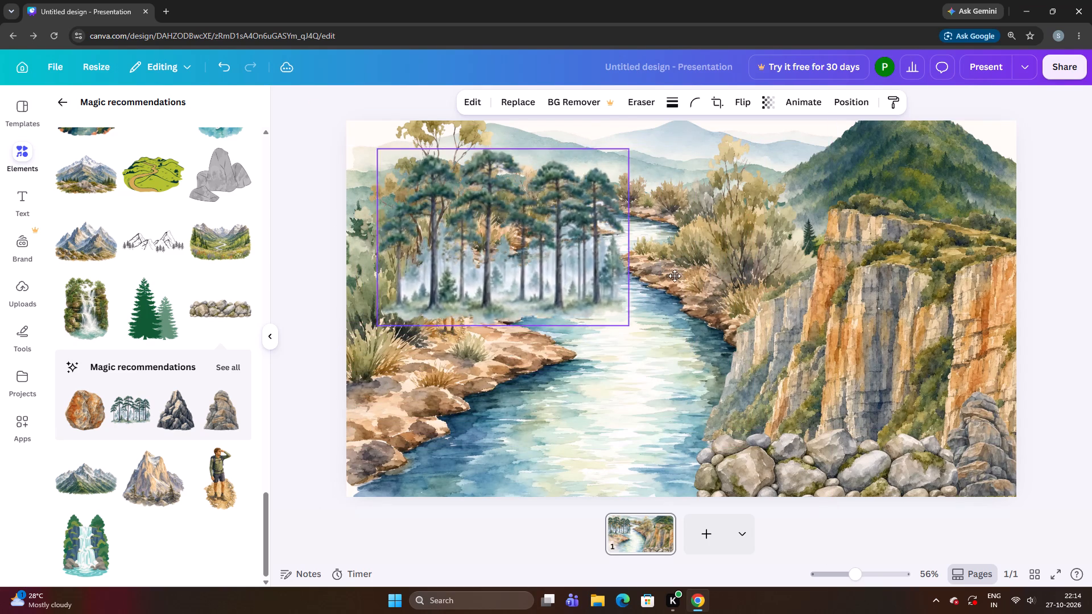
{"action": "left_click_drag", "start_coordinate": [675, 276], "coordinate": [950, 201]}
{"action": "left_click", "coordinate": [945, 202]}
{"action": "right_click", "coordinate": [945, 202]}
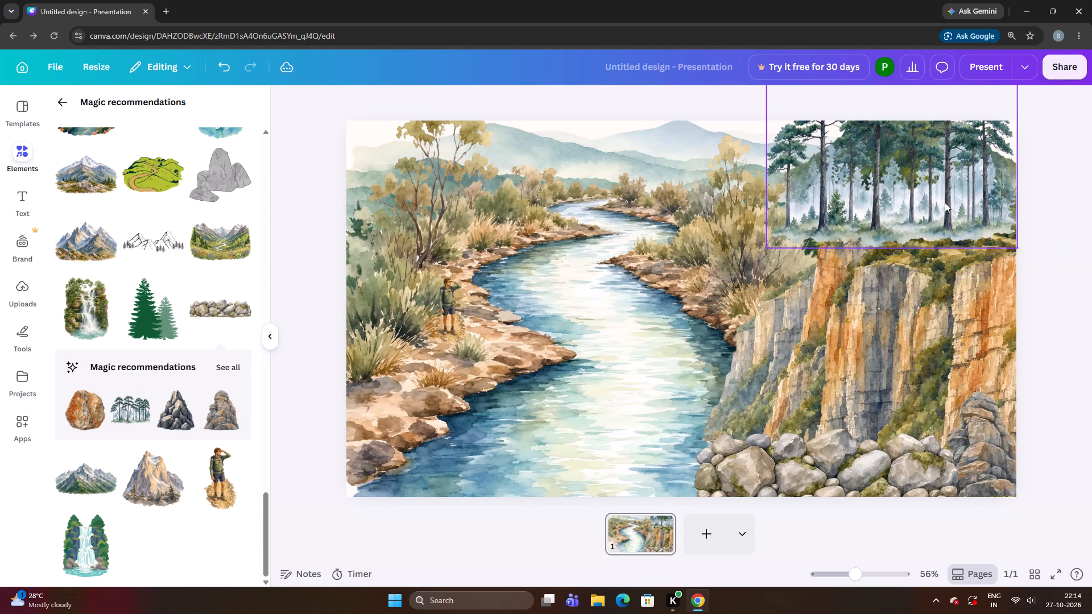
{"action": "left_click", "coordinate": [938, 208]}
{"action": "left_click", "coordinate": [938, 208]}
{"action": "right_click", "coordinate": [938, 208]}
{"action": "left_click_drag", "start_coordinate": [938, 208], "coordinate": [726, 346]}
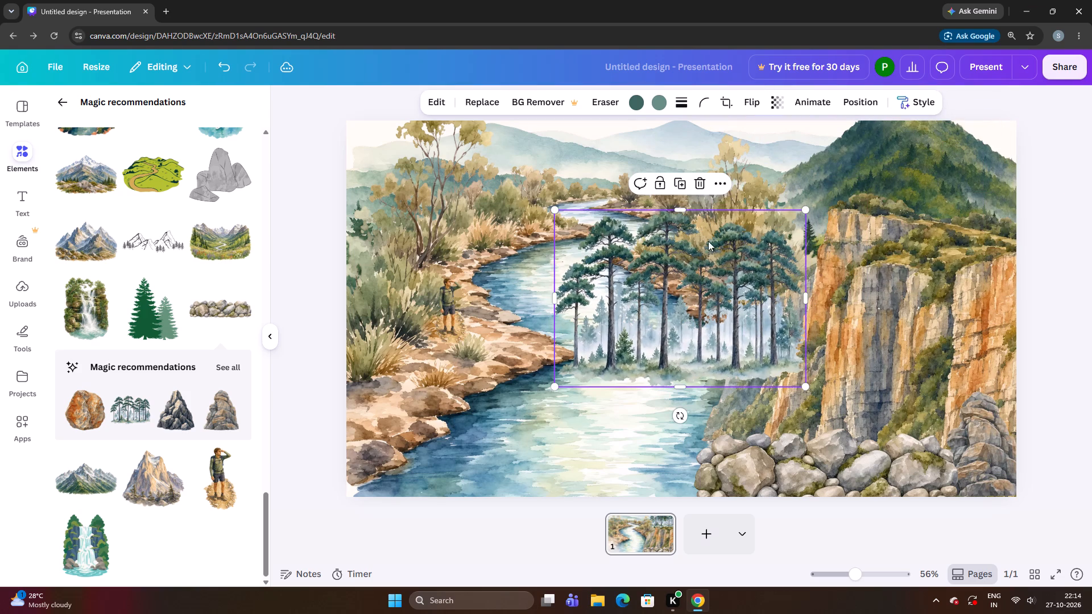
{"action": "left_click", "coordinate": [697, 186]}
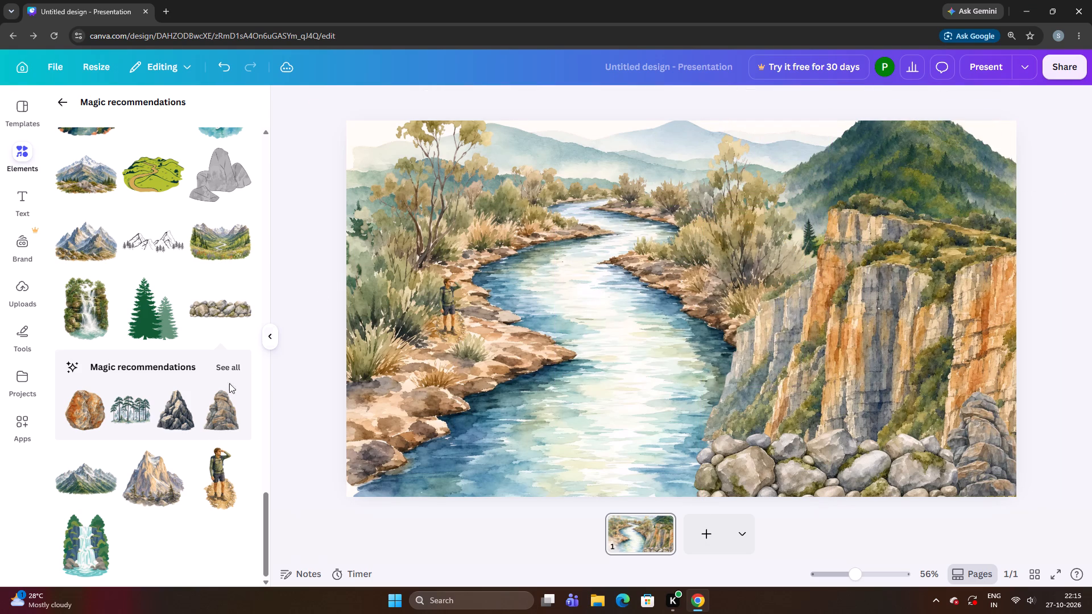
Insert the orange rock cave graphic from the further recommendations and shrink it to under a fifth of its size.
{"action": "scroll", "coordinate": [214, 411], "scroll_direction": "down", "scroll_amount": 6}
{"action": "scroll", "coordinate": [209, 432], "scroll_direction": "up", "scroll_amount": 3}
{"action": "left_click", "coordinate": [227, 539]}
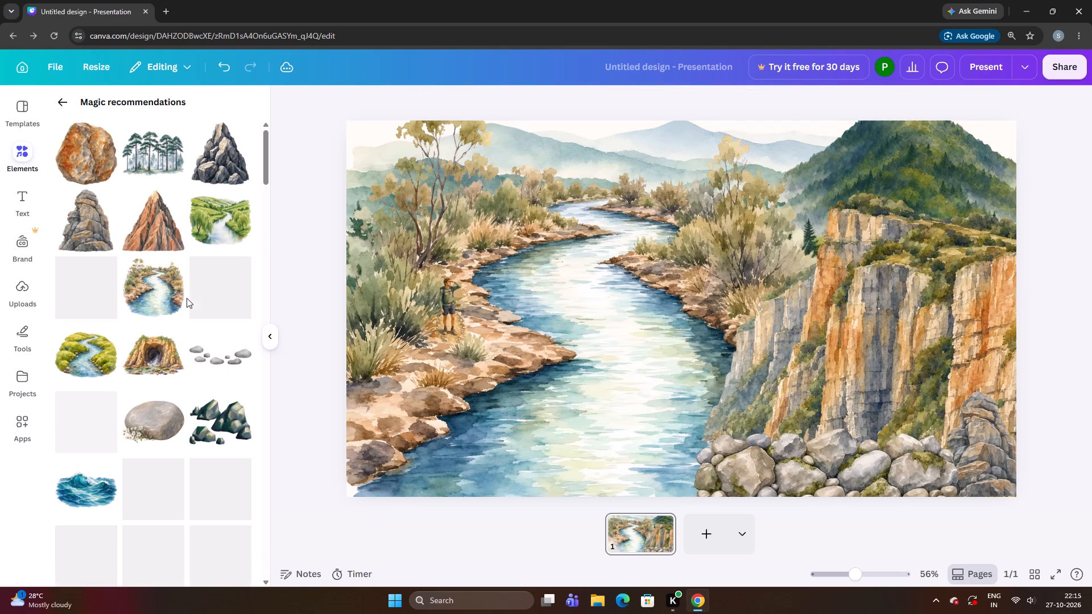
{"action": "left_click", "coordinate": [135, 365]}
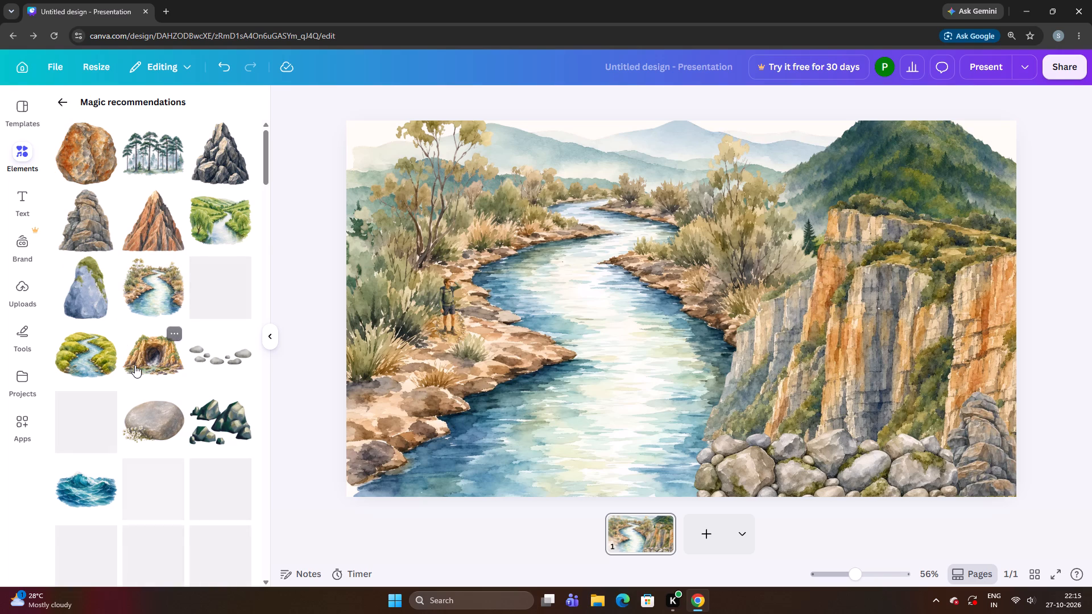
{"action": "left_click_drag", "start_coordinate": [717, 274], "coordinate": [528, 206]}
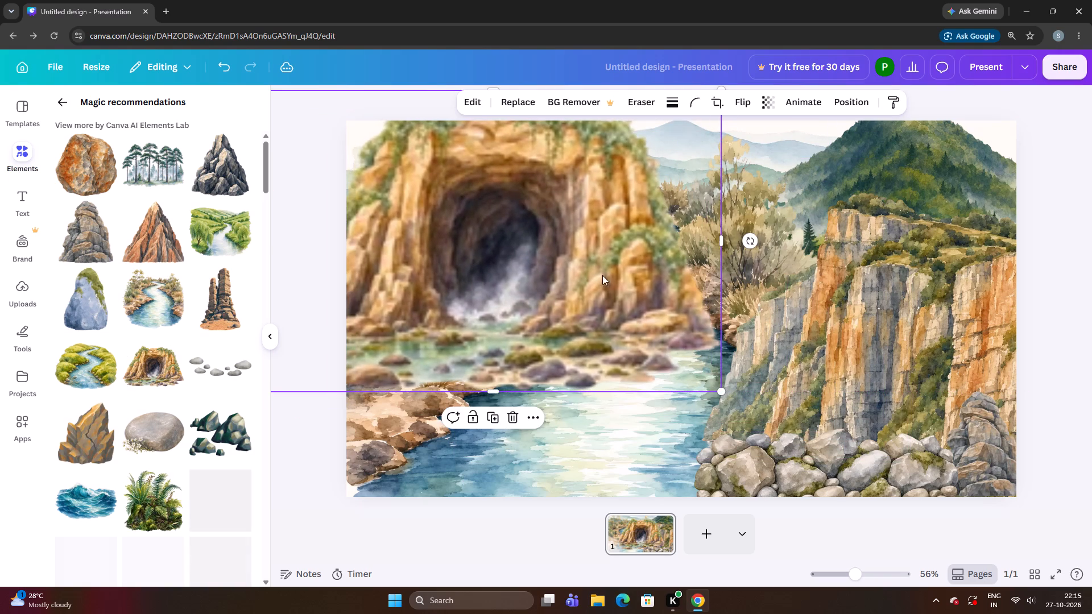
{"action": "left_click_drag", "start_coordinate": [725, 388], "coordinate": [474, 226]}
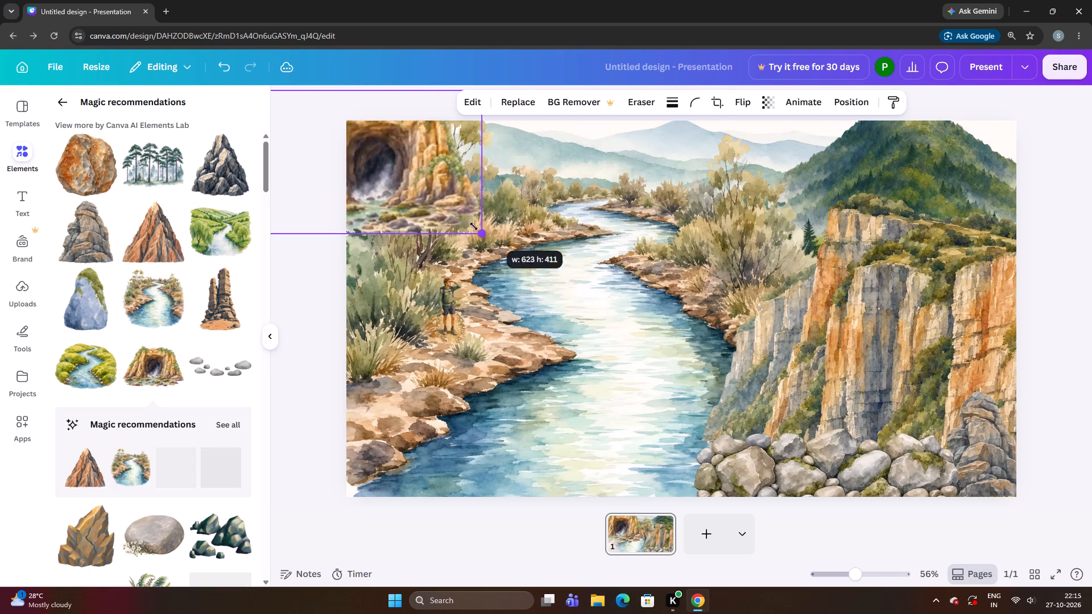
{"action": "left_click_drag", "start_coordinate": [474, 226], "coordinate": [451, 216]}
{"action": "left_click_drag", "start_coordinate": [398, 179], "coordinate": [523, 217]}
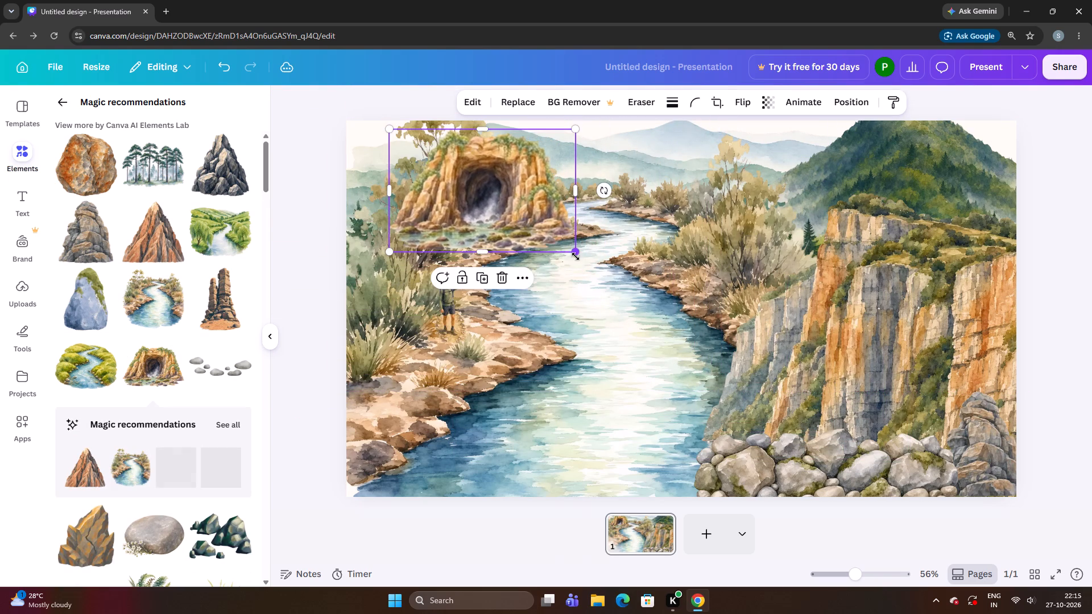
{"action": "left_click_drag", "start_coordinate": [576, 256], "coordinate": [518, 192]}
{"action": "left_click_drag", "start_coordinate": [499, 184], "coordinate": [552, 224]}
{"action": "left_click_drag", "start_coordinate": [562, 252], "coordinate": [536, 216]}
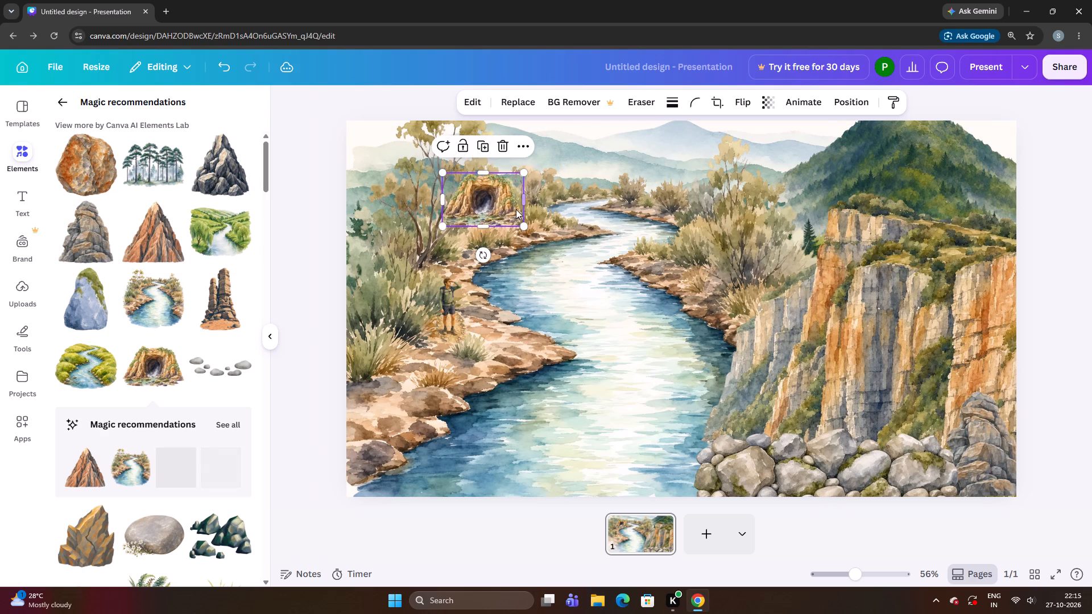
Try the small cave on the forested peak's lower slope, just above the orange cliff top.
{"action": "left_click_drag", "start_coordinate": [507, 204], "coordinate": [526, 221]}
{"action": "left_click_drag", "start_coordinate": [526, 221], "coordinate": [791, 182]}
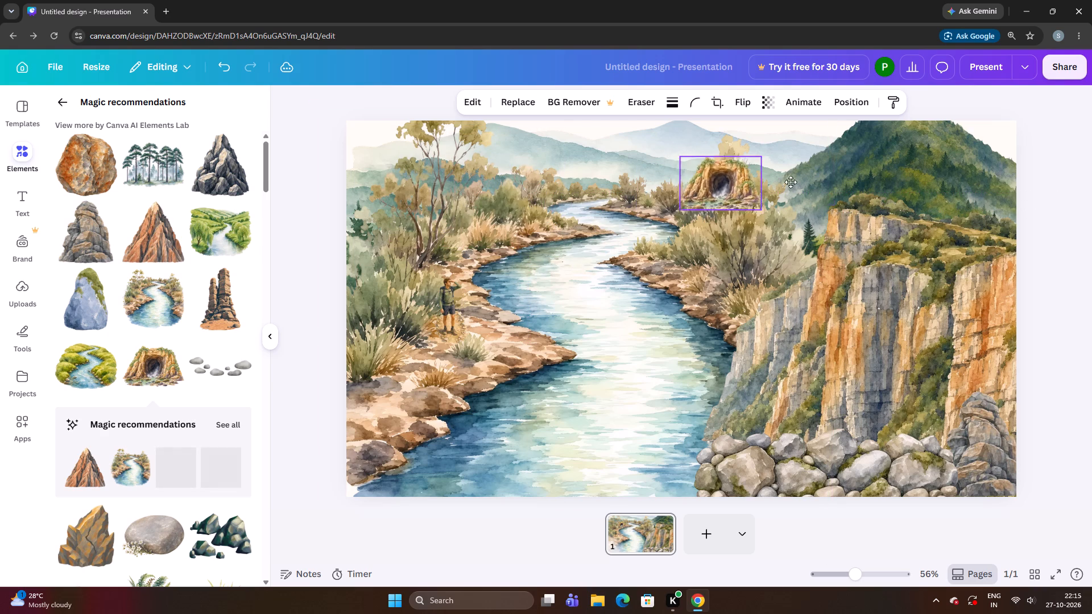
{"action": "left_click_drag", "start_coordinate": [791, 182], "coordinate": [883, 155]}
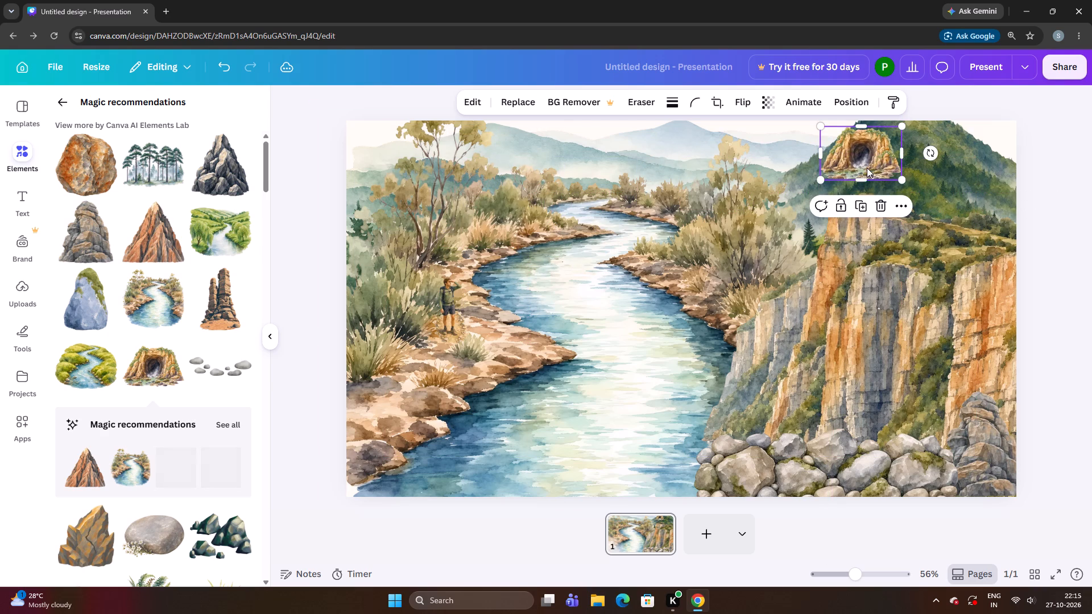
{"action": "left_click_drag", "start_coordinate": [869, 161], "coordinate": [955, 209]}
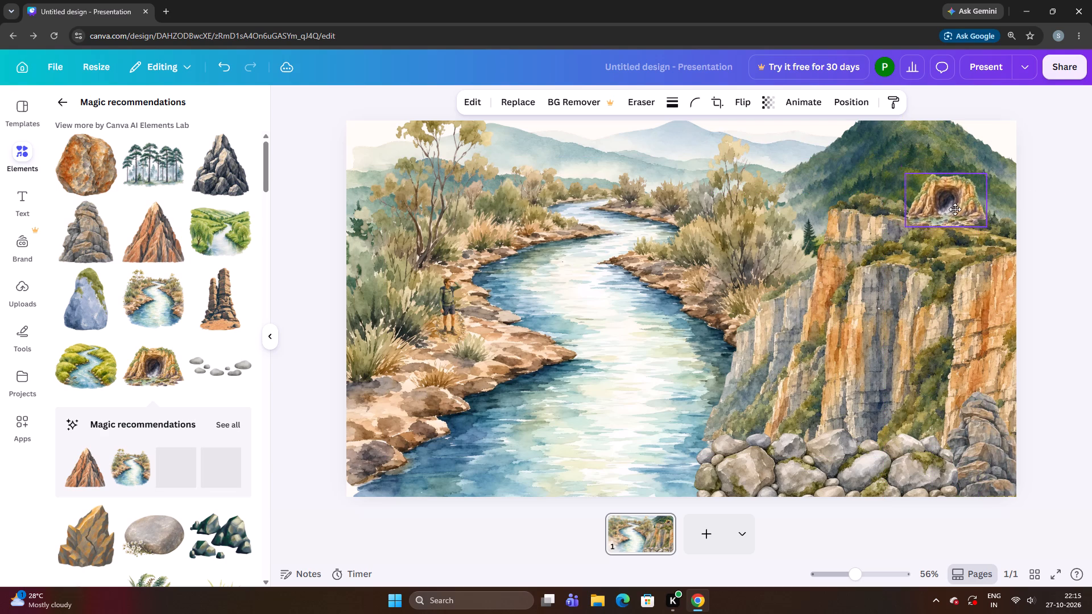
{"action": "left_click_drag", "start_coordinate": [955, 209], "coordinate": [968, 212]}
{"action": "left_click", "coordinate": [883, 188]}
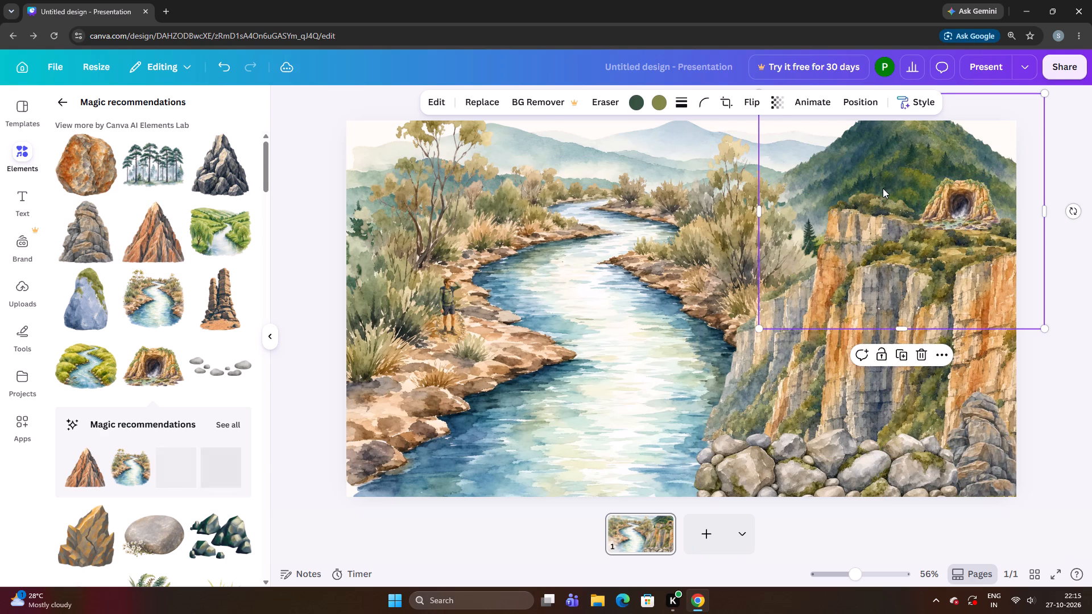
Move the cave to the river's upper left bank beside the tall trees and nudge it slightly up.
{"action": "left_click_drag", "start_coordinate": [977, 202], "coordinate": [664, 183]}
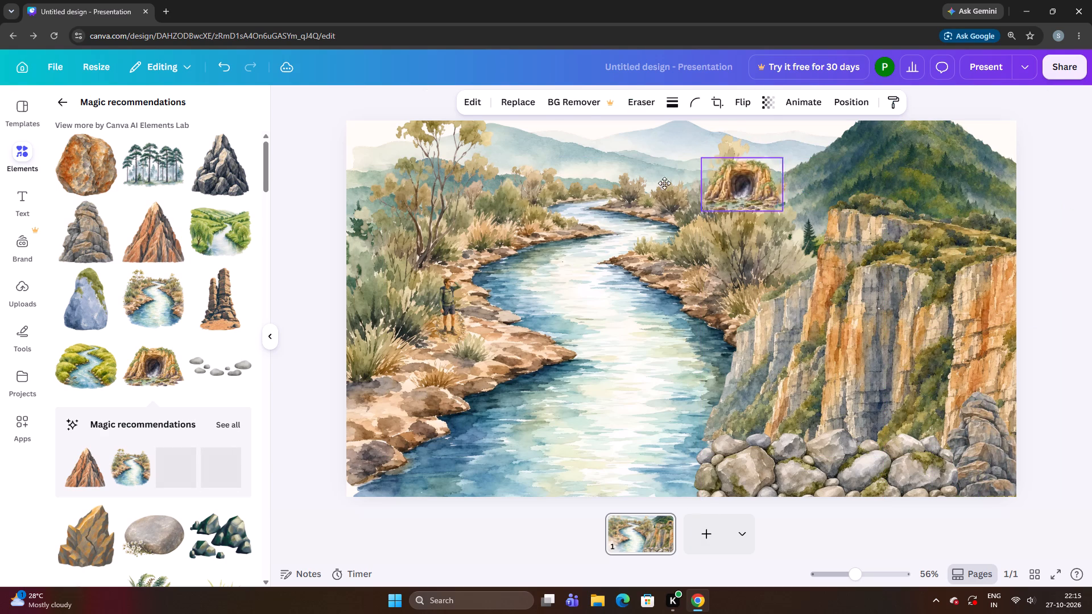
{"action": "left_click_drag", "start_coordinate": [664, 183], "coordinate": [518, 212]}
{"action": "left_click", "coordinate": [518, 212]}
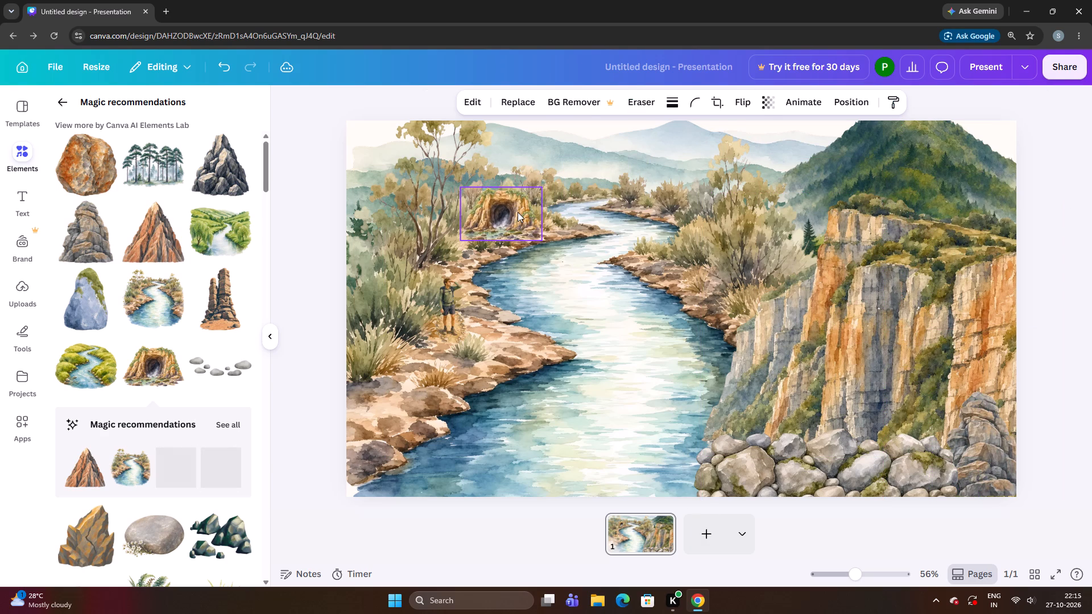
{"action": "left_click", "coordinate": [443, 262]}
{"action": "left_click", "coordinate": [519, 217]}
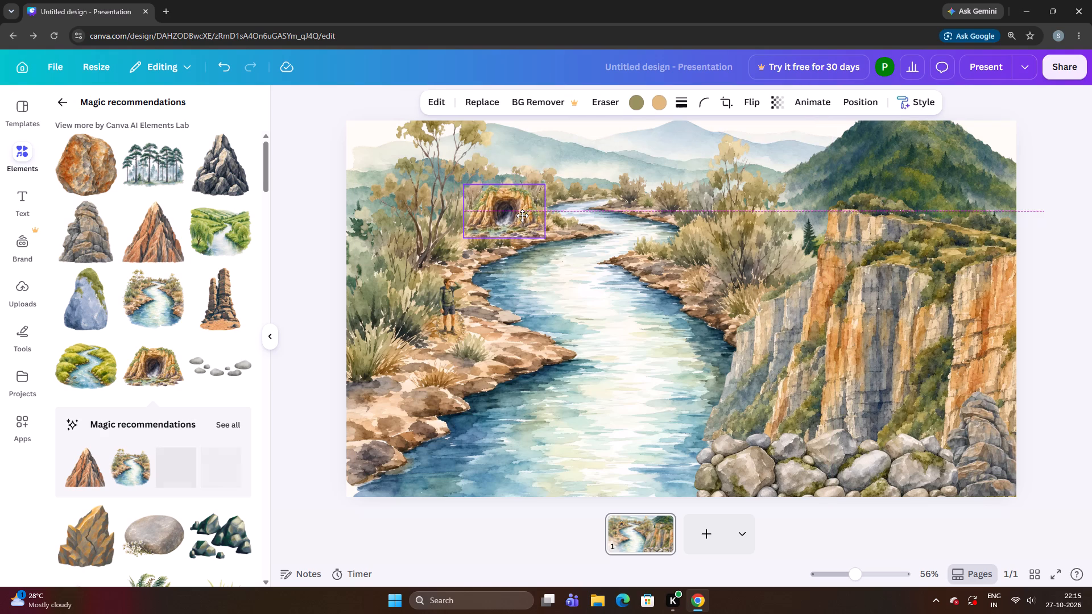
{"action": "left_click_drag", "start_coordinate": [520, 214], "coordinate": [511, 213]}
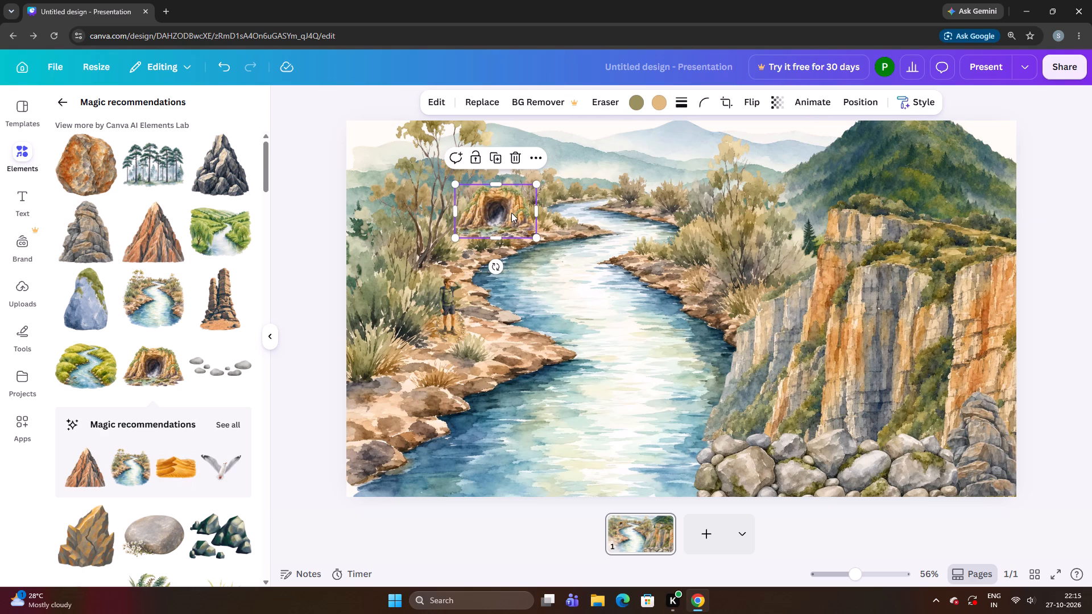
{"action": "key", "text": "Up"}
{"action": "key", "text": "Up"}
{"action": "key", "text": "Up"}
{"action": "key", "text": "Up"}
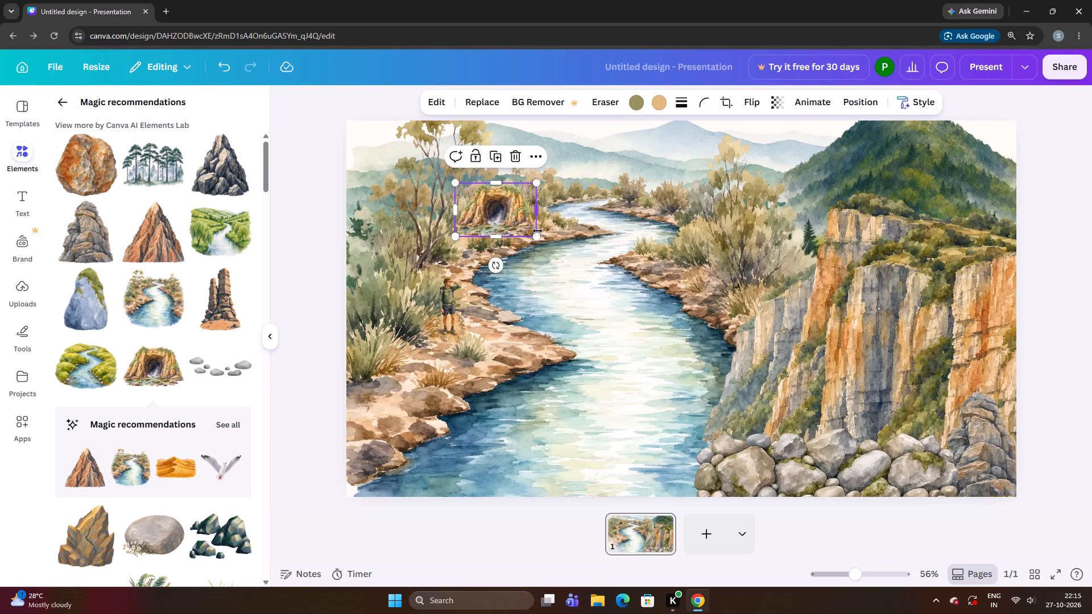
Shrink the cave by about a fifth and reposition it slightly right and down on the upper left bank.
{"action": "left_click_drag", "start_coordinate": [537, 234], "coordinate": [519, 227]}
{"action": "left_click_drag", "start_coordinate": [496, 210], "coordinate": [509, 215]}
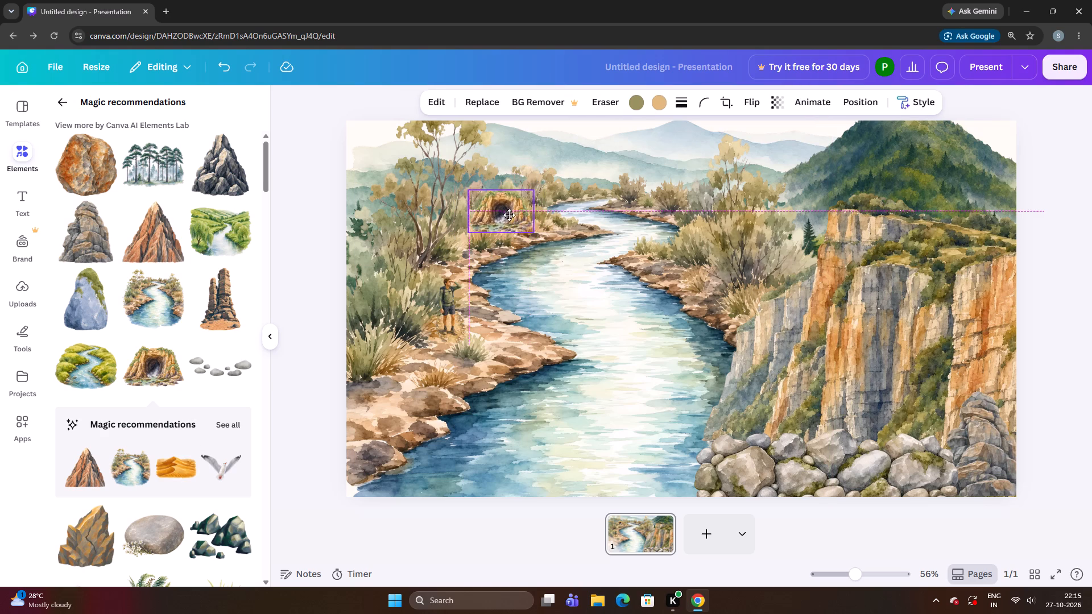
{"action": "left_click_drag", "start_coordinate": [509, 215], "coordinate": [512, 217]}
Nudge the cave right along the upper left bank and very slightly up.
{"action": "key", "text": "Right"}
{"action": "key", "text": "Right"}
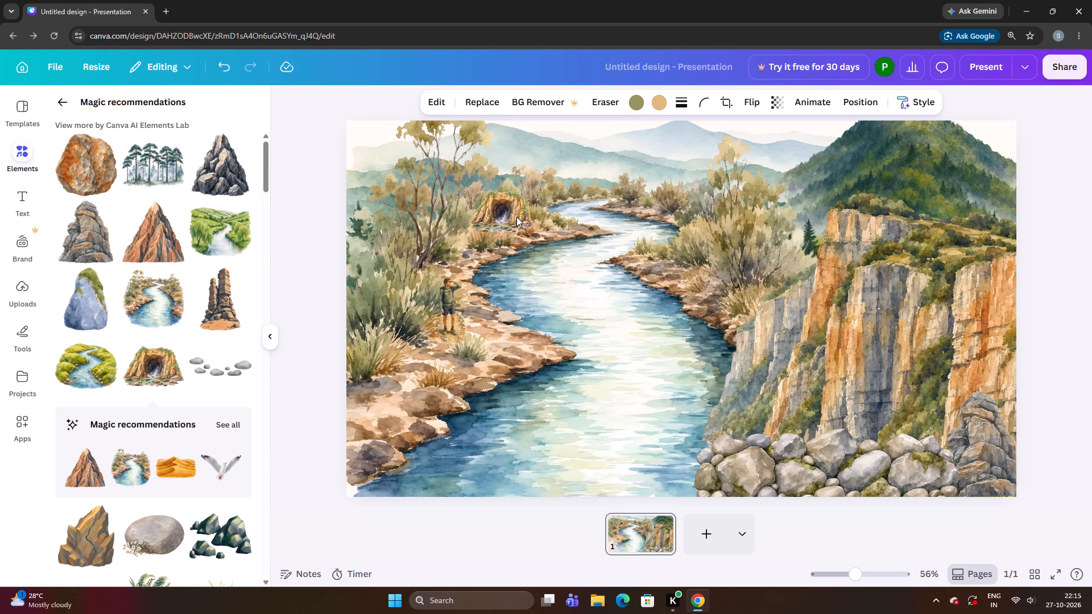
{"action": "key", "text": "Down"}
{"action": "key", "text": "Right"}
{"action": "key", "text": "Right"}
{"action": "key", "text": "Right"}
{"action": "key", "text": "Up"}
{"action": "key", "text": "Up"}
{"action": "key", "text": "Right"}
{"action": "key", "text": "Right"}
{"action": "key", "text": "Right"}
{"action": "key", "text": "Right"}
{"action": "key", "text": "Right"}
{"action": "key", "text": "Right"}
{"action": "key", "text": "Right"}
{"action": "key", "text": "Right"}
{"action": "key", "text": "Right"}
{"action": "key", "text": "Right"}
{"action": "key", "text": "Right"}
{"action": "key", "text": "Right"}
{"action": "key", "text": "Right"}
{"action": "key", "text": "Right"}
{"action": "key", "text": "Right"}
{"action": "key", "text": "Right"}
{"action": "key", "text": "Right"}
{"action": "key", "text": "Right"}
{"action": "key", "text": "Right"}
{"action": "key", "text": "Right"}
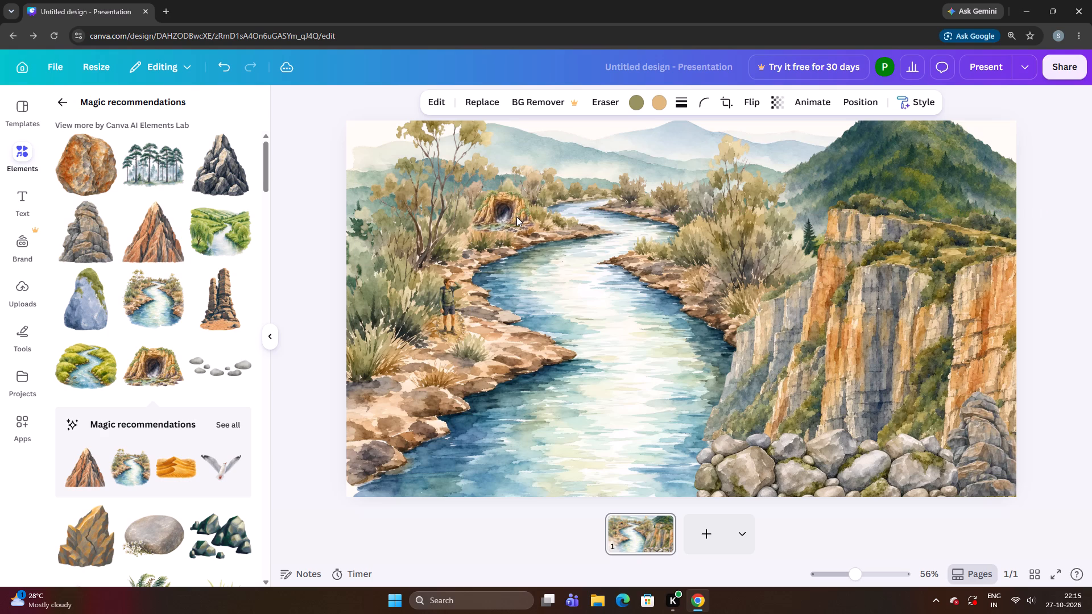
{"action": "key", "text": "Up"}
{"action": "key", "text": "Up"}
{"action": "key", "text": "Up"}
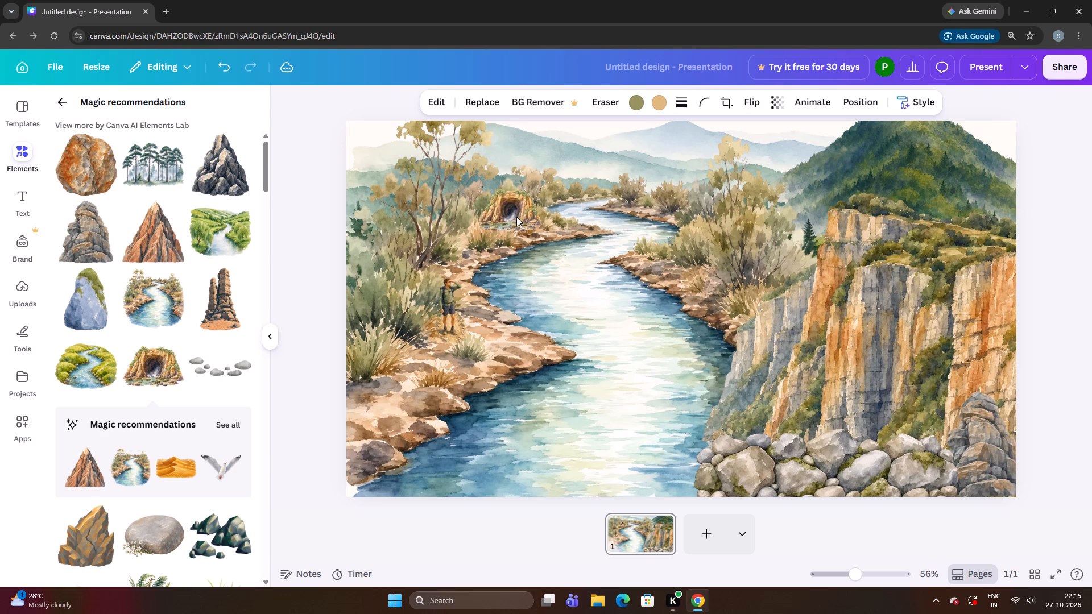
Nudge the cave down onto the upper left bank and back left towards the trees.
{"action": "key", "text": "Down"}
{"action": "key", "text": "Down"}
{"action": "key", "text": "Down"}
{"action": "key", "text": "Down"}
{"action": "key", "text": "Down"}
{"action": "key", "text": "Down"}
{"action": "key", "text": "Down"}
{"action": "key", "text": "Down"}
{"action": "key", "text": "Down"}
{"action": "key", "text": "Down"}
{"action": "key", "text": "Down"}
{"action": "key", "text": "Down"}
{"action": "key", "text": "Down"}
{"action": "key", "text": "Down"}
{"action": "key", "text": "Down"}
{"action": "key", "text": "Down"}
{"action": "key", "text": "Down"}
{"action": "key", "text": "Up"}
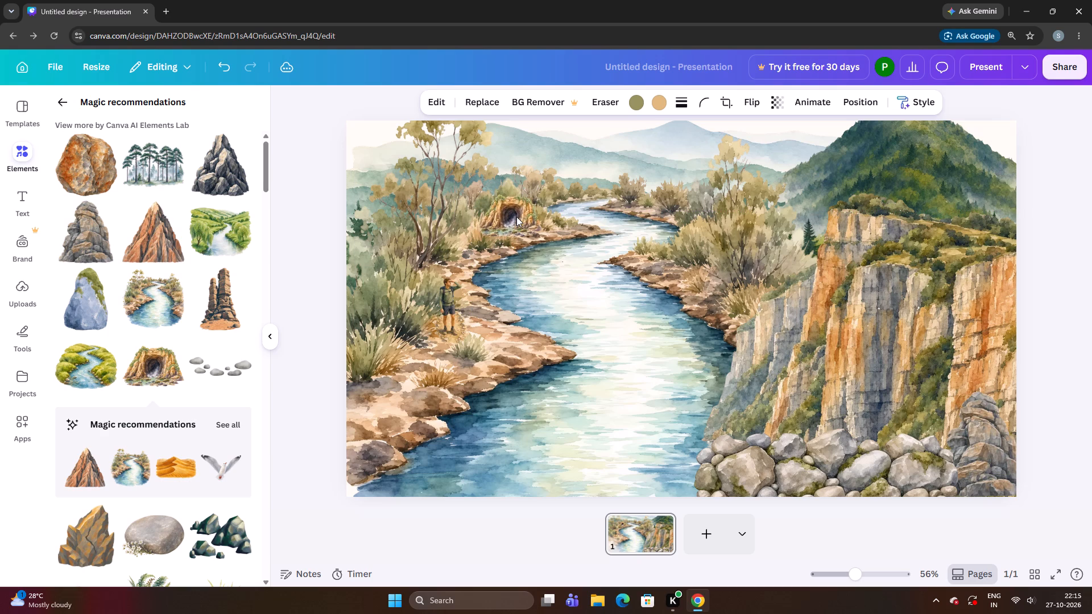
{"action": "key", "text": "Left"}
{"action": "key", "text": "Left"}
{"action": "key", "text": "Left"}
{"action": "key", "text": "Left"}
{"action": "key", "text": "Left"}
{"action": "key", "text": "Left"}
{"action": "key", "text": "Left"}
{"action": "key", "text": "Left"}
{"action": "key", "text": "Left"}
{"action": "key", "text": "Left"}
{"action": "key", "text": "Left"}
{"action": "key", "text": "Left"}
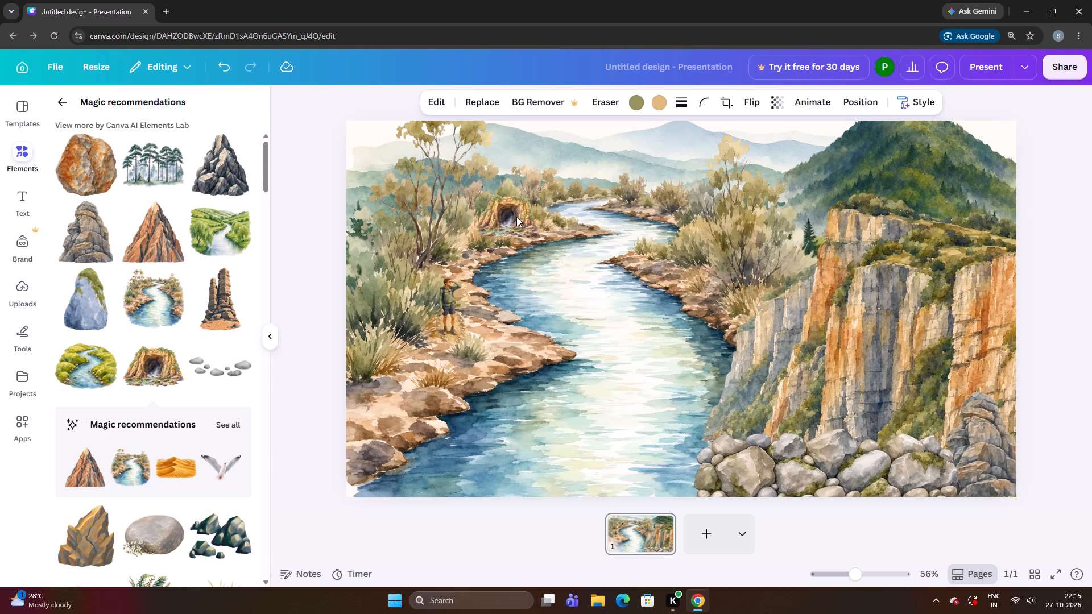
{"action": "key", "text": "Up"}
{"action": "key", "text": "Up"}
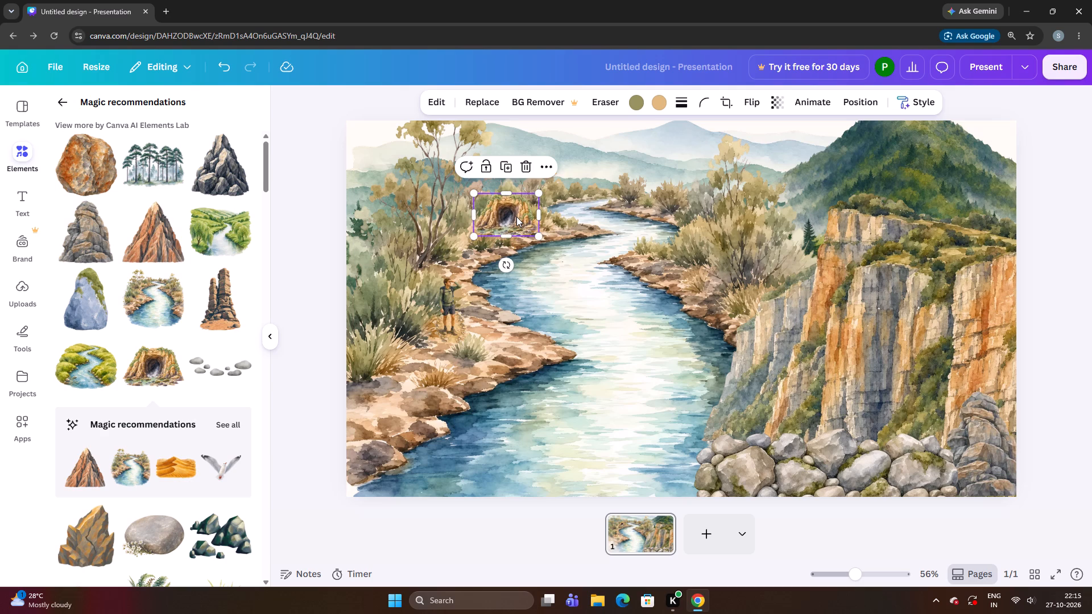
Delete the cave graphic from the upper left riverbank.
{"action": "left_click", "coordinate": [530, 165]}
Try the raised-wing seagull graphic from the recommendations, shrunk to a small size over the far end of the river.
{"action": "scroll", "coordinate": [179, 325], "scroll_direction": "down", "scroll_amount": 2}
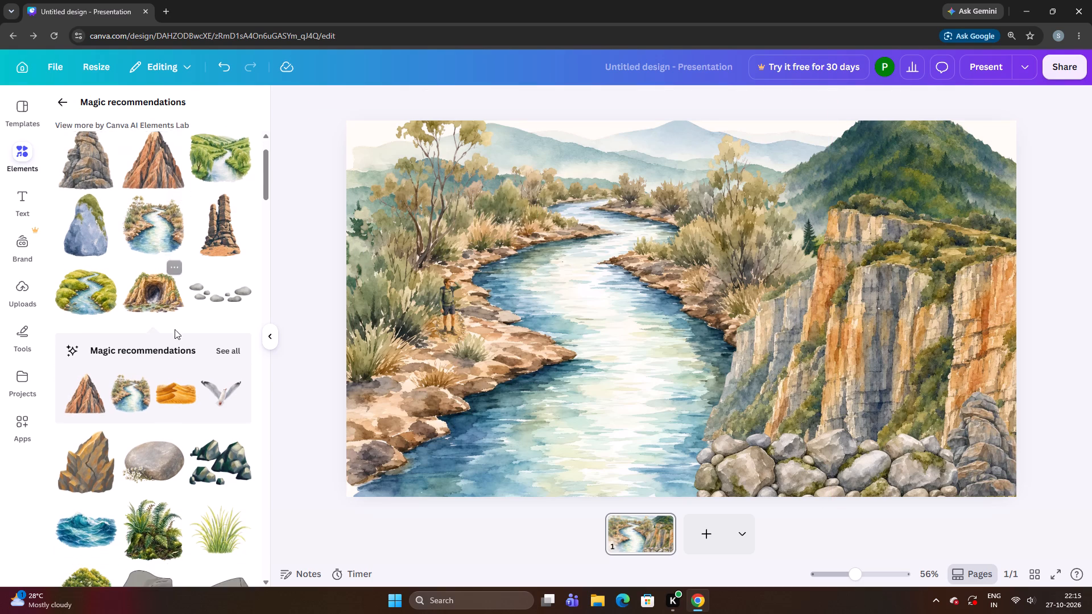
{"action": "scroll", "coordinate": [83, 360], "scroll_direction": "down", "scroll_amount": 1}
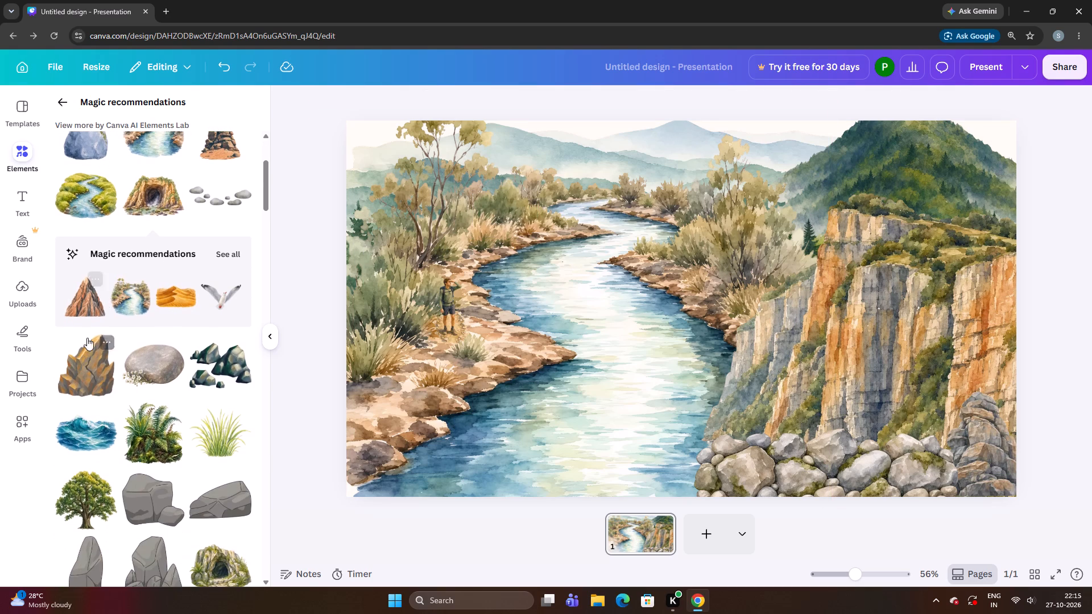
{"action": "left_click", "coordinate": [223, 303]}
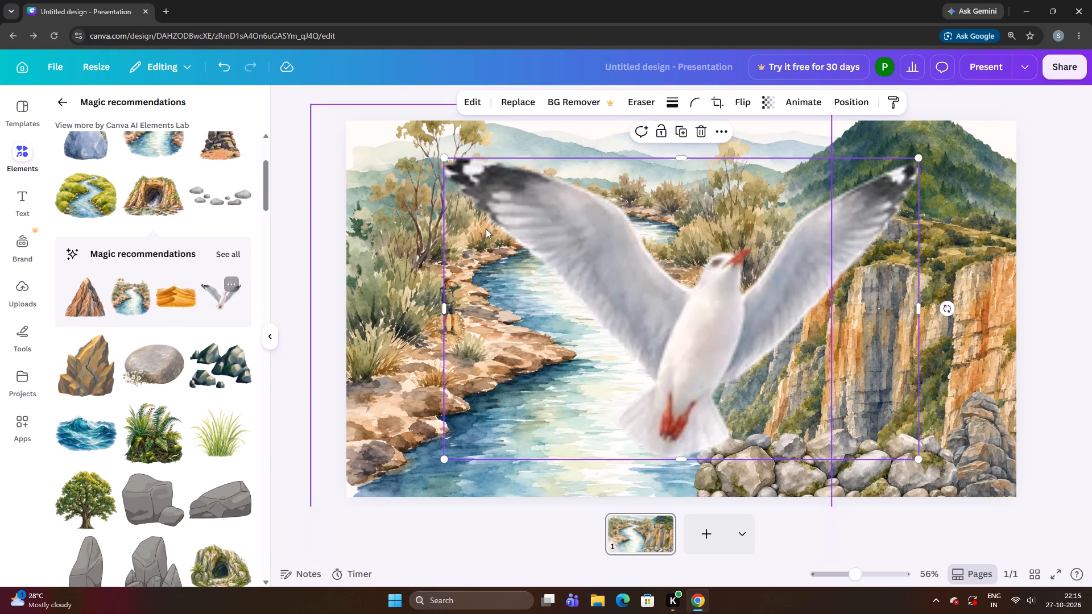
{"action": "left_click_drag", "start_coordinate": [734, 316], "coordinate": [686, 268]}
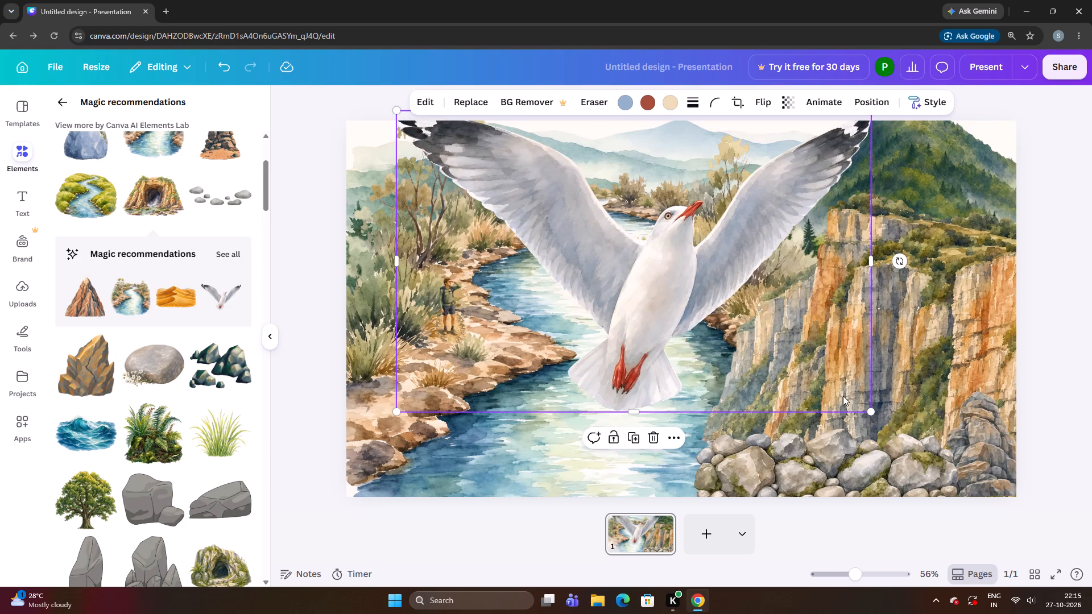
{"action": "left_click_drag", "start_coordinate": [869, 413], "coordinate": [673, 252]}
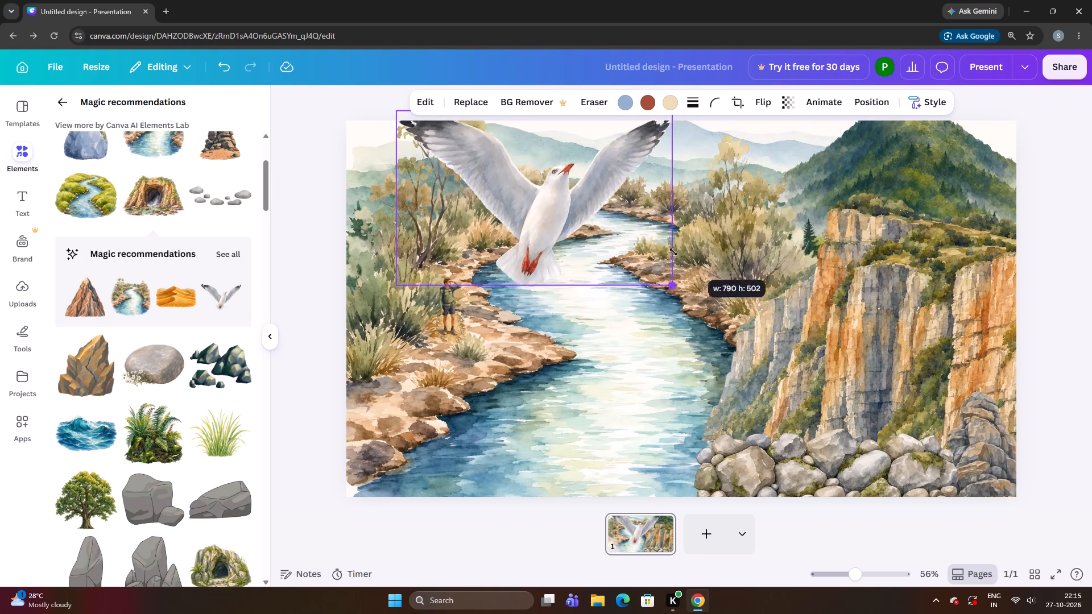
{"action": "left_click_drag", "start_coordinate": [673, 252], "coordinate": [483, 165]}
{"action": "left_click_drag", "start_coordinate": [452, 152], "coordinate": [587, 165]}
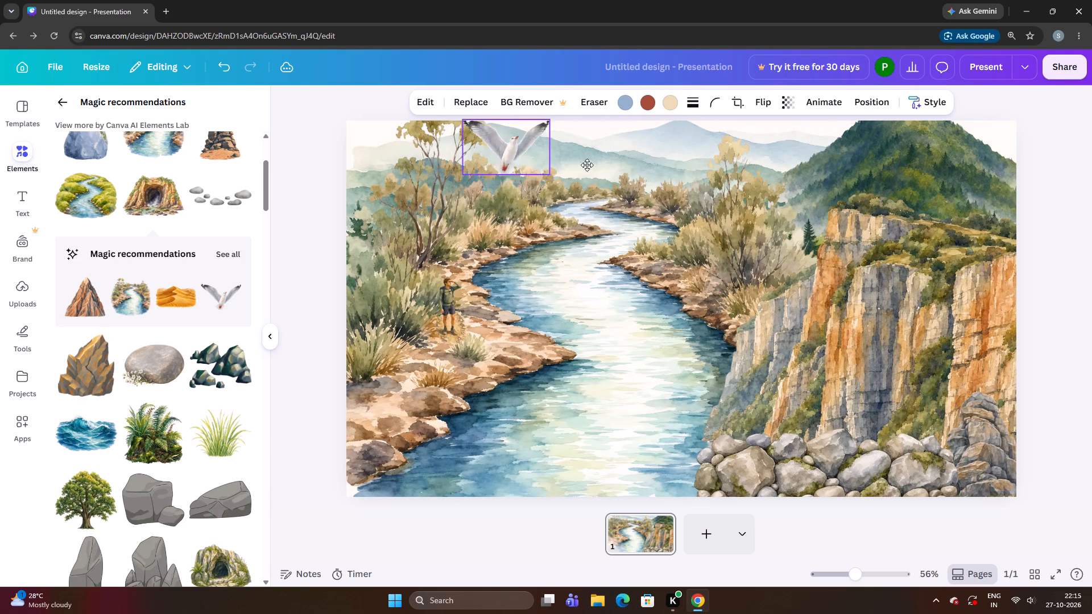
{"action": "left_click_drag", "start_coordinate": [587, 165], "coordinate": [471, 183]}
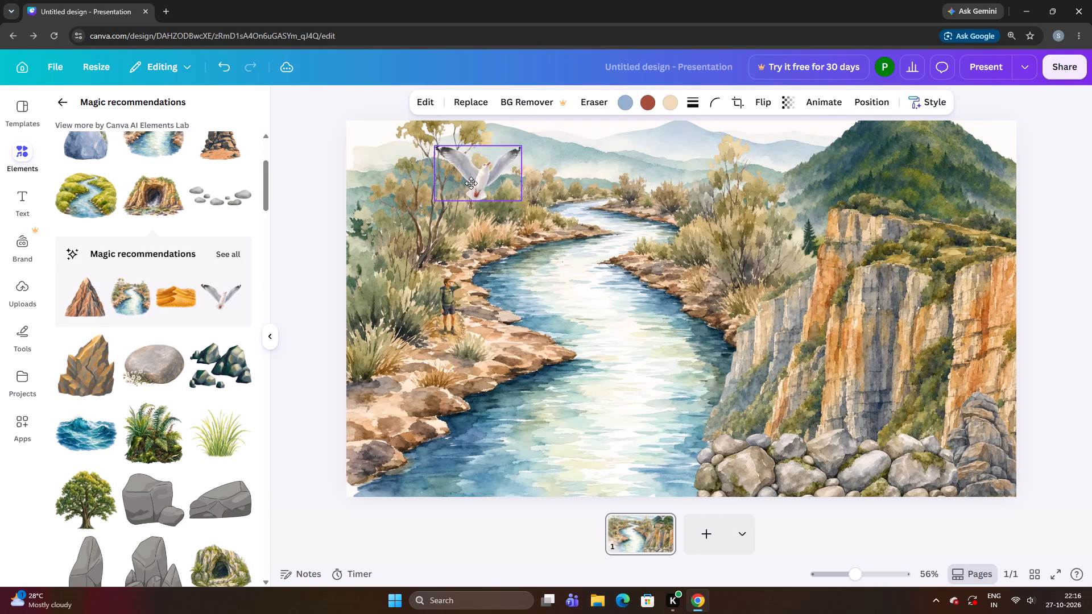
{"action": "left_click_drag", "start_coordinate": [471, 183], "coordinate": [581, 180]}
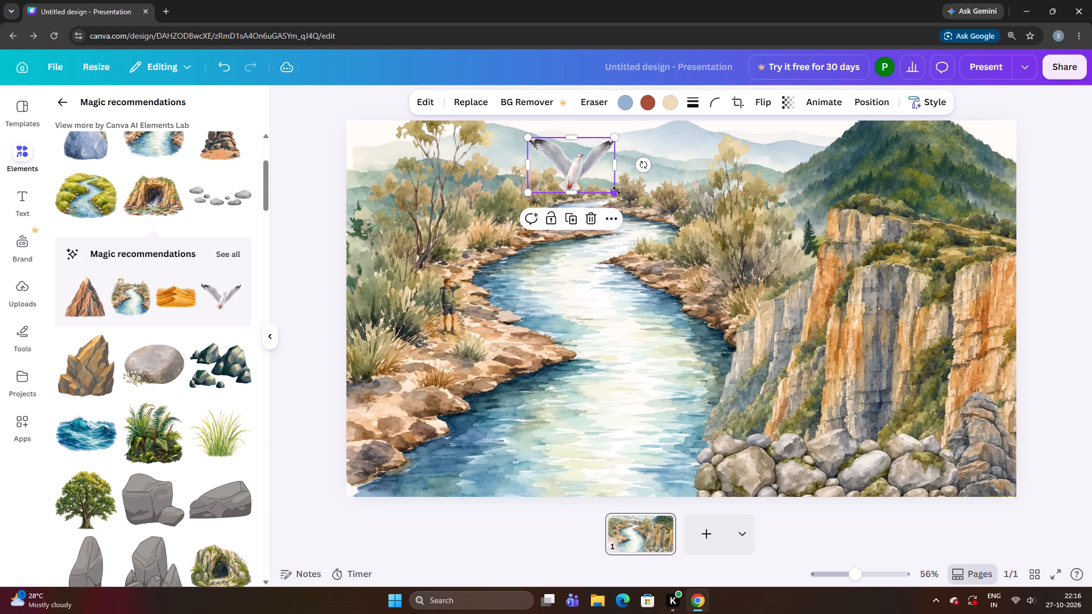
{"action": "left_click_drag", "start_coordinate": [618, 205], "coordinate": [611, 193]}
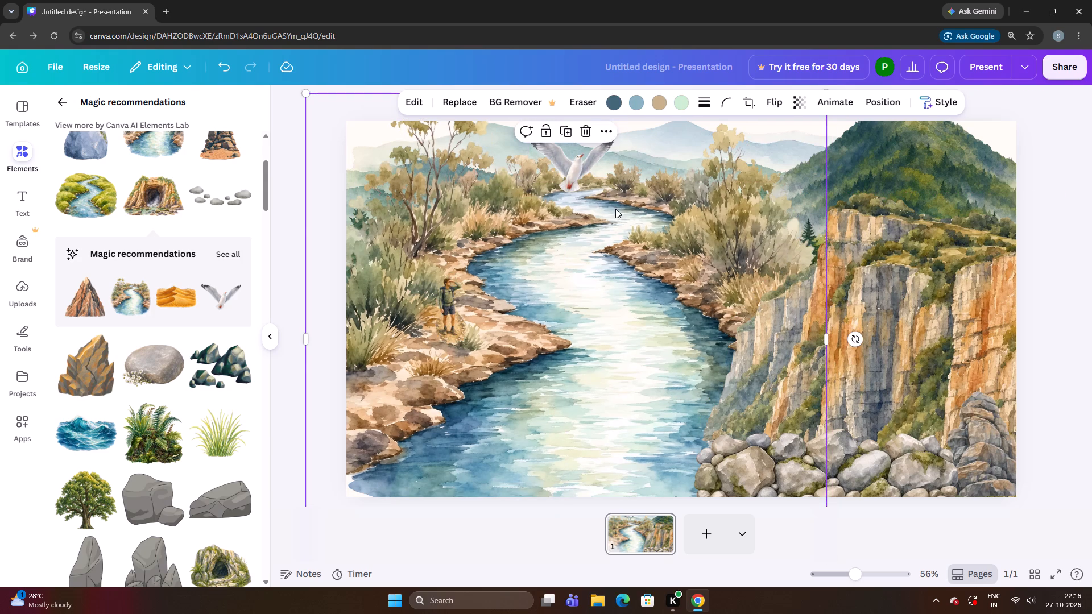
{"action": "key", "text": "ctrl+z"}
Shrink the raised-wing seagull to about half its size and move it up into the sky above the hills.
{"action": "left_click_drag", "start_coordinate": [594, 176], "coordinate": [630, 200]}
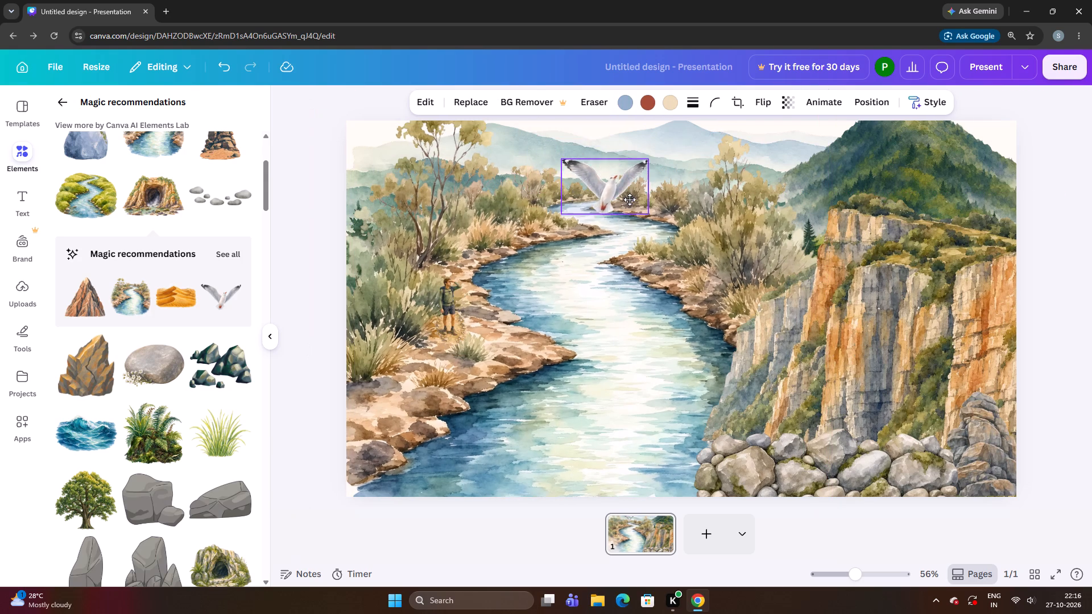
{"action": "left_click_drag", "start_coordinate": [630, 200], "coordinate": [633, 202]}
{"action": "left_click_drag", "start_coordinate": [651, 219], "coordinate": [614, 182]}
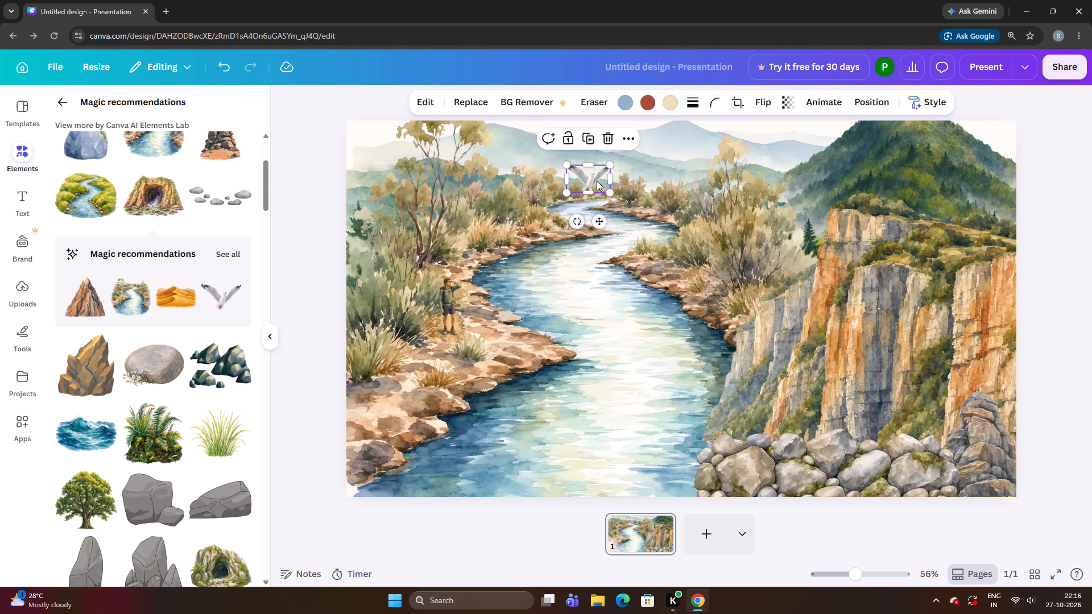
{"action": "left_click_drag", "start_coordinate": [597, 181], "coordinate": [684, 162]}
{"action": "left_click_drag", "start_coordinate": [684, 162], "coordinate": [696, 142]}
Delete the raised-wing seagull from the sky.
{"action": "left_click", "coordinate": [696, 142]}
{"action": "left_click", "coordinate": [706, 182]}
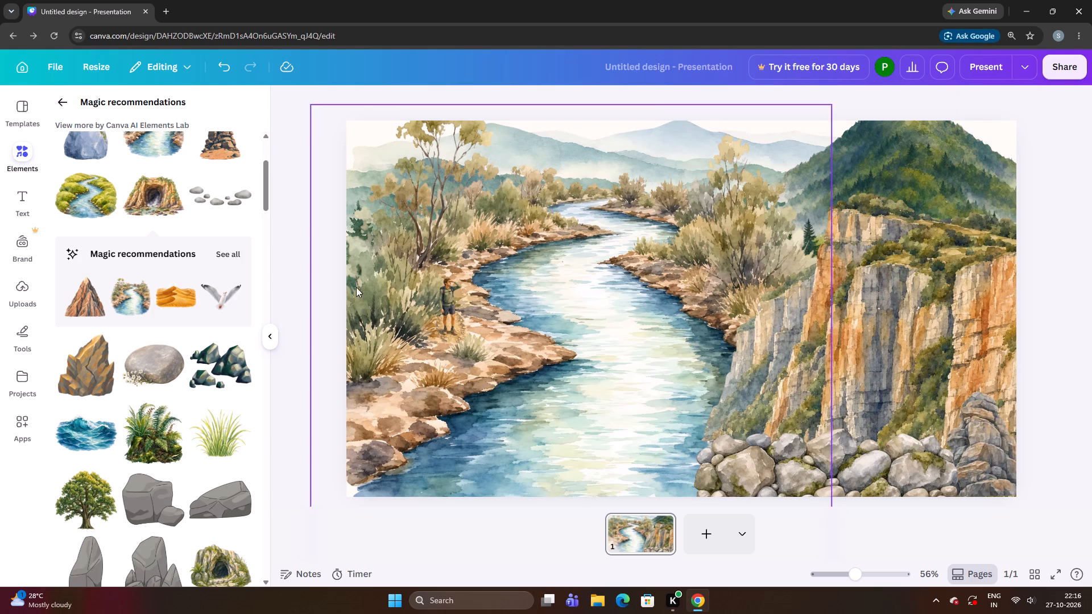
Add the gliding seagull with outstretched wings from the full recommendations and shrink it to about a quarter of its size.
{"action": "left_click", "coordinate": [239, 256]}
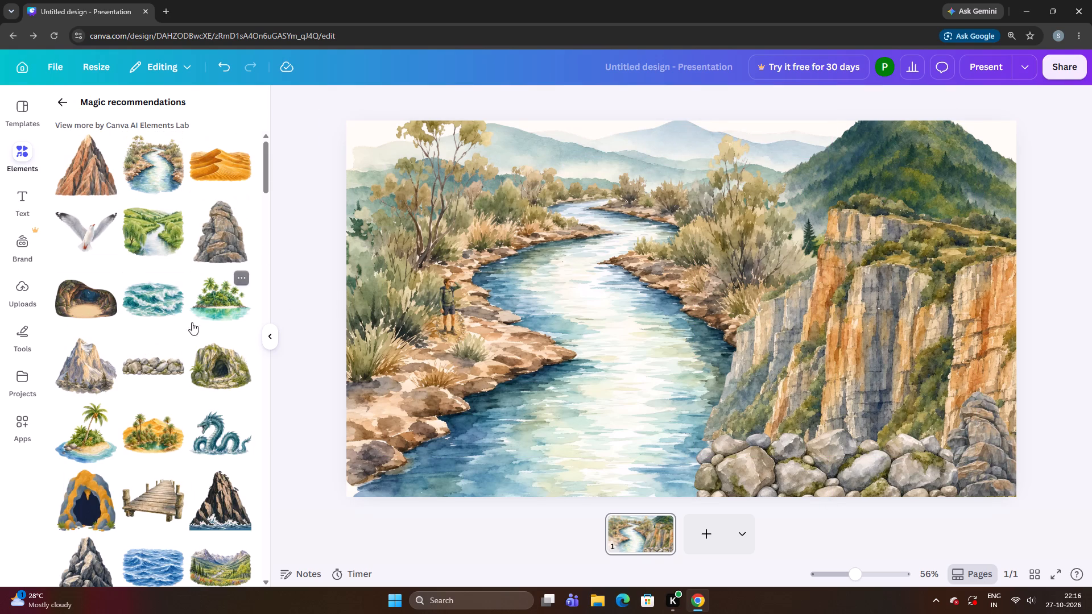
{"action": "scroll", "coordinate": [168, 346], "scroll_direction": "down", "scroll_amount": 10}
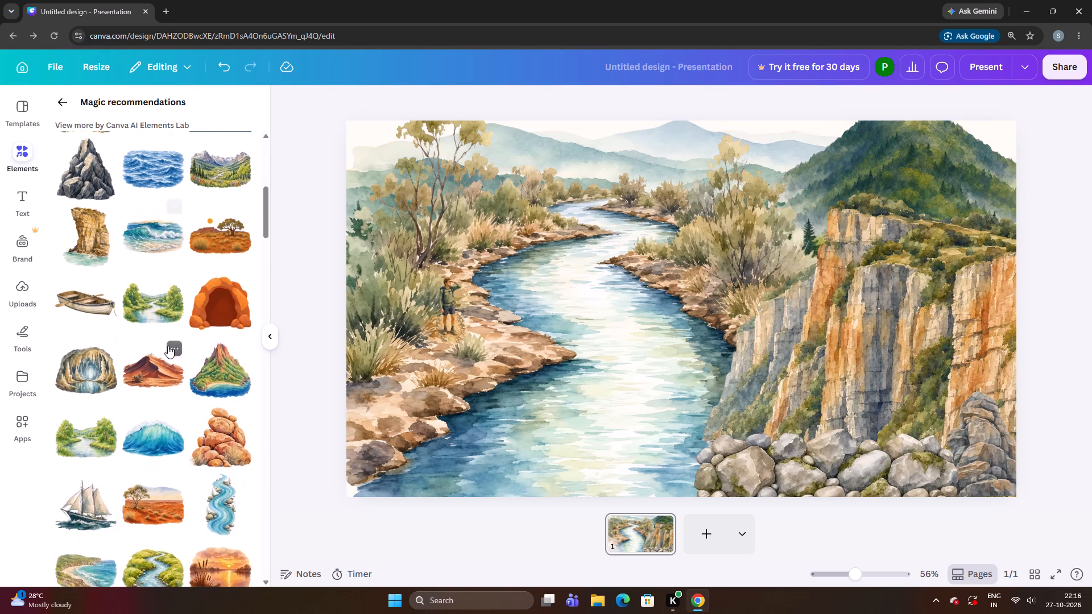
{"action": "scroll", "coordinate": [168, 346], "scroll_direction": "down", "scroll_amount": 8}
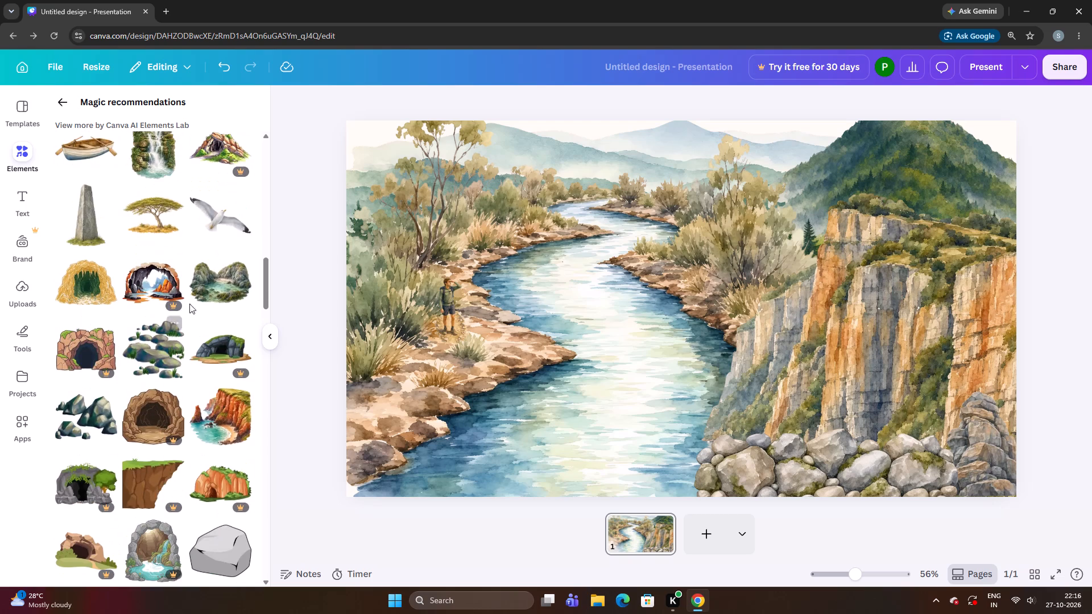
{"action": "left_click", "coordinate": [215, 226]}
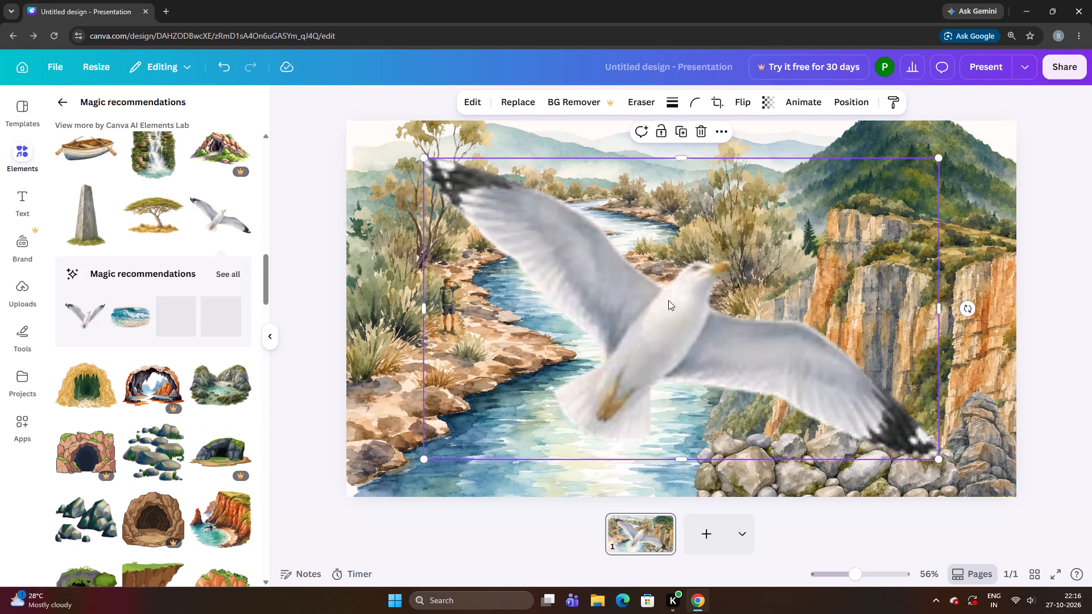
{"action": "left_click_drag", "start_coordinate": [673, 310], "coordinate": [618, 280]}
{"action": "left_click_drag", "start_coordinate": [884, 430], "coordinate": [884, 431]}
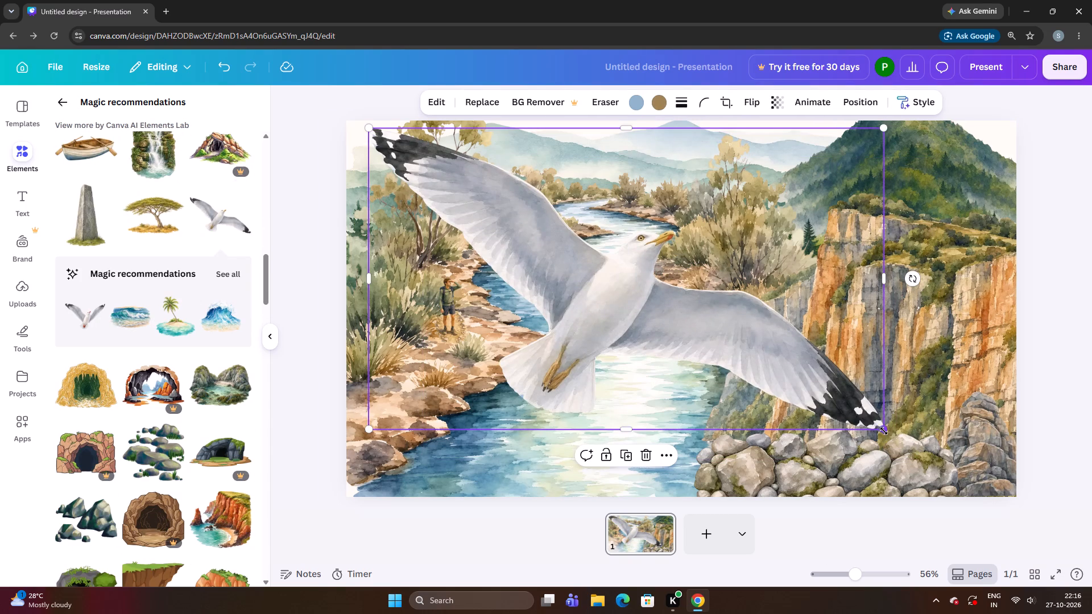
{"action": "left_click_drag", "start_coordinate": [884, 431], "coordinate": [523, 174]}
Shrink the gliding seagull by about a third and move it into the sky above the misty hills.
{"action": "left_click_drag", "start_coordinate": [456, 182], "coordinate": [556, 184]}
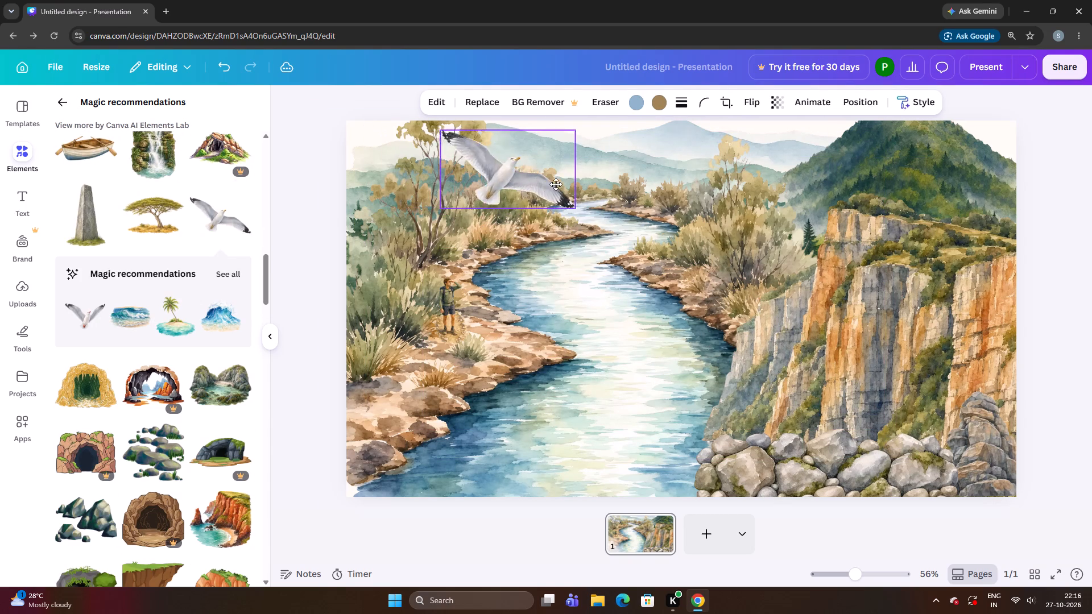
{"action": "left_click_drag", "start_coordinate": [556, 184], "coordinate": [585, 184]}
{"action": "left_click_drag", "start_coordinate": [631, 209], "coordinate": [591, 165]}
{"action": "left_click_drag", "start_coordinate": [544, 157], "coordinate": [552, 157]}
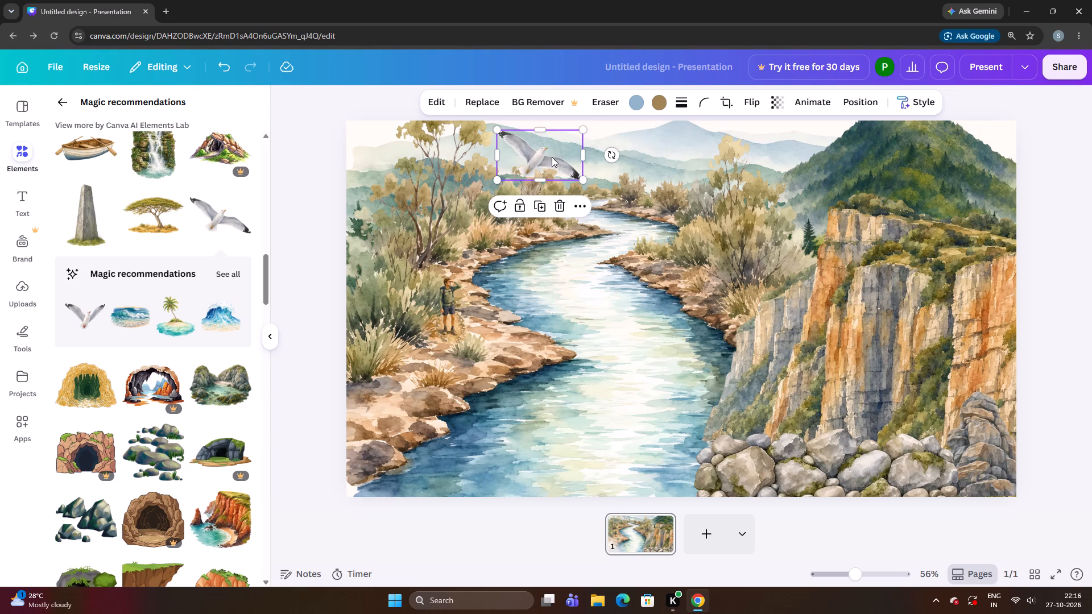
{"action": "left_click_drag", "start_coordinate": [552, 157], "coordinate": [652, 142]}
{"action": "left_click", "coordinate": [653, 142]}
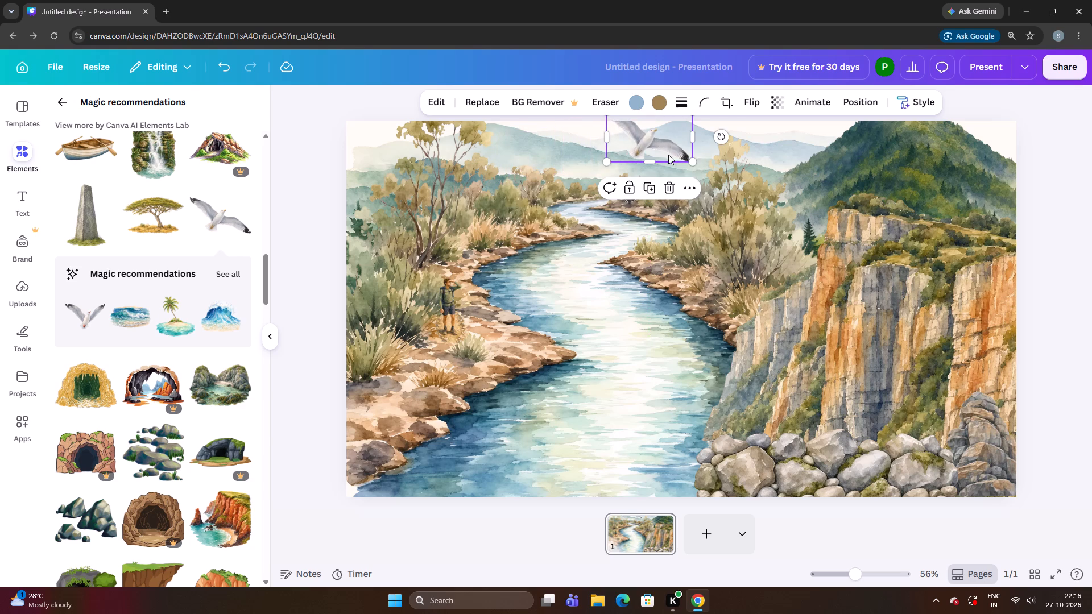
Shrink the seagull to about 143 by 84 and place it fully on the page in front of the blue hill.
{"action": "left_click_drag", "start_coordinate": [667, 144], "coordinate": [660, 139]}
{"action": "left_click_drag", "start_coordinate": [681, 155], "coordinate": [642, 139]}
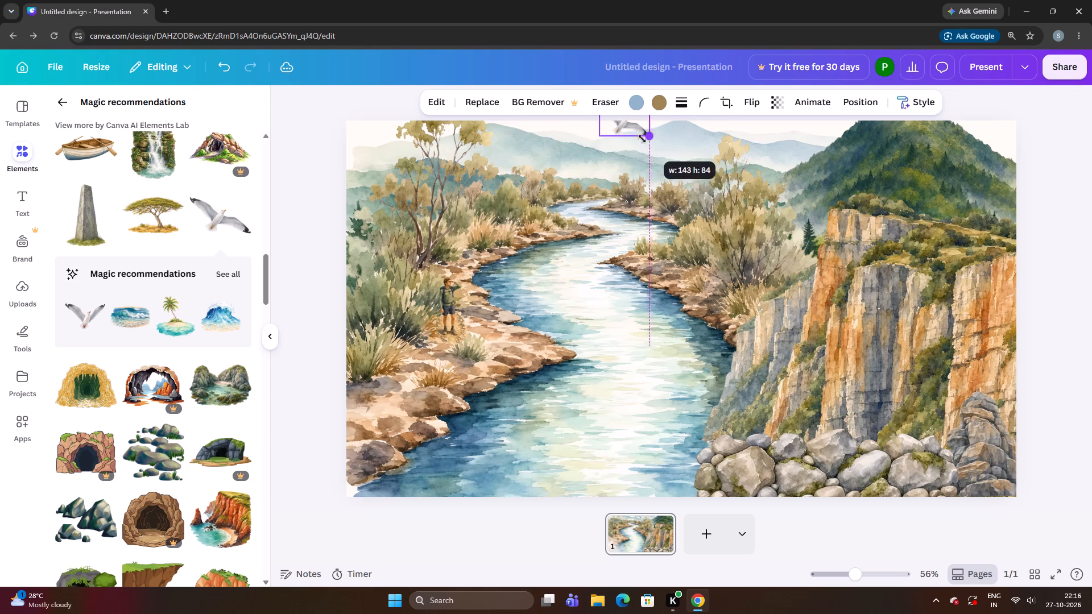
{"action": "left_click_drag", "start_coordinate": [642, 139], "coordinate": [641, 138]}
{"action": "left_click_drag", "start_coordinate": [631, 125], "coordinate": [648, 144]}
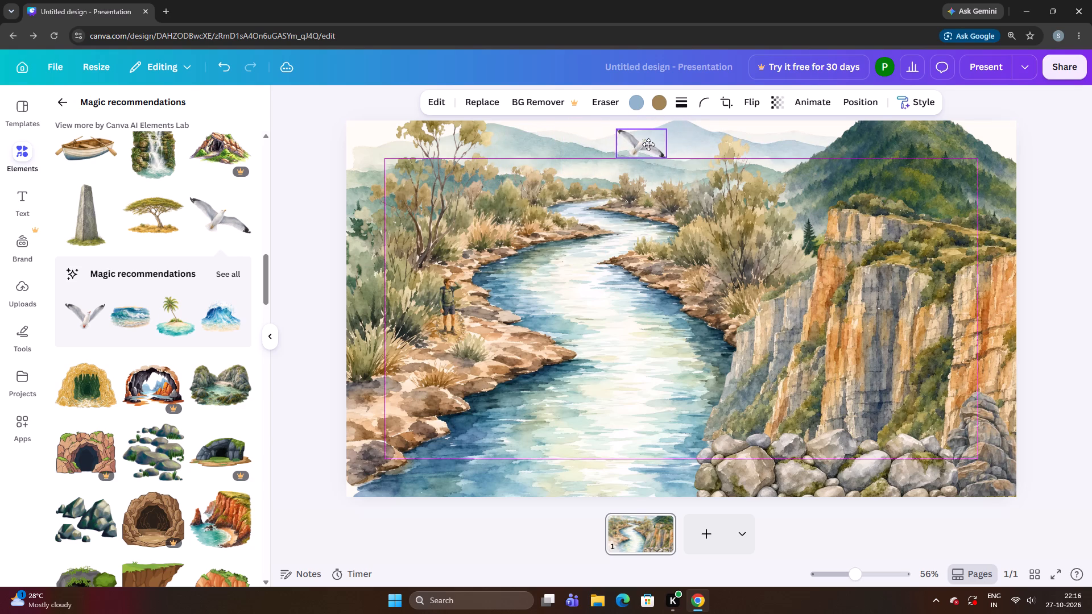
{"action": "left_click_drag", "start_coordinate": [648, 144], "coordinate": [653, 144]}
{"action": "left_click", "coordinate": [652, 145]}
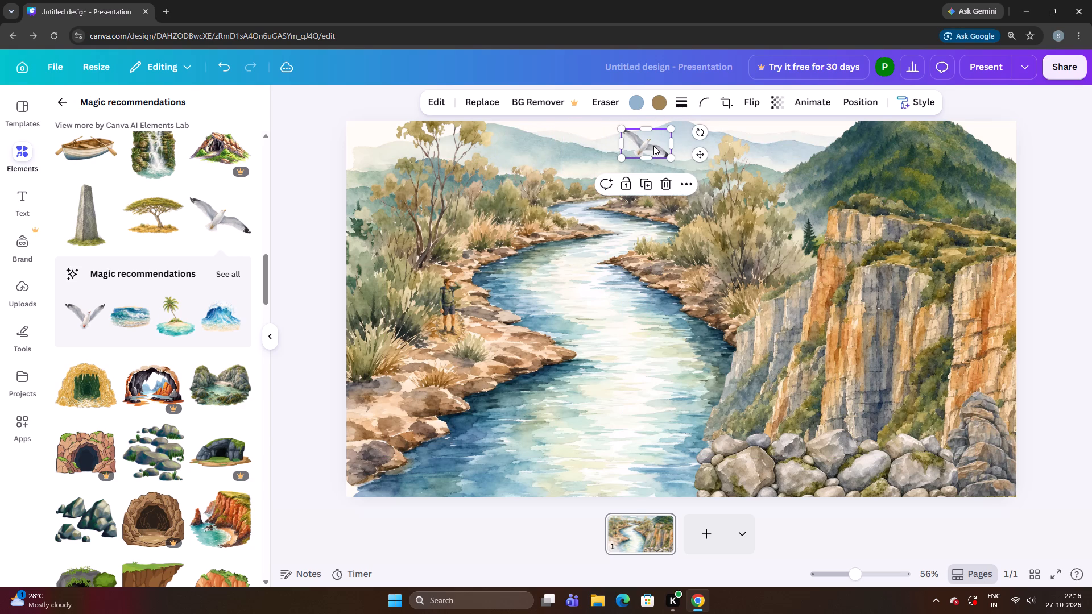
{"action": "left_click", "coordinate": [591, 153]}
{"action": "left_click_drag", "start_coordinate": [629, 148], "coordinate": [640, 150]}
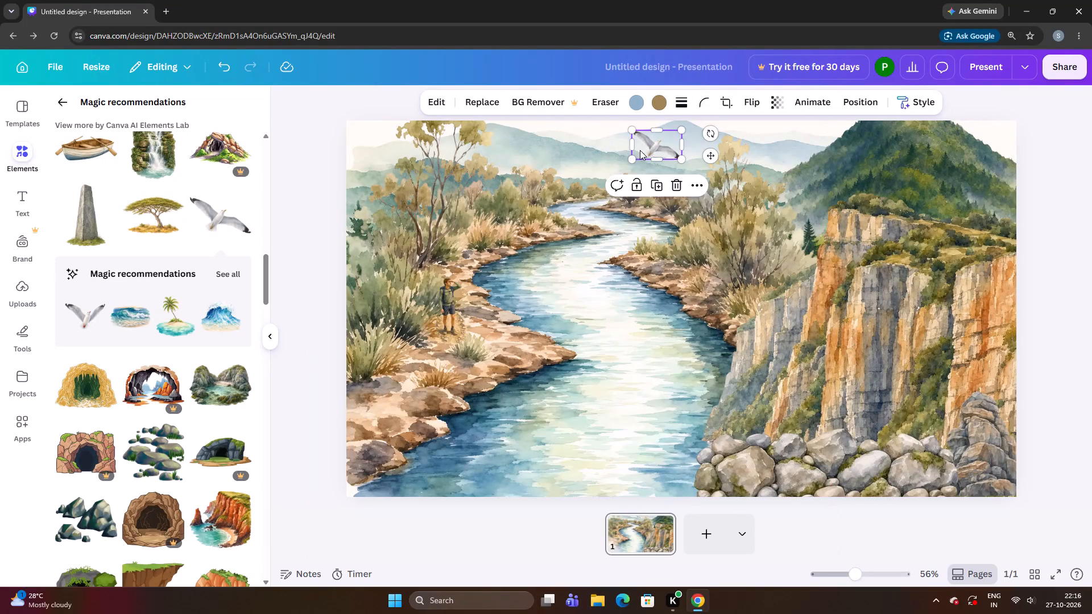
{"action": "left_click_drag", "start_coordinate": [640, 150], "coordinate": [649, 151]}
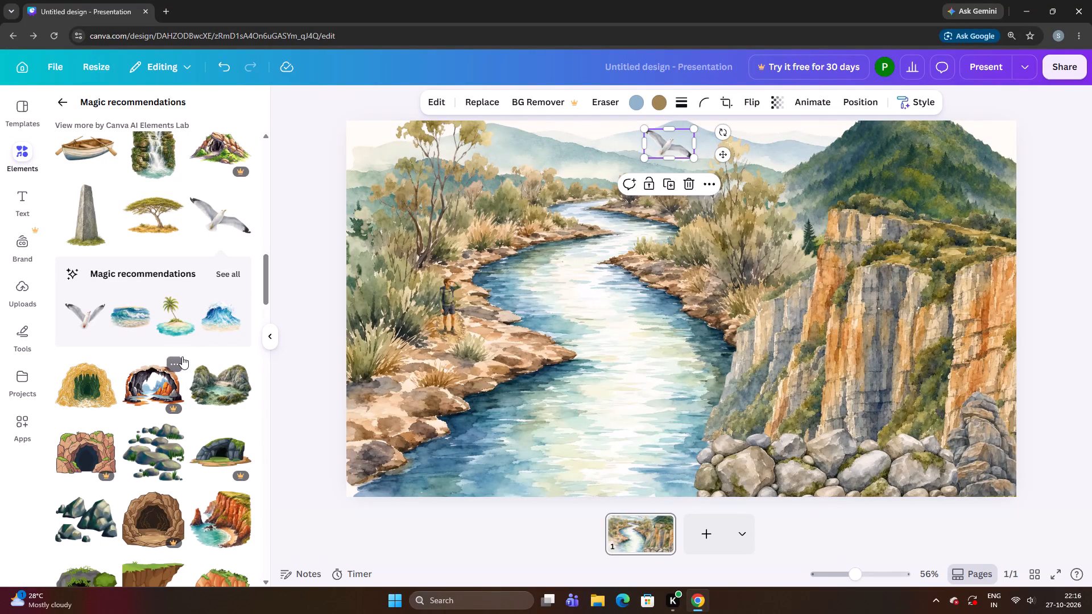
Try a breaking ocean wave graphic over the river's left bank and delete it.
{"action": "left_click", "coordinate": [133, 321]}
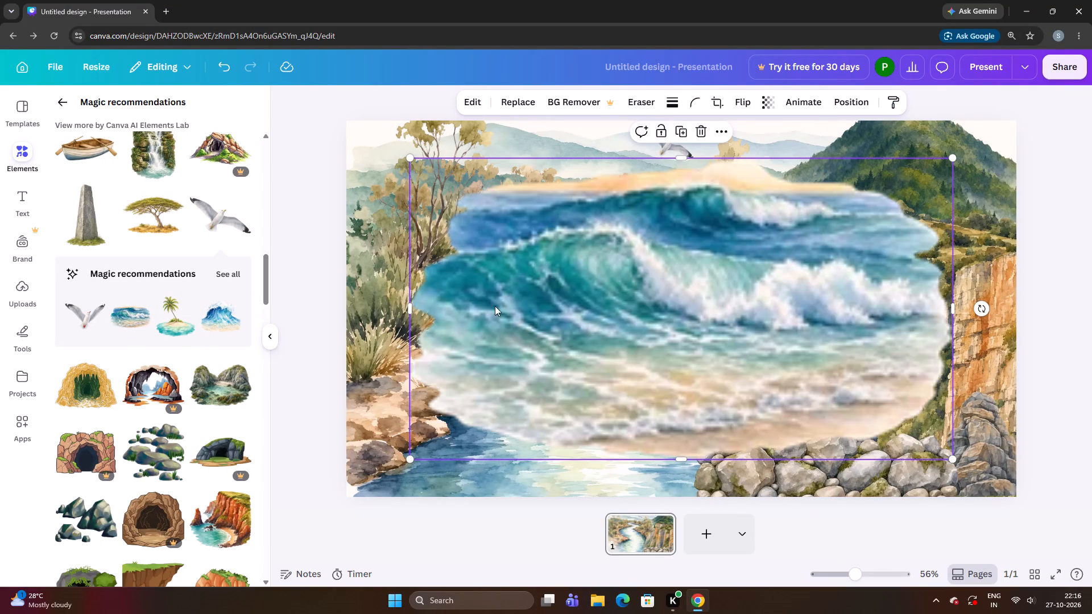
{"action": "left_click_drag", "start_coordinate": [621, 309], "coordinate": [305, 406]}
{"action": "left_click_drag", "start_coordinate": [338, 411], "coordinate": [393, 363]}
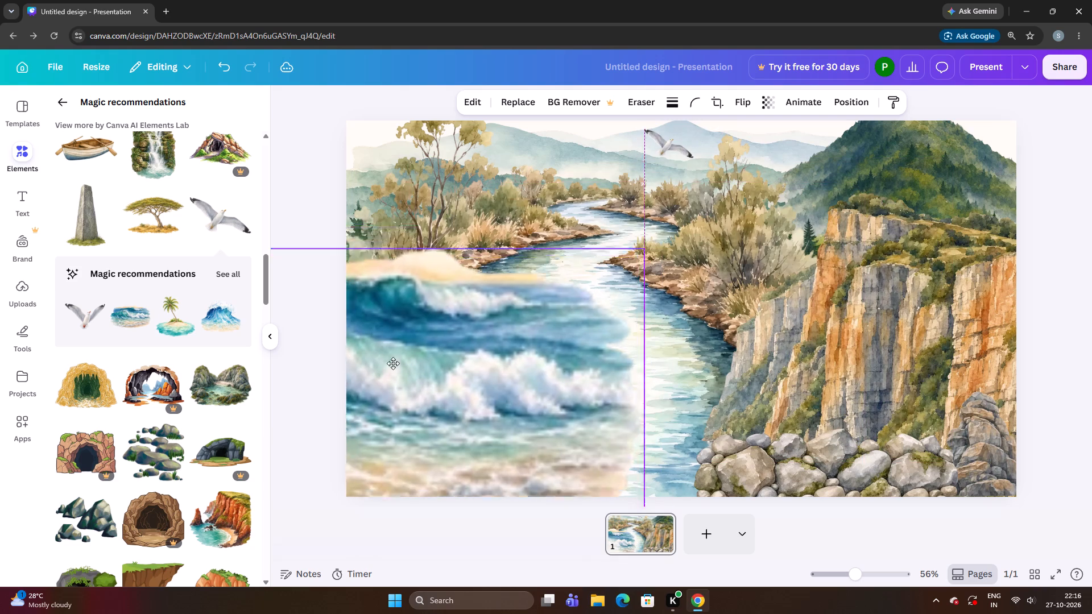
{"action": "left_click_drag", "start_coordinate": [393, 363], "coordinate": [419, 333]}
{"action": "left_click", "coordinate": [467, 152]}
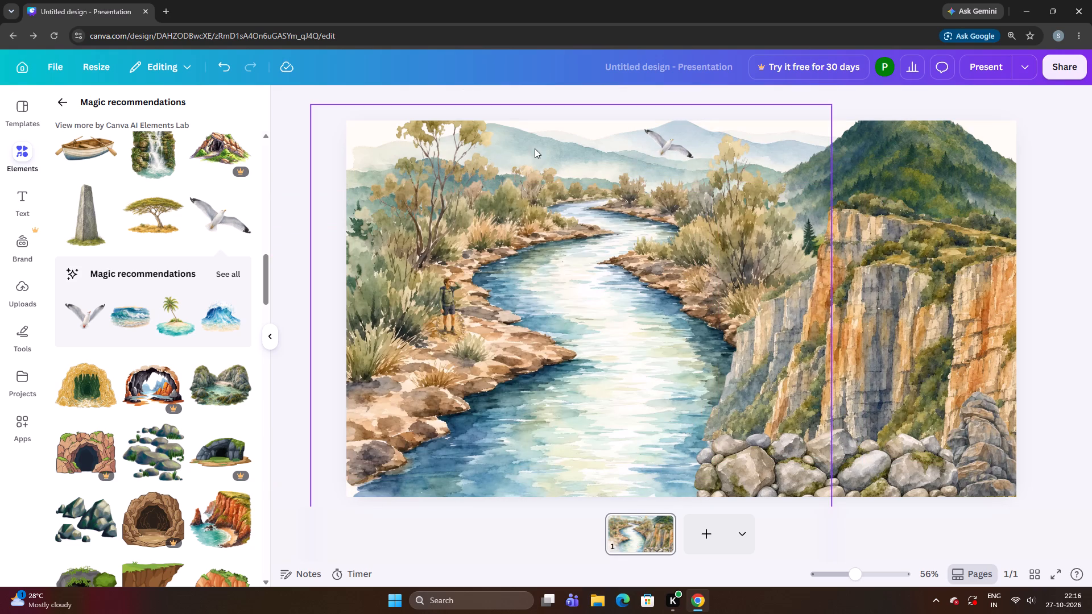
Move the seagull right across the sky to just left of the forested peak.
{"action": "left_click_drag", "start_coordinate": [668, 143], "coordinate": [775, 139]}
Look through the recommended caves, cliffs and rocks for another element for the scene.
{"action": "scroll", "coordinate": [195, 302], "scroll_direction": "up", "scroll_amount": 1}
{"action": "scroll", "coordinate": [194, 302], "scroll_direction": "down", "scroll_amount": 3}
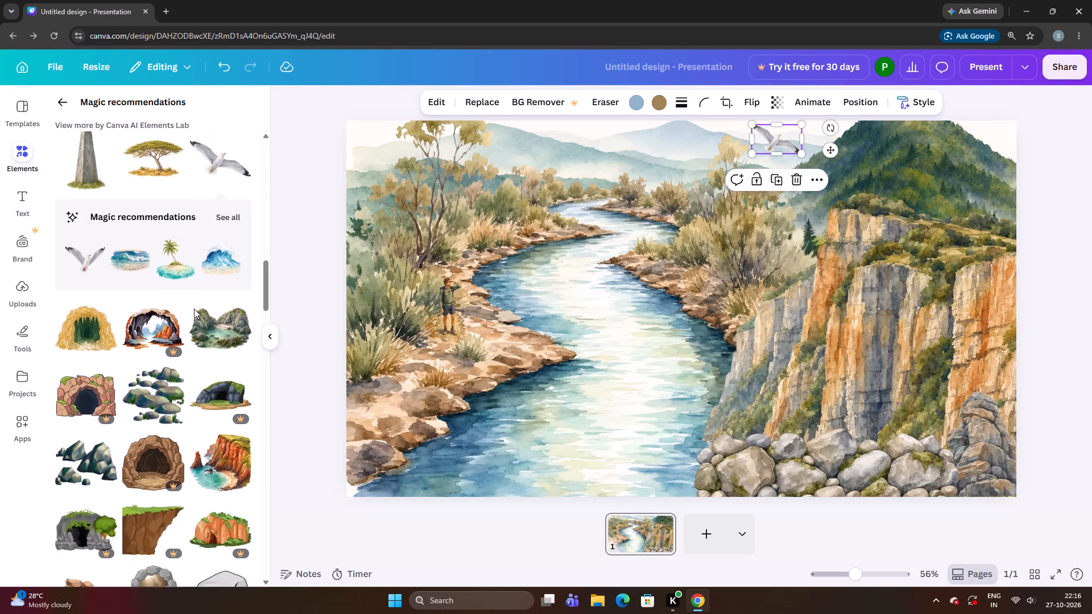
{"action": "scroll", "coordinate": [194, 309], "scroll_direction": "down", "scroll_amount": 2}
{"action": "scroll", "coordinate": [107, 364], "scroll_direction": "down", "scroll_amount": 9}
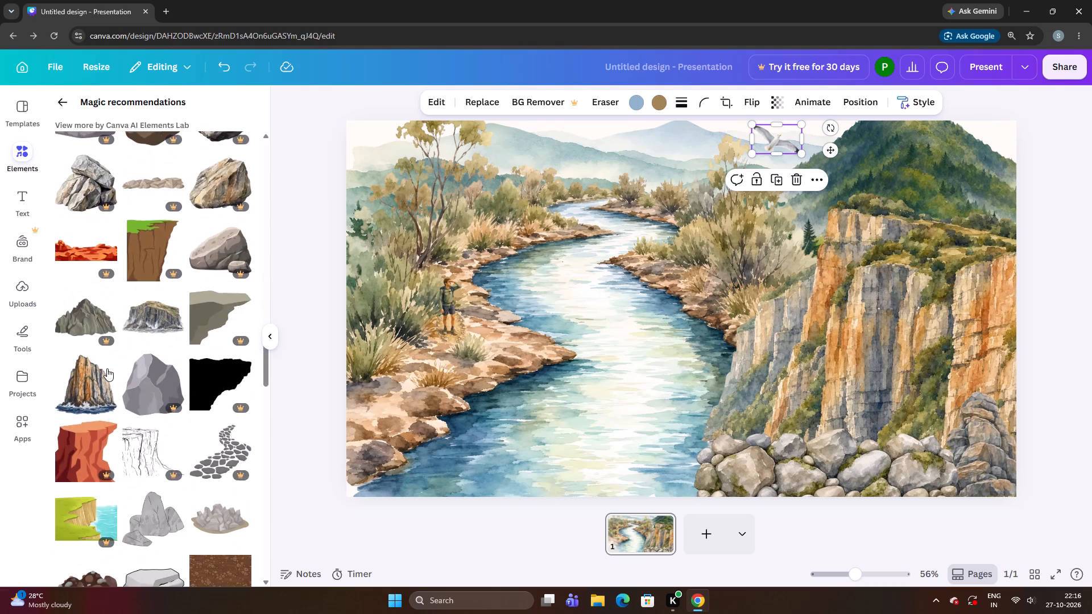
{"action": "scroll", "coordinate": [107, 368], "scroll_direction": "down", "scroll_amount": 5}
{"action": "scroll", "coordinate": [107, 374], "scroll_direction": "up", "scroll_amount": 12}
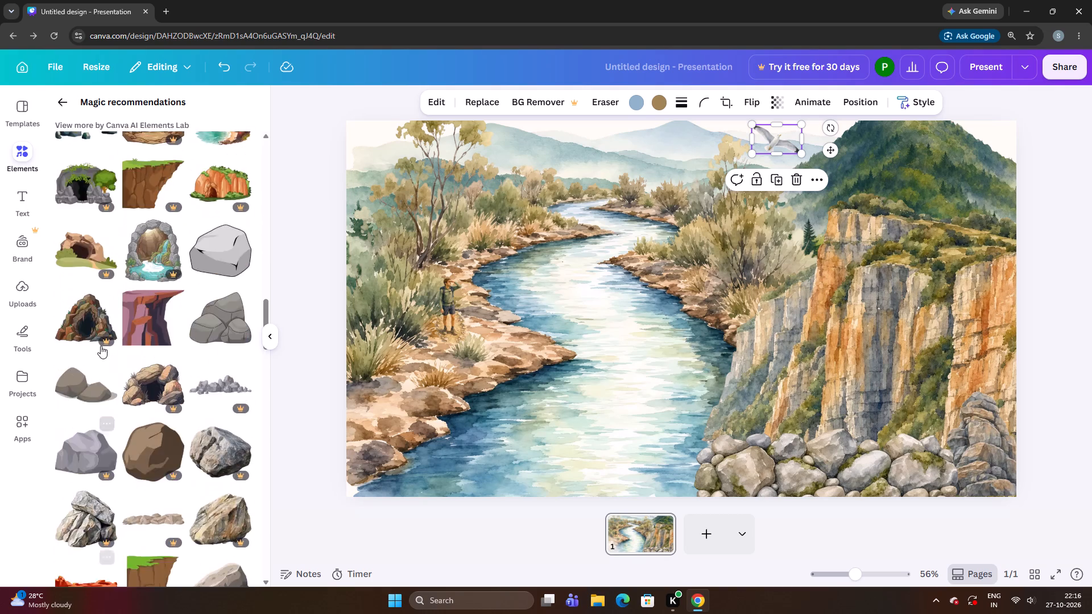
{"action": "scroll", "coordinate": [101, 346], "scroll_direction": "up", "scroll_amount": 3}
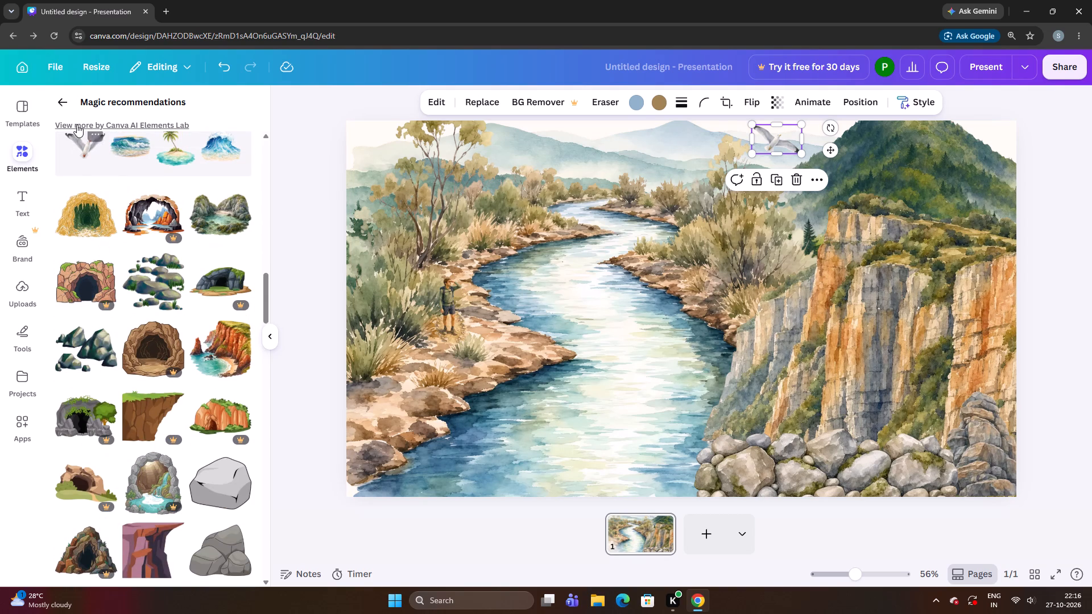
Return to the previous recommendations and look through the rivers, mountains, trees and waterfalls there.
{"action": "left_click", "coordinate": [61, 107]}
{"action": "scroll", "coordinate": [79, 322], "scroll_direction": "down", "scroll_amount": 4}
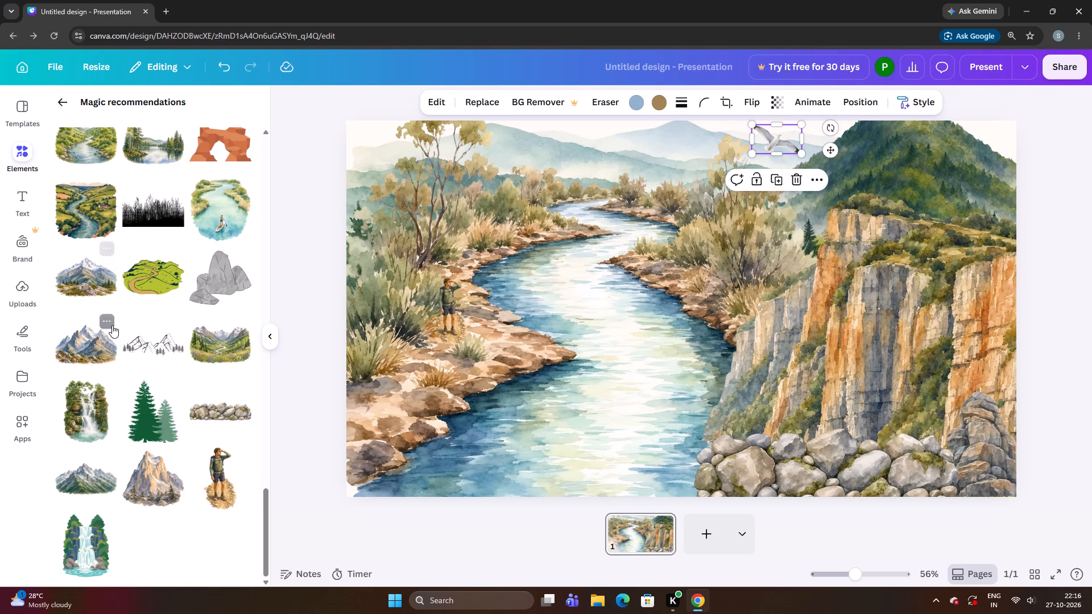
{"action": "scroll", "coordinate": [143, 346], "scroll_direction": "down", "scroll_amount": 5}
{"action": "scroll", "coordinate": [143, 350], "scroll_direction": "up", "scroll_amount": 5}
{"action": "scroll", "coordinate": [136, 347], "scroll_direction": "down", "scroll_amount": 7}
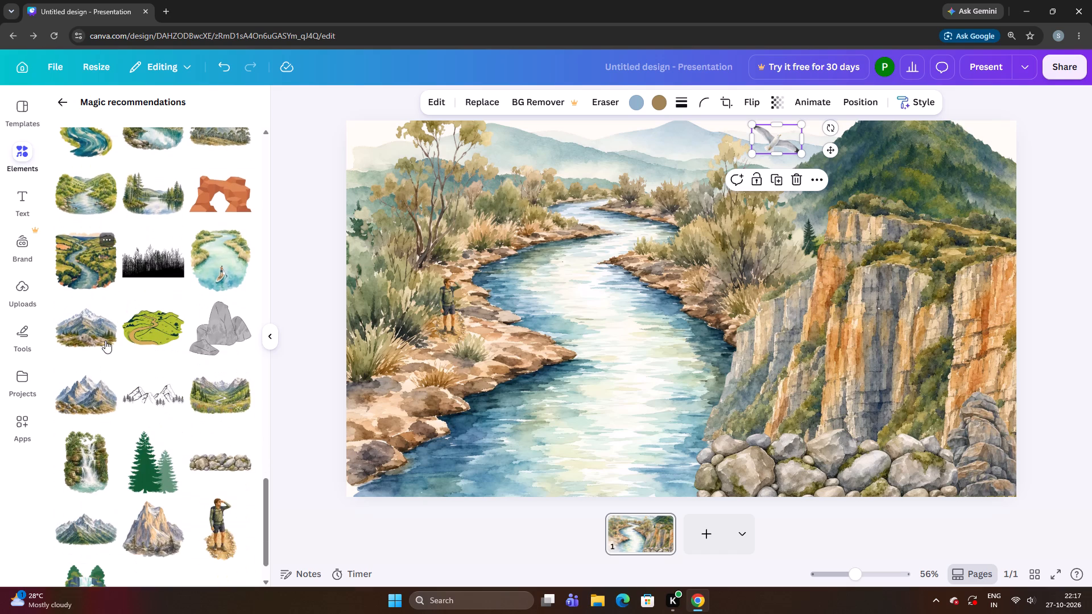
{"action": "scroll", "coordinate": [122, 336], "scroll_direction": "down", "scroll_amount": 7}
{"action": "scroll", "coordinate": [268, 375], "scroll_direction": "up", "scroll_amount": 2}
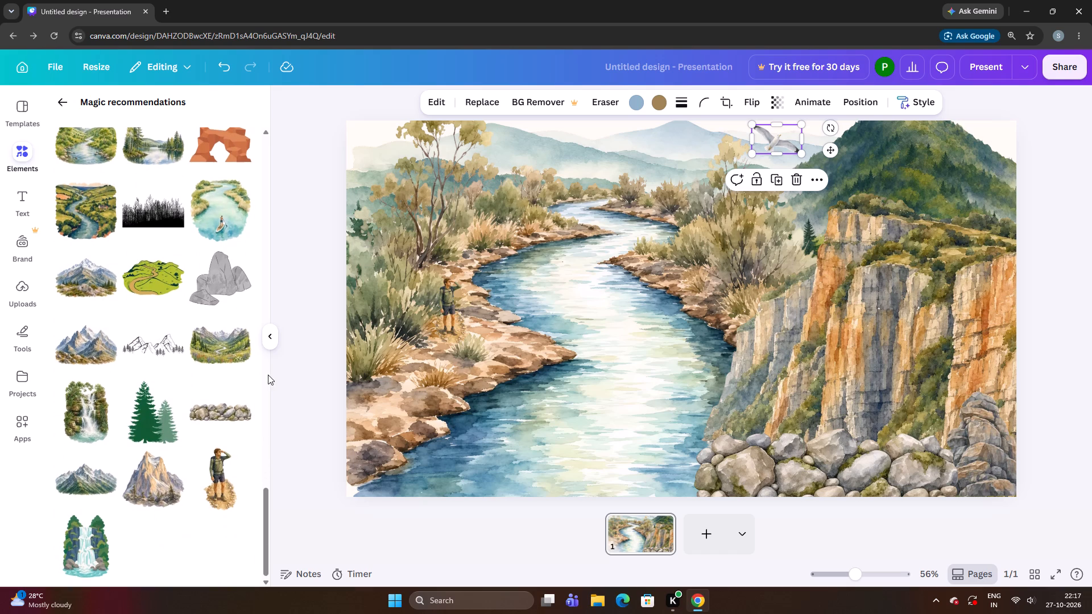
Look back through the recommended rivers, rocks, trees and mountains up to the start of the list.
{"action": "scroll", "coordinate": [268, 375], "scroll_direction": "up", "scroll_amount": 2}
{"action": "scroll", "coordinate": [115, 367], "scroll_direction": "up", "scroll_amount": 3}
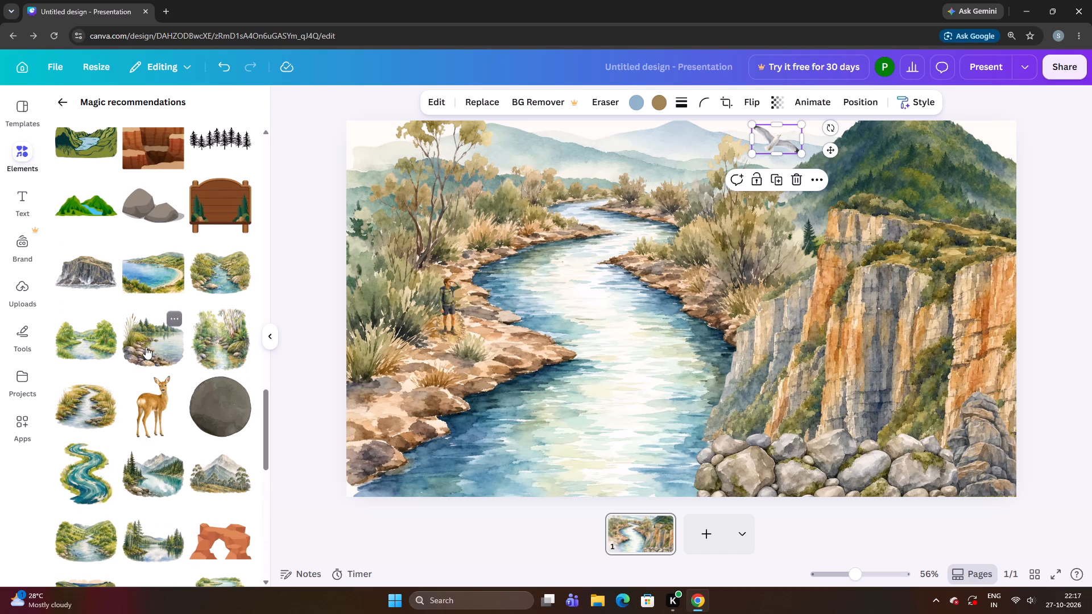
{"action": "scroll", "coordinate": [146, 347], "scroll_direction": "up", "scroll_amount": 6}
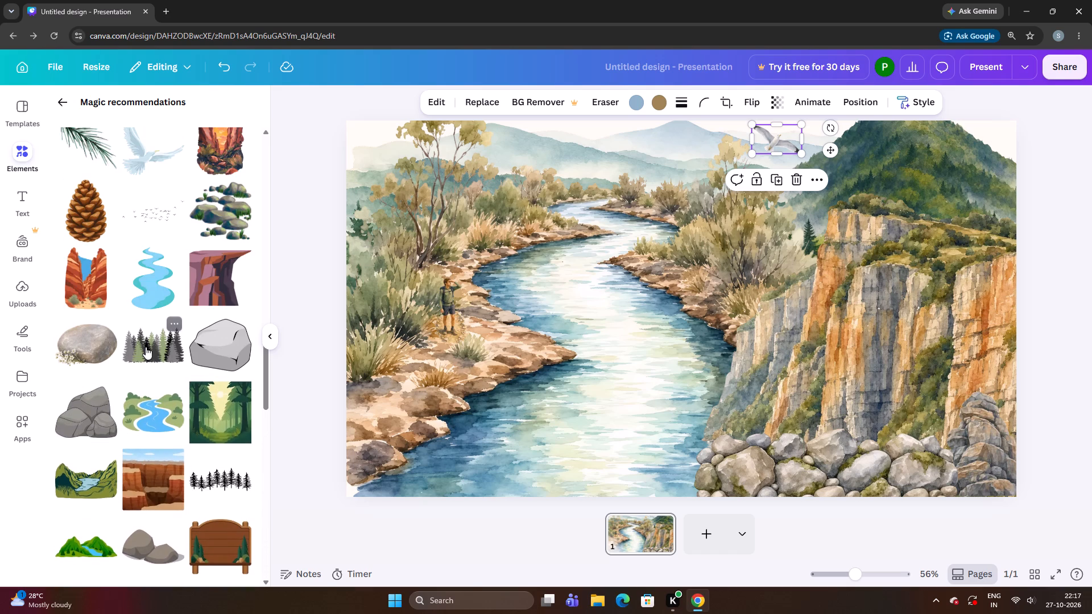
{"action": "scroll", "coordinate": [146, 172], "scroll_direction": "up", "scroll_amount": 7}
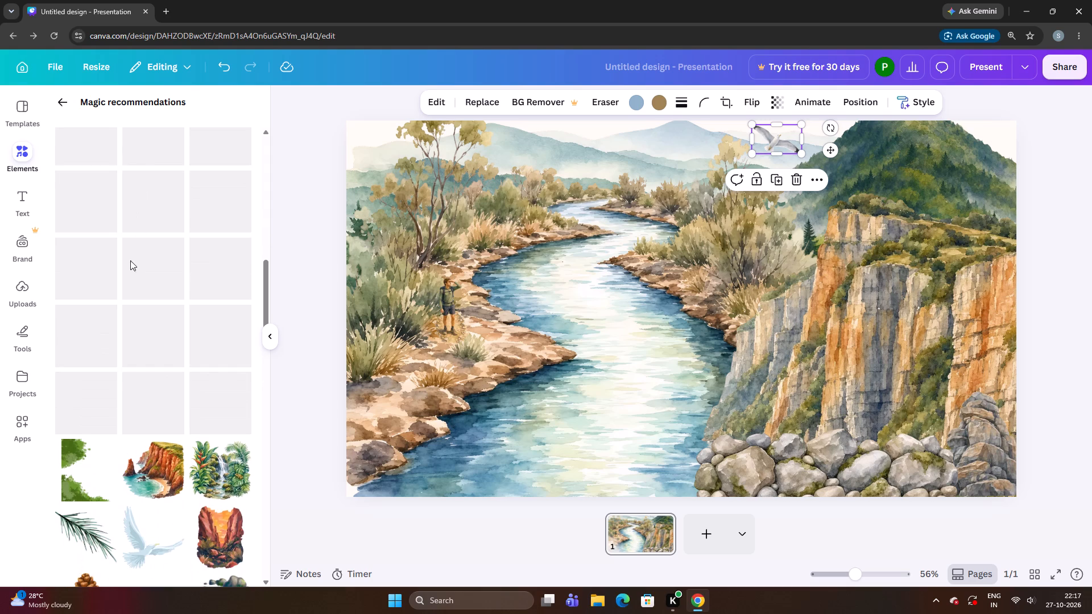
{"action": "scroll", "coordinate": [366, 313], "scroll_direction": "up", "scroll_amount": 2}
{"action": "scroll", "coordinate": [239, 340], "scroll_direction": "up", "scroll_amount": 6}
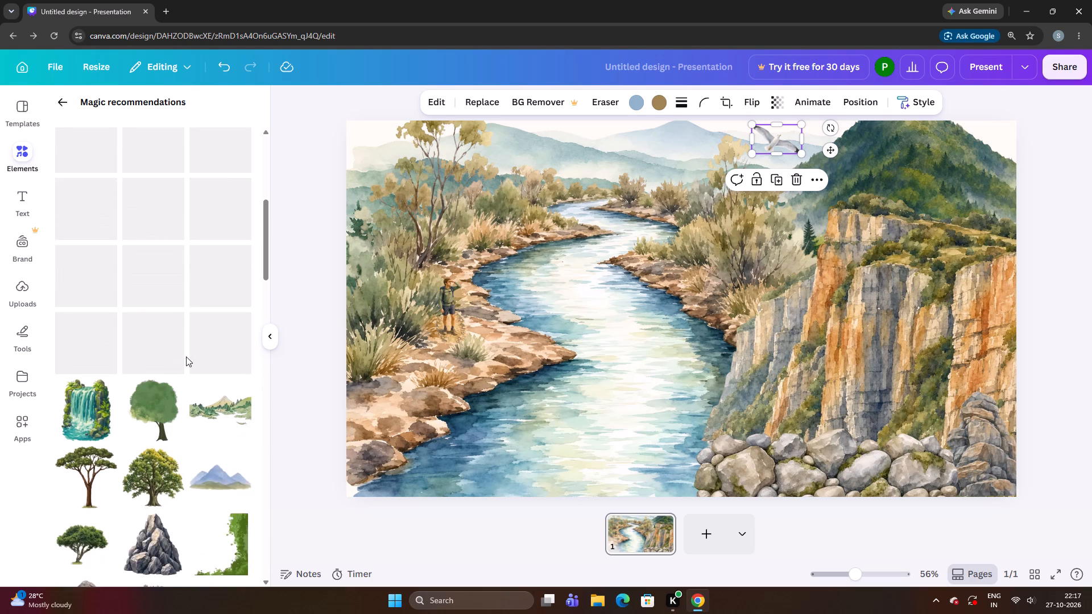
{"action": "scroll", "coordinate": [186, 356], "scroll_direction": "up", "scroll_amount": 9}
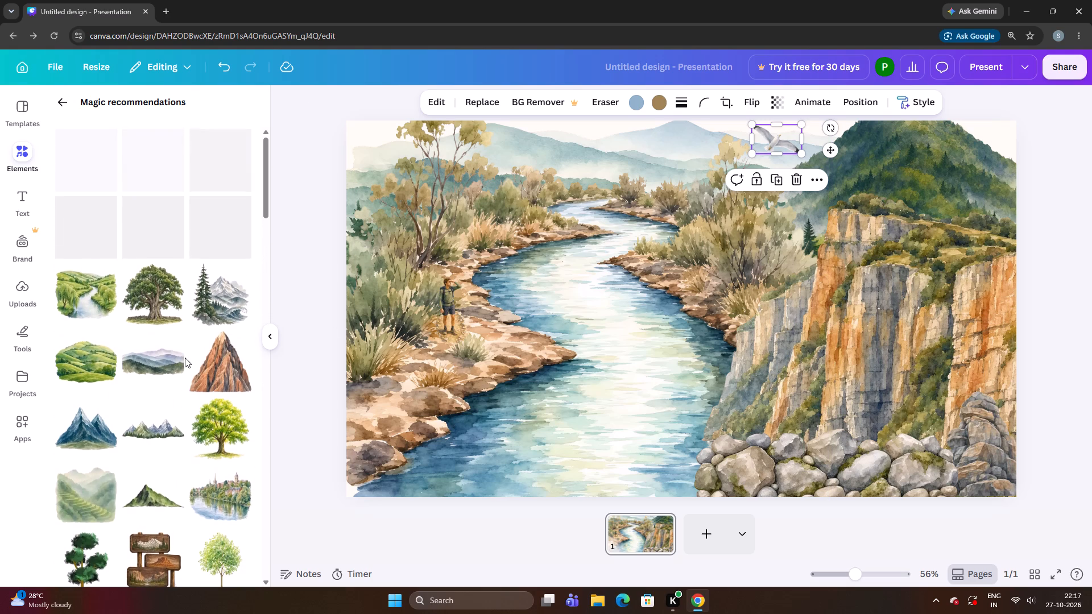
{"action": "scroll", "coordinate": [185, 358], "scroll_direction": "up", "scroll_amount": 8}
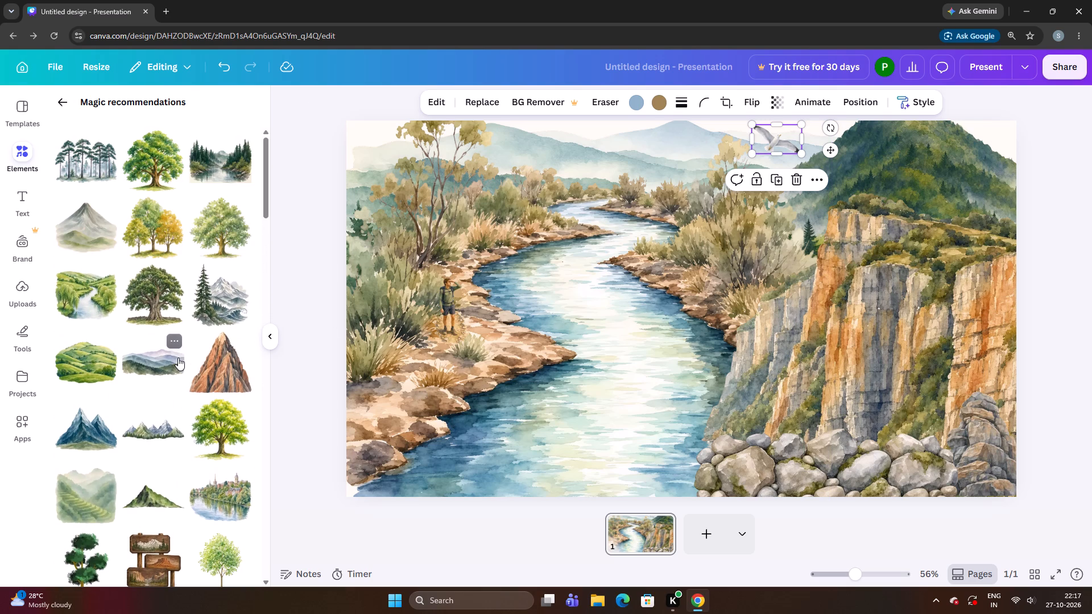
Return to the elements overview, reopen the full recommendations and look through the rocks, waves and trees for another element.
{"action": "left_click", "coordinate": [64, 107]}
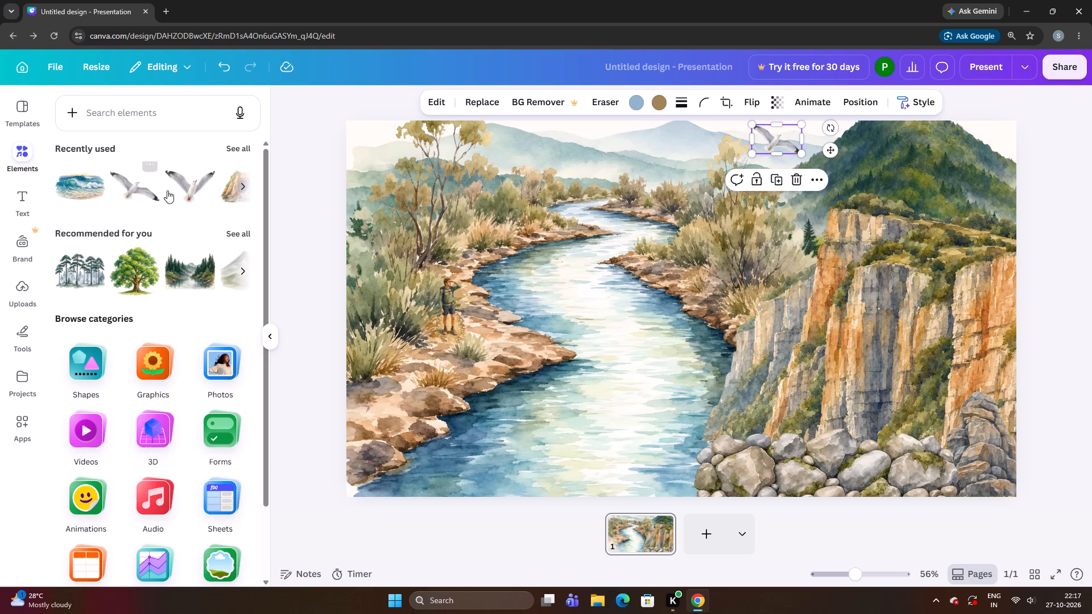
{"action": "scroll", "coordinate": [239, 193], "scroll_direction": "down", "scroll_amount": 4}
{"action": "scroll", "coordinate": [239, 193], "scroll_direction": "up", "scroll_amount": 1}
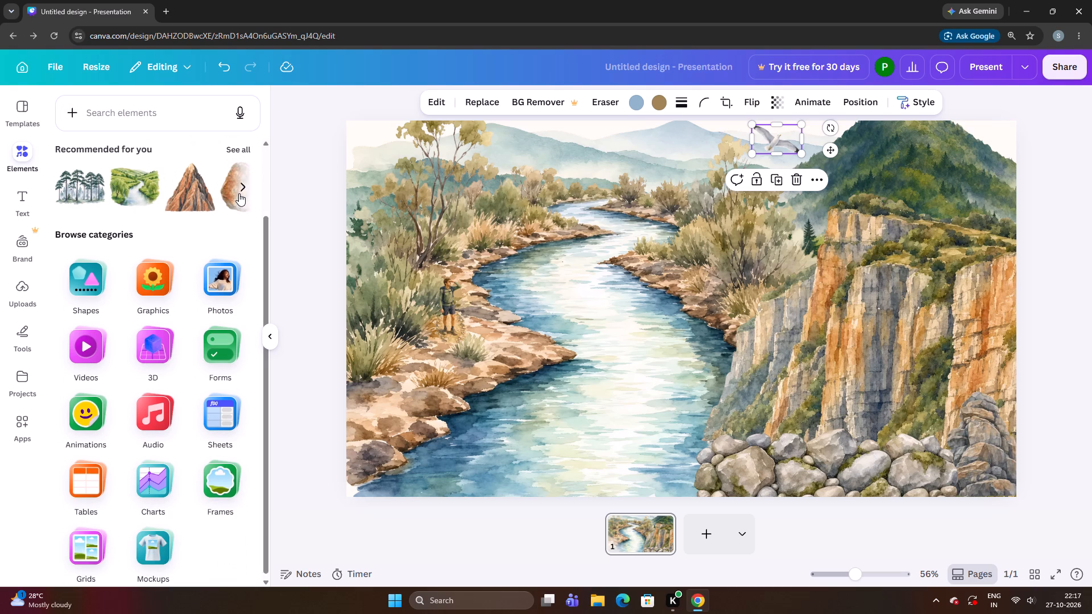
{"action": "scroll", "coordinate": [239, 193], "scroll_direction": "up", "scroll_amount": 3}
{"action": "left_click", "coordinate": [233, 240]}
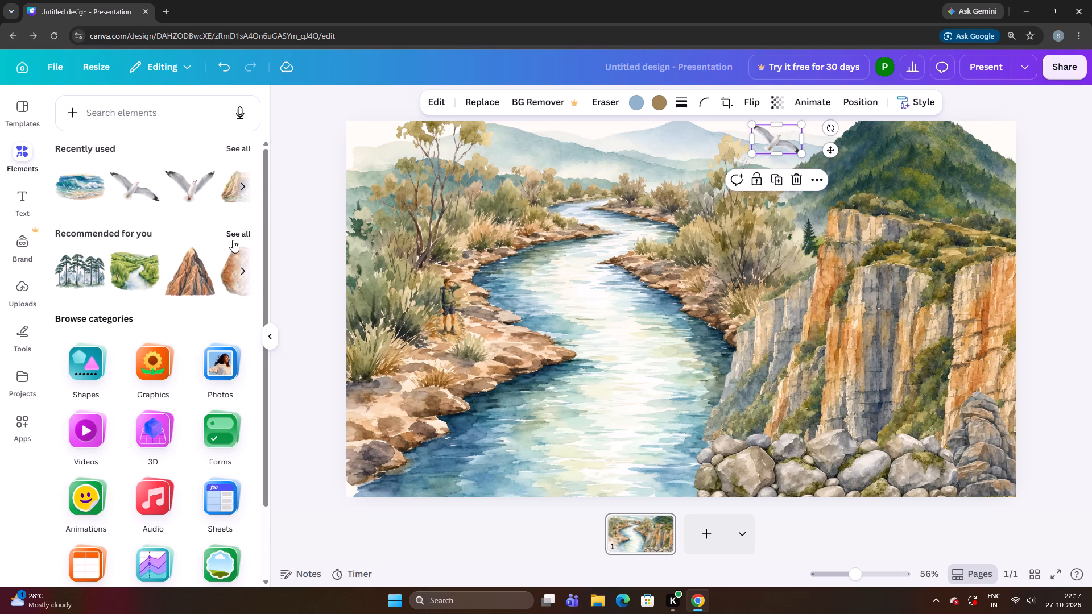
{"action": "scroll", "coordinate": [198, 302], "scroll_direction": "down", "scroll_amount": 7}
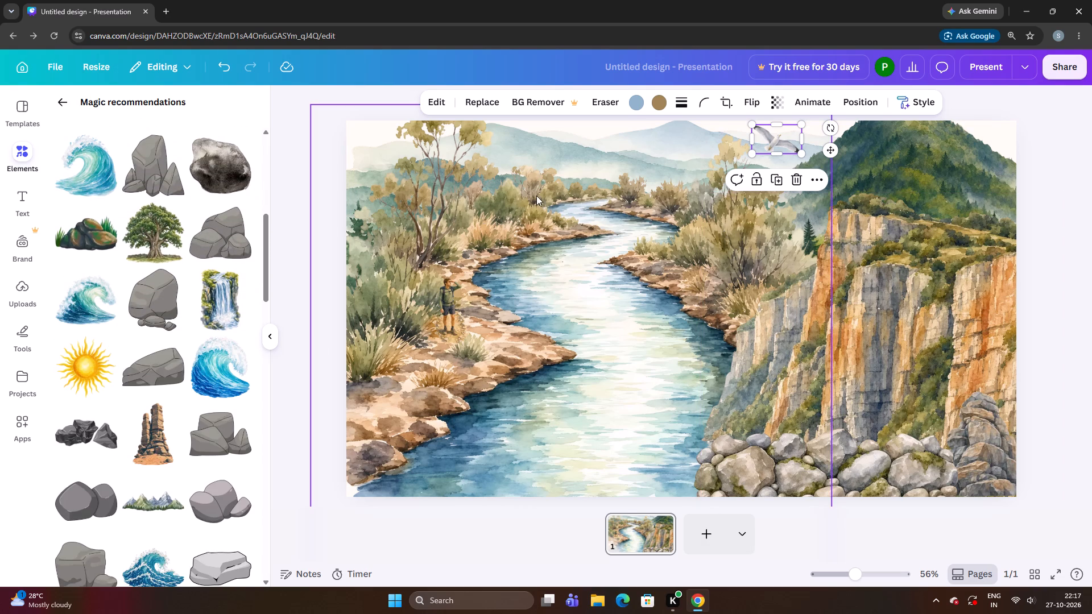
Nudge the seagull closer to the forested peak, against the page's top edge, and enlarge it slightly.
{"action": "left_click", "coordinate": [785, 134]}
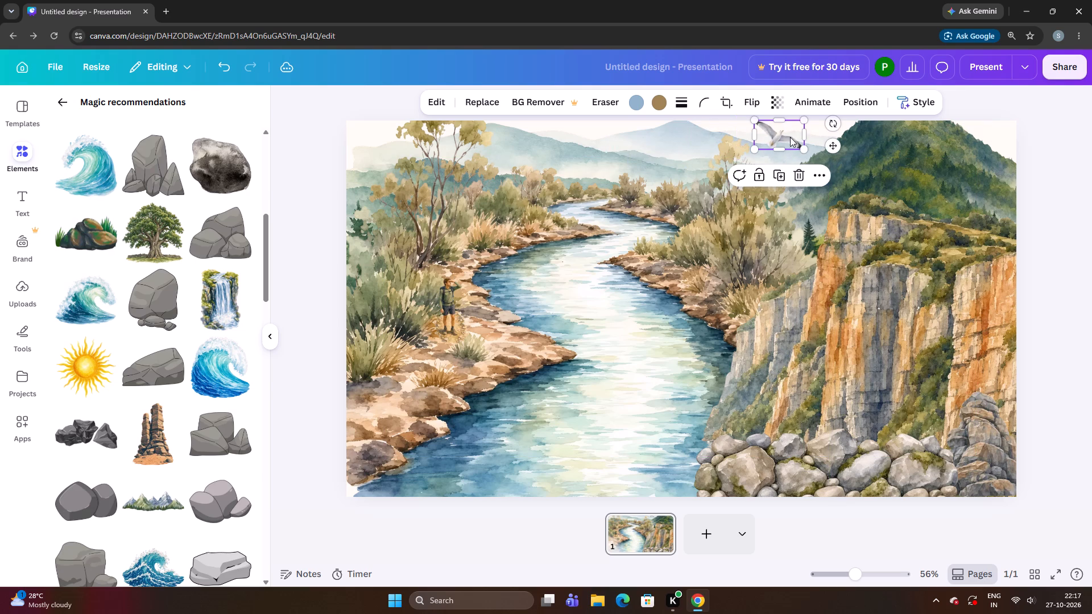
{"action": "left_click", "coordinate": [804, 151]}
{"action": "left_click", "coordinate": [785, 135]}
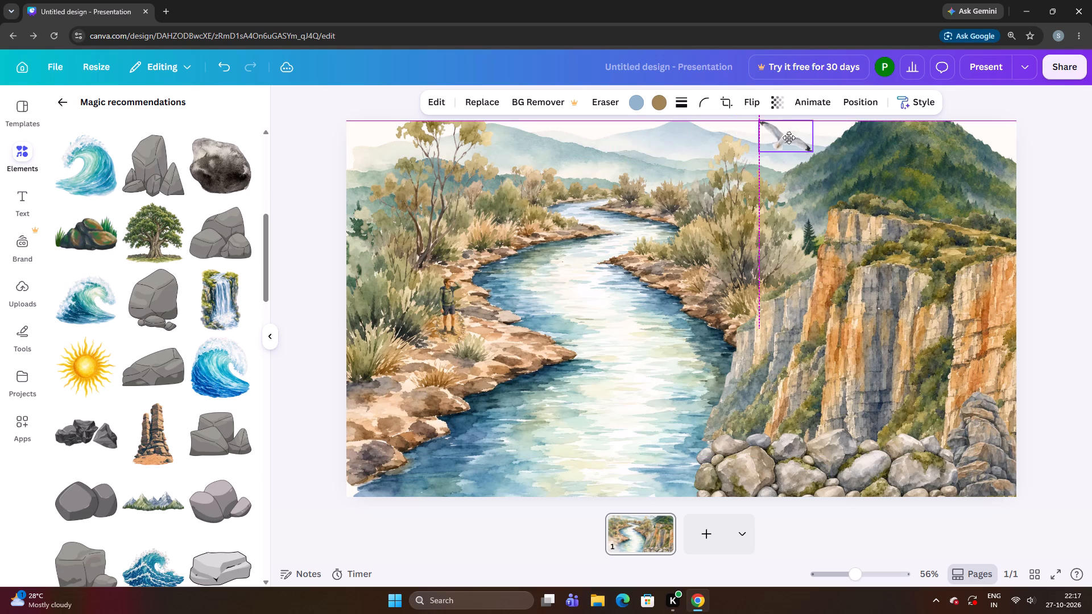
{"action": "left_click", "coordinate": [789, 138]}
{"action": "left_click", "coordinate": [790, 135]}
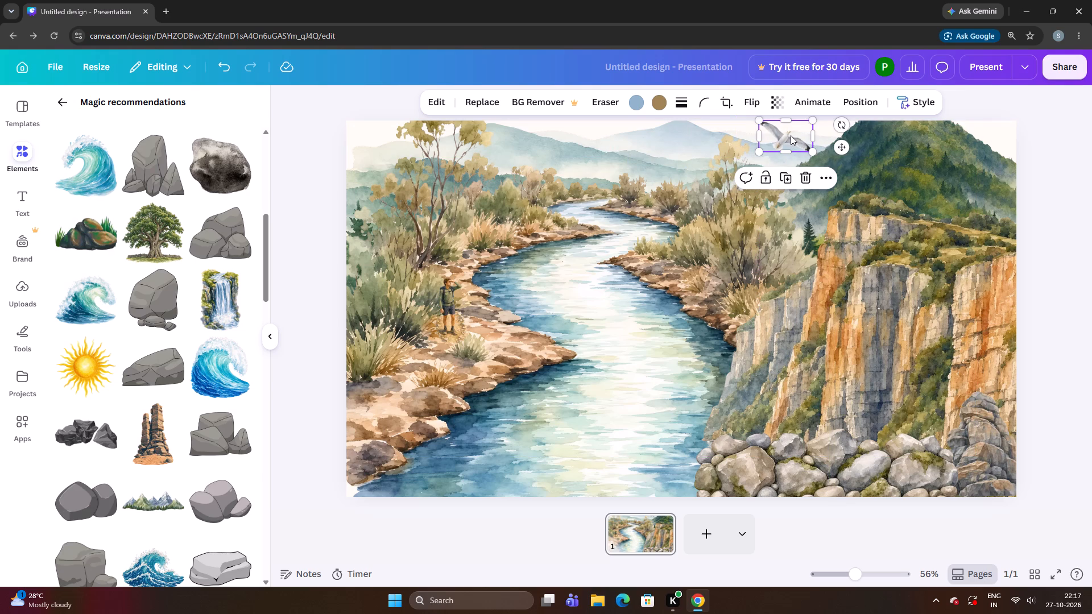
{"action": "left_click", "coordinate": [661, 247]}
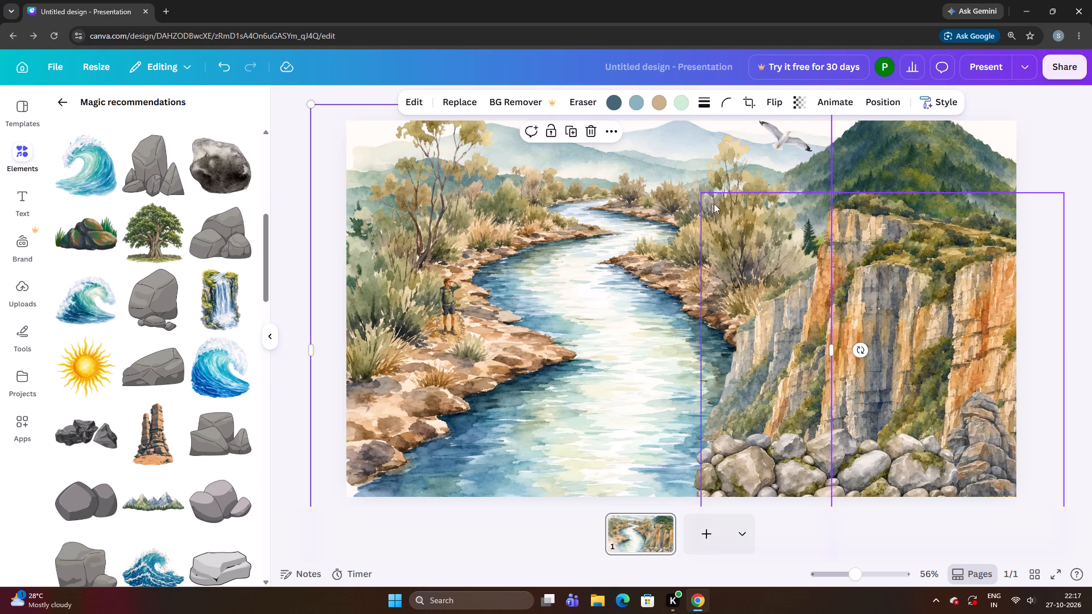
Shrink the seagull to about three quarters of its width and place it just below the page's top edge, left of the forested peak.
{"action": "left_click", "coordinate": [785, 134]}
{"action": "left_click", "coordinate": [787, 136]}
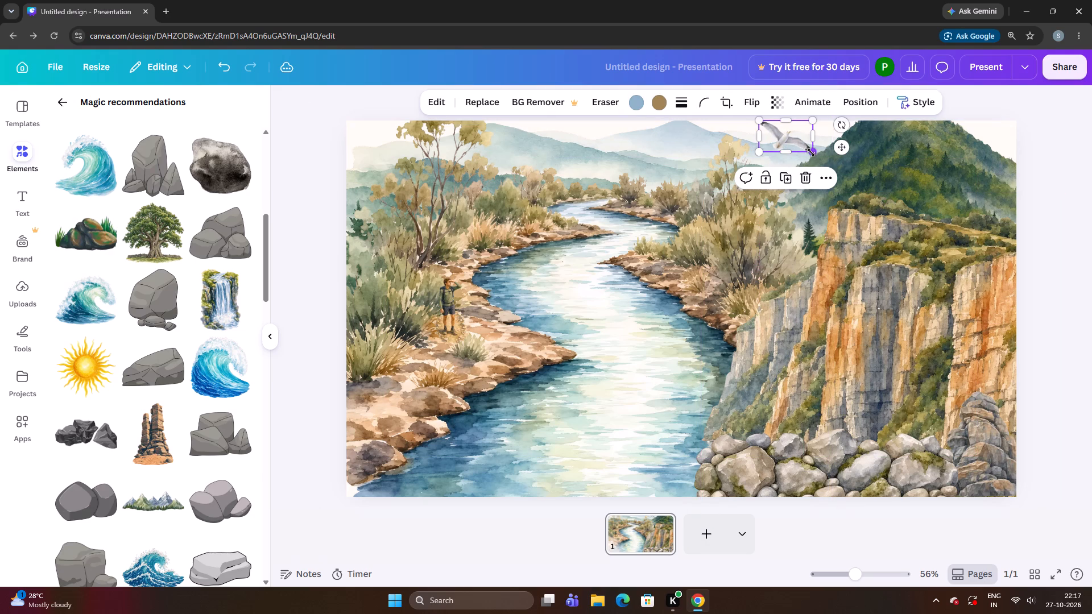
{"action": "left_click_drag", "start_coordinate": [811, 152], "coordinate": [798, 142]}
{"action": "left_click", "coordinate": [791, 138]}
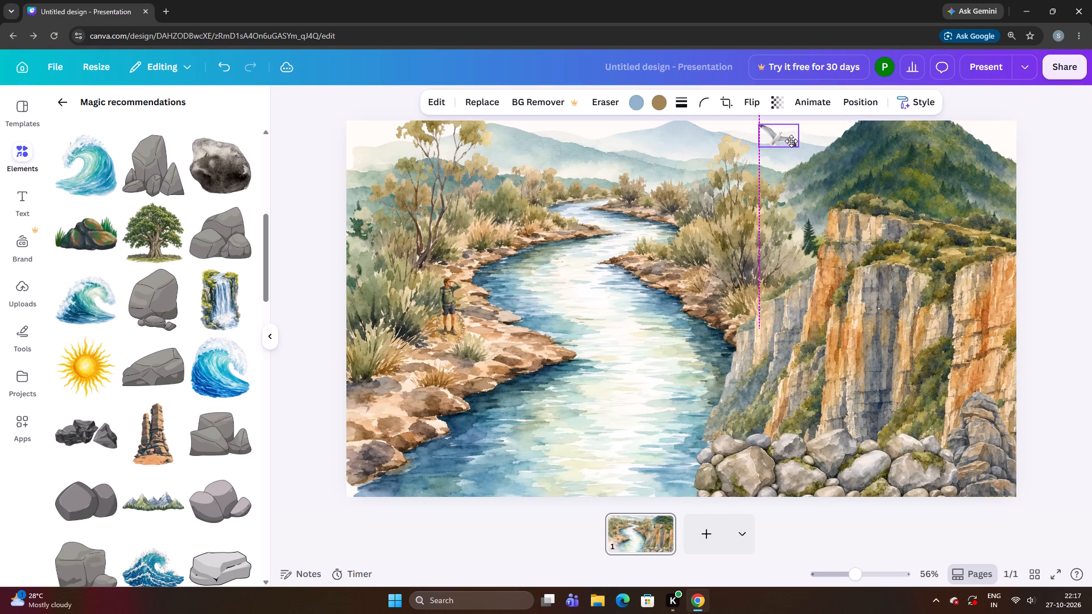
{"action": "left_click", "coordinate": [619, 215]}
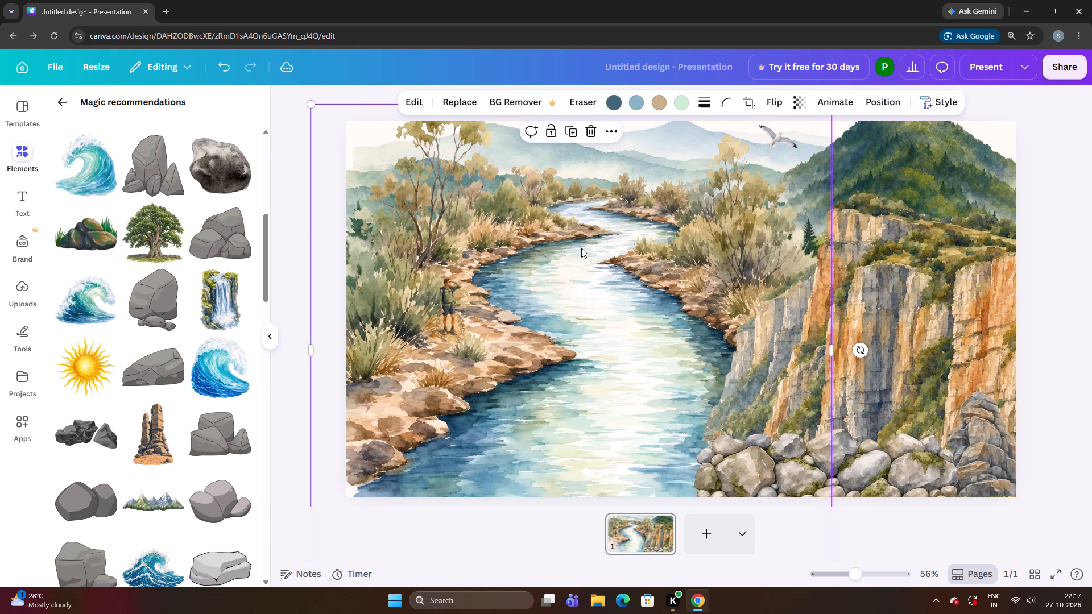
{"action": "left_click", "coordinate": [321, 276]}
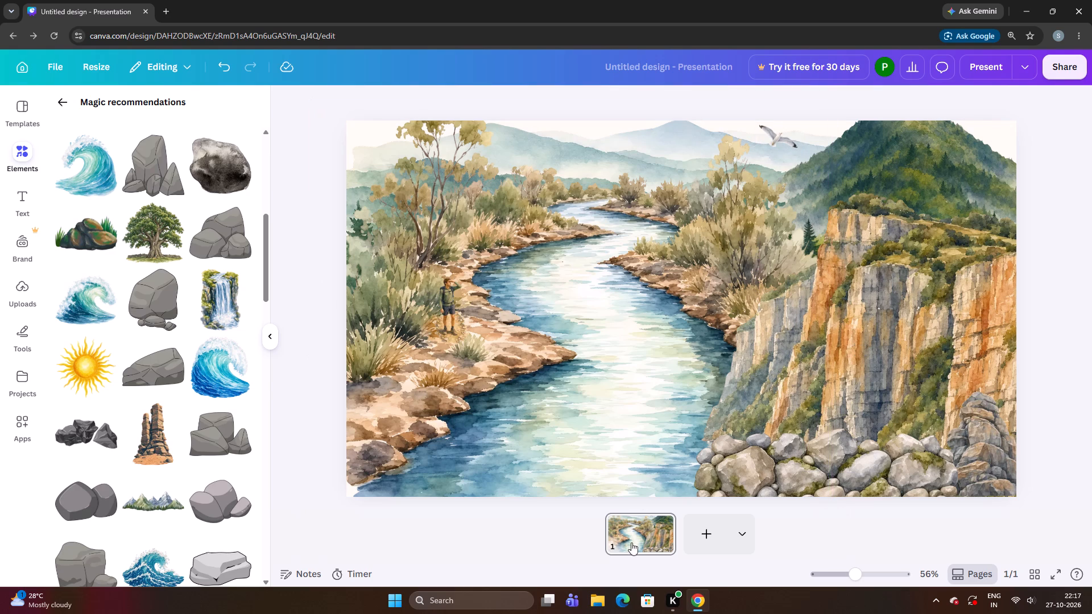
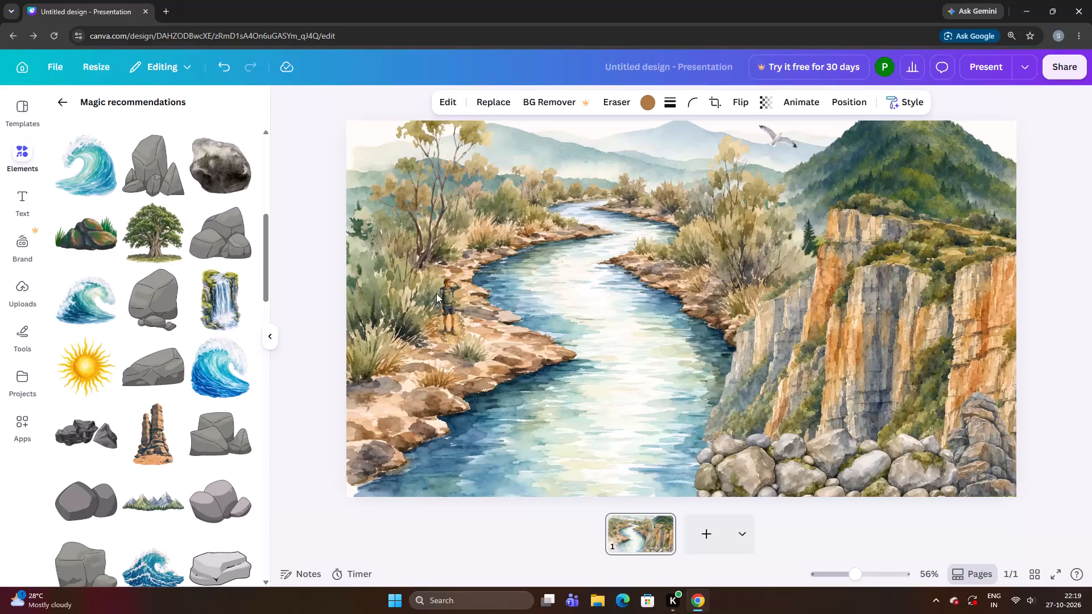
Nudge the small hiker slightly downward on the river's rocky bank.
{"action": "key", "text": "Down"}
{"action": "key", "text": "Down"}
{"action": "key", "text": "Down"}
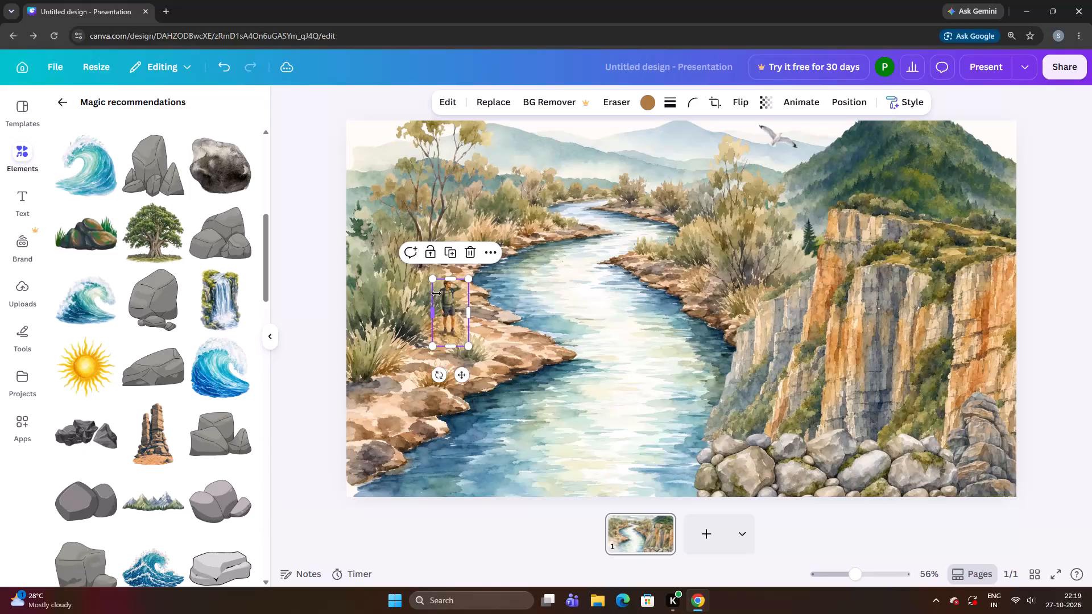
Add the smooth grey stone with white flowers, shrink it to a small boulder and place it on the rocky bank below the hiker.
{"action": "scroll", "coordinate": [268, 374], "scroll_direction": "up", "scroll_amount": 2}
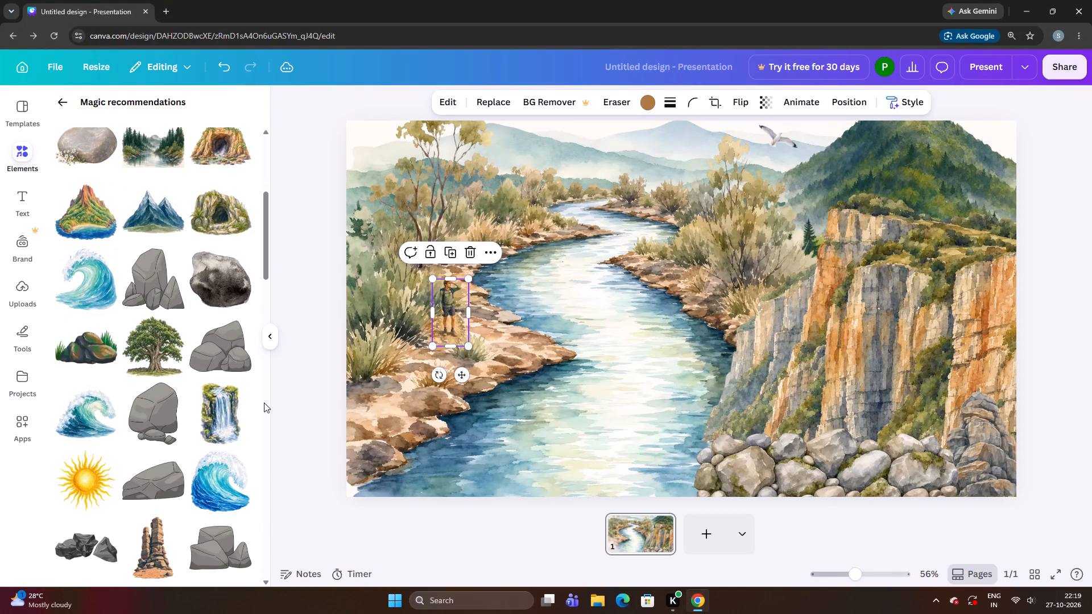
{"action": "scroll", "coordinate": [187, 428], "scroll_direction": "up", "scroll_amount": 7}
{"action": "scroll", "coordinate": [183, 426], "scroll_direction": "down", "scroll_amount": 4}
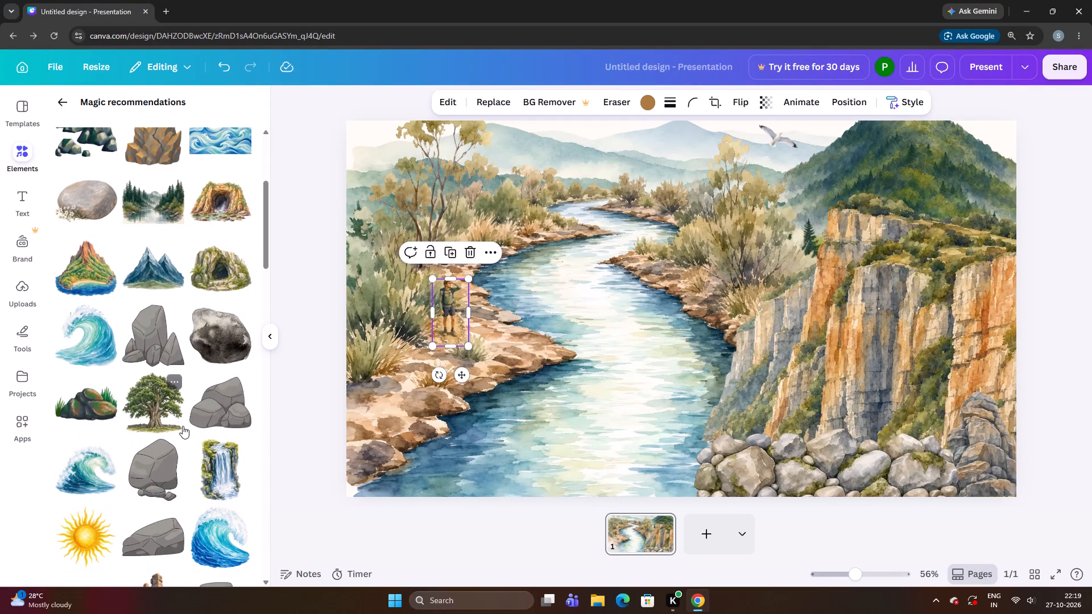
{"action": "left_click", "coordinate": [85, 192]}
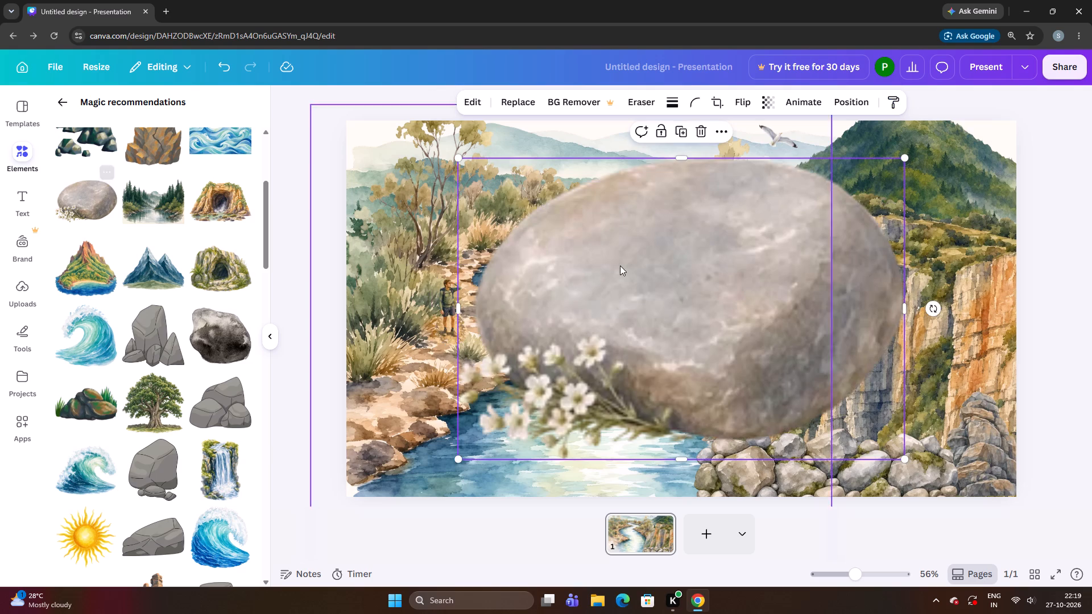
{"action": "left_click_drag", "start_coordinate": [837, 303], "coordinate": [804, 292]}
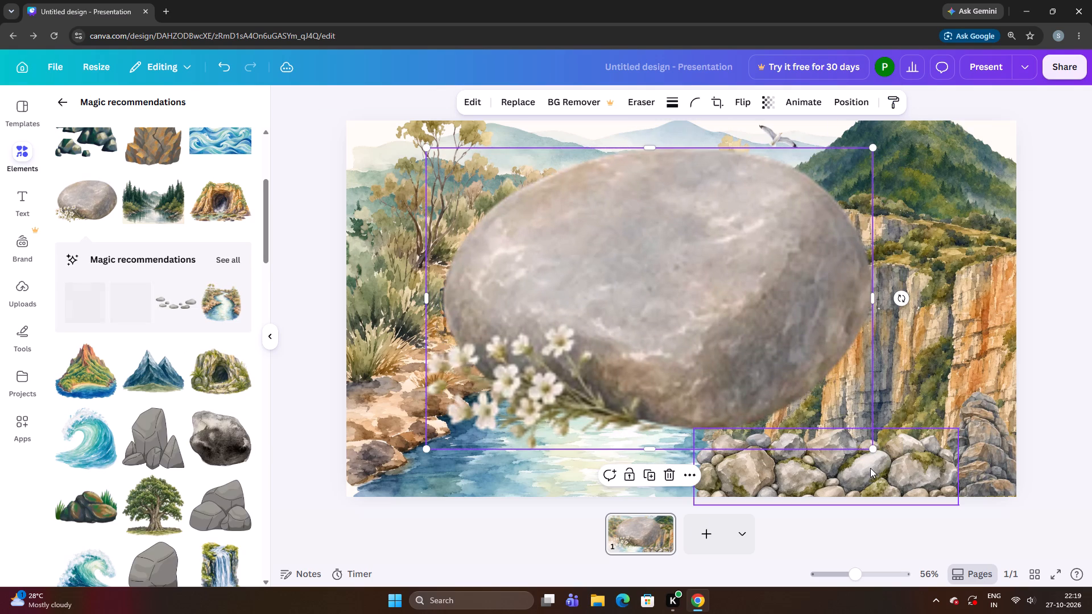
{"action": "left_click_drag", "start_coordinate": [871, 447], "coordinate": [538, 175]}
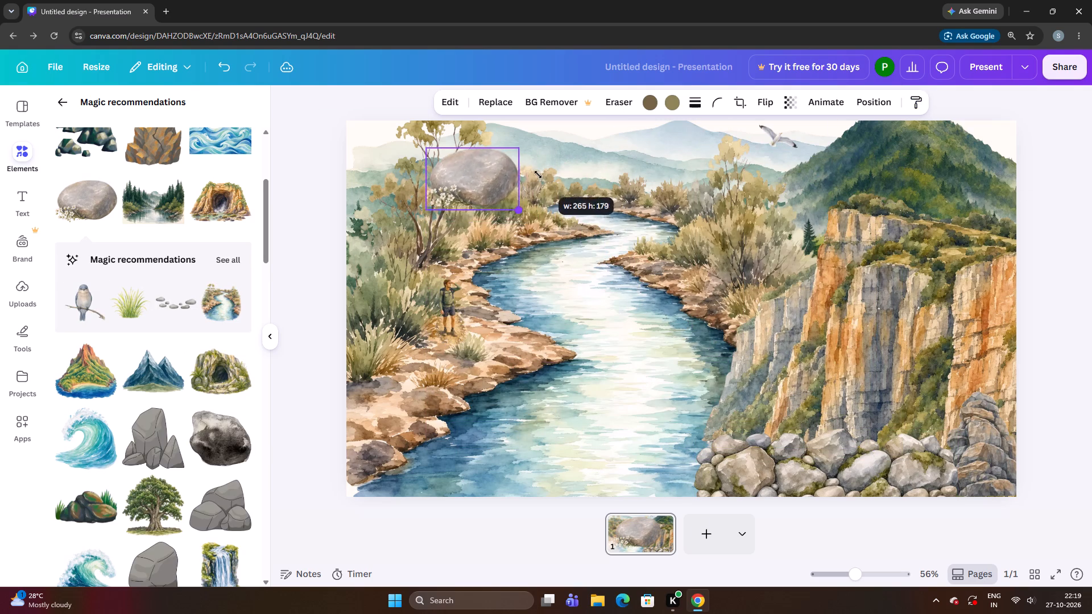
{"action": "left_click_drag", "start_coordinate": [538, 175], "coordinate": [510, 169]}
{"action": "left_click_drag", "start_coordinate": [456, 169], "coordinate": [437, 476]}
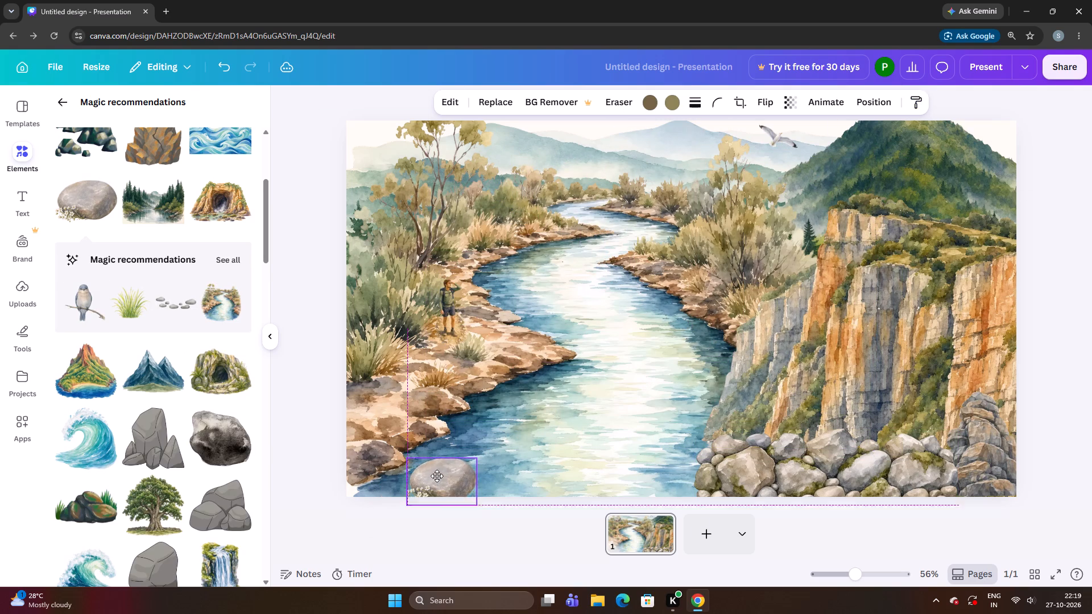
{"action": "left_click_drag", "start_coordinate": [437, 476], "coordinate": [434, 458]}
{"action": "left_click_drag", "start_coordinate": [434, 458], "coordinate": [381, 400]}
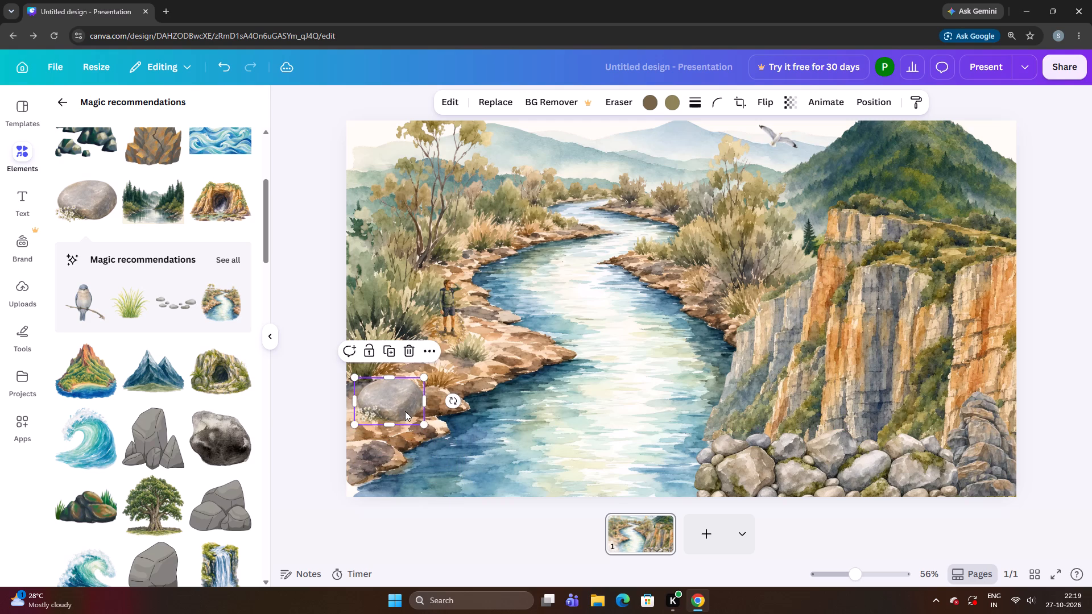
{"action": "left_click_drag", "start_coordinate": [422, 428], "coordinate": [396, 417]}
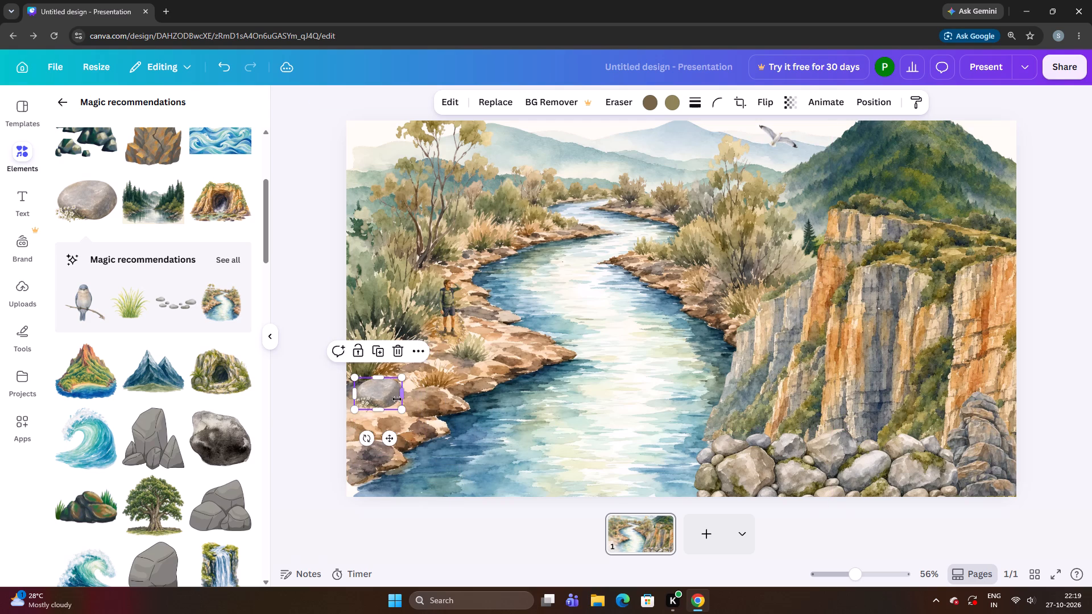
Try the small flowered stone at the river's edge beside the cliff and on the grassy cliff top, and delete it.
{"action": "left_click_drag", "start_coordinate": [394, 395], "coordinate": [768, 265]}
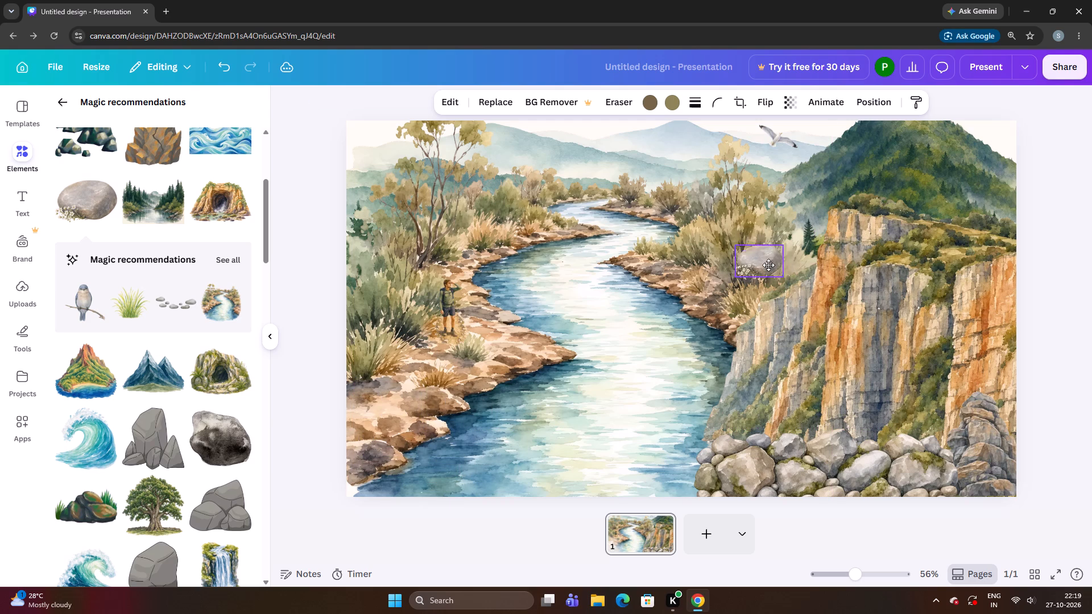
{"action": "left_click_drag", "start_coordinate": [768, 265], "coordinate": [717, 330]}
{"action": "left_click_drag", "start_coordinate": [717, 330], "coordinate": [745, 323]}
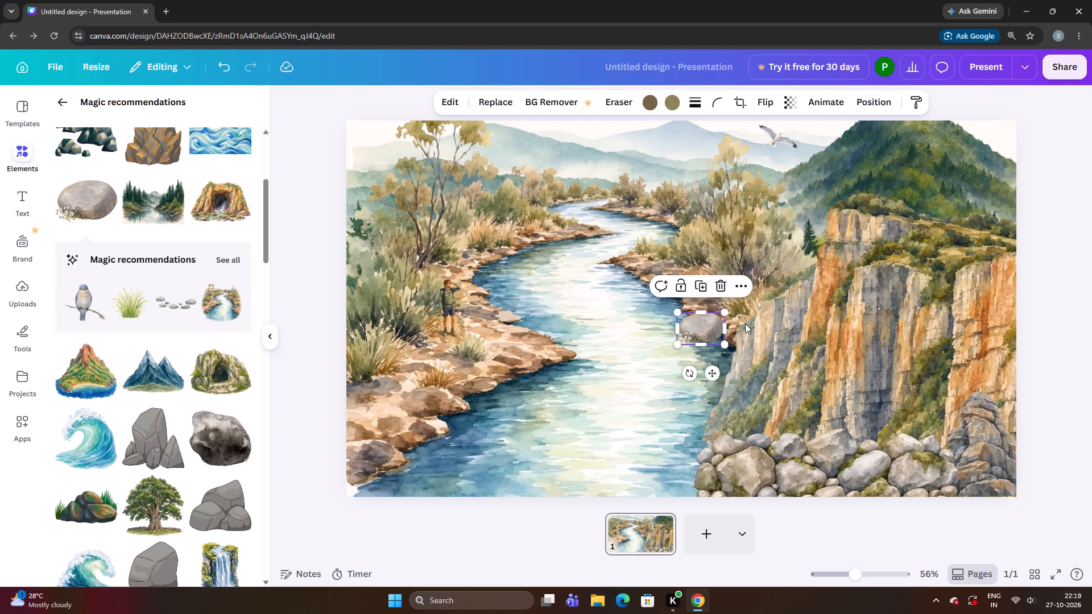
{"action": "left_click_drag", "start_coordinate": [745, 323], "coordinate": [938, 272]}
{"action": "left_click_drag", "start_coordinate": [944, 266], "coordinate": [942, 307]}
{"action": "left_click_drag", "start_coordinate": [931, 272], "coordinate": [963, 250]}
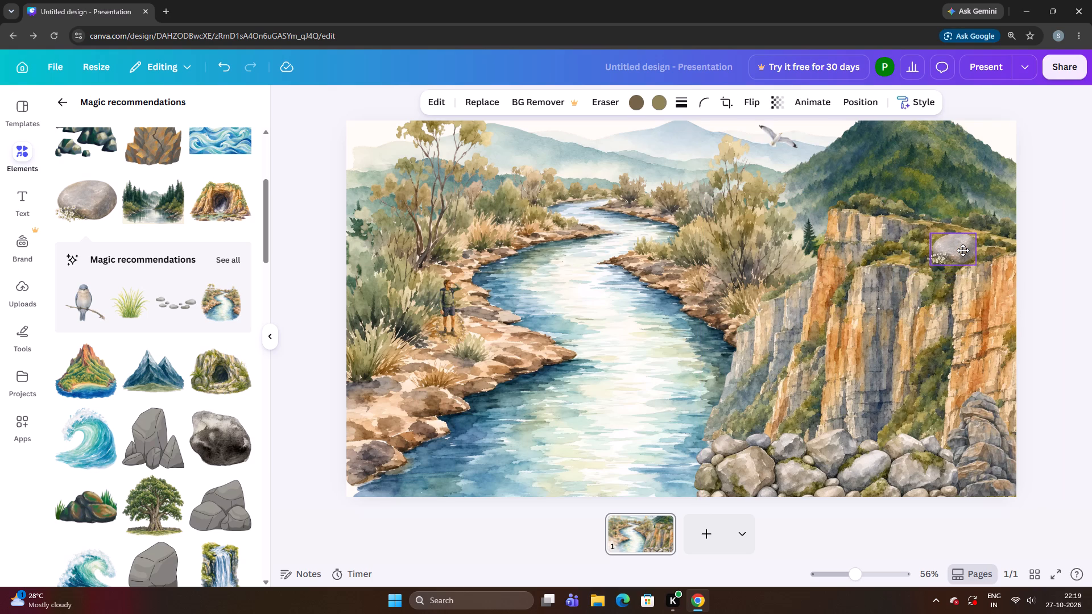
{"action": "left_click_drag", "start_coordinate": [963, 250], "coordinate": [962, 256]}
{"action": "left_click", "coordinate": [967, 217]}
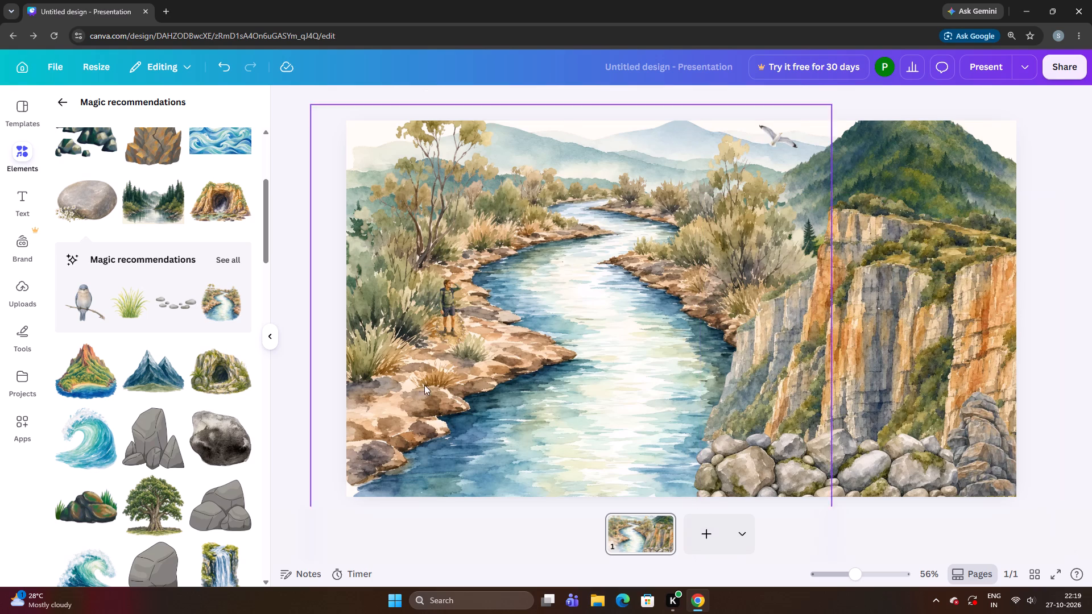
Look through the recommended rocks, hikers, canyons and sea elements down to the end of the list for another element.
{"action": "scroll", "coordinate": [244, 435], "scroll_direction": "down", "scroll_amount": 6}
{"action": "scroll", "coordinate": [403, 310], "scroll_direction": "down", "scroll_amount": 3}
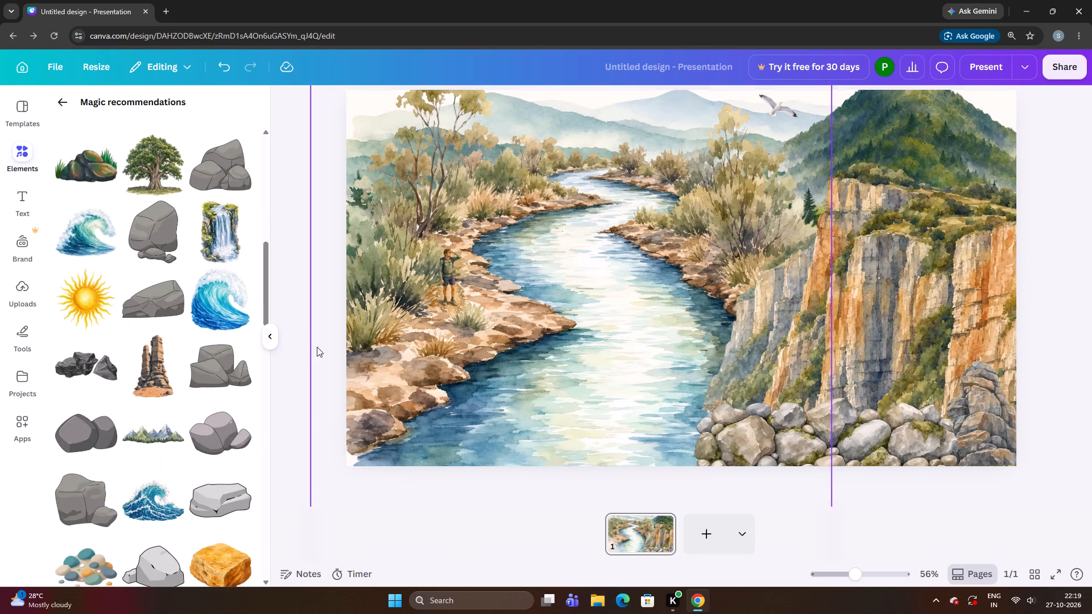
{"action": "scroll", "coordinate": [143, 424], "scroll_direction": "down", "scroll_amount": 9}
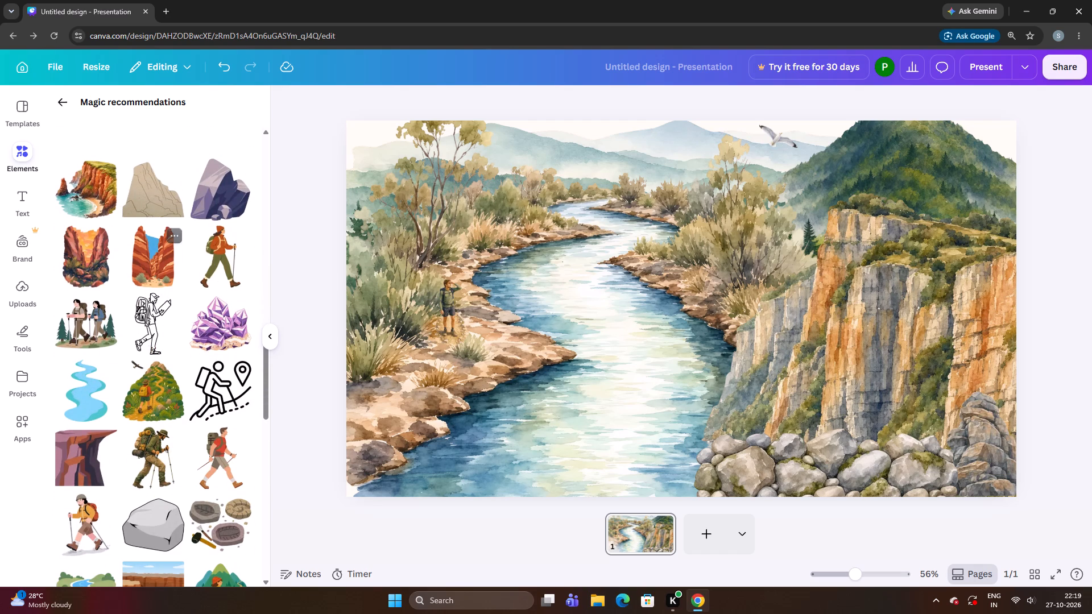
{"action": "scroll", "coordinate": [89, 333], "scroll_direction": "down", "scroll_amount": 4}
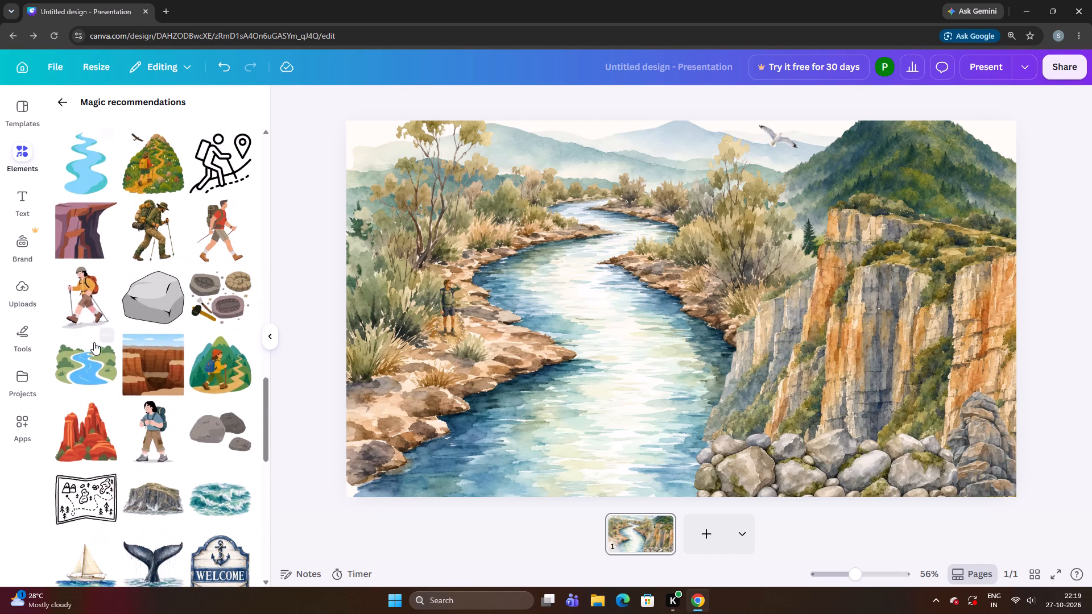
{"action": "scroll", "coordinate": [111, 354], "scroll_direction": "down", "scroll_amount": 3}
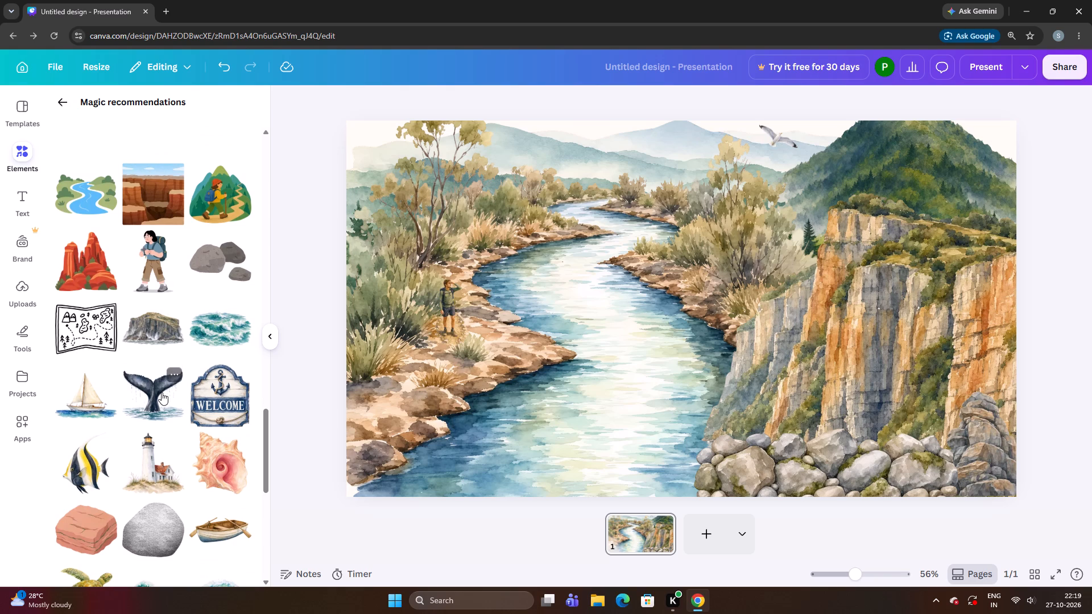
{"action": "scroll", "coordinate": [162, 394], "scroll_direction": "down", "scroll_amount": 3}
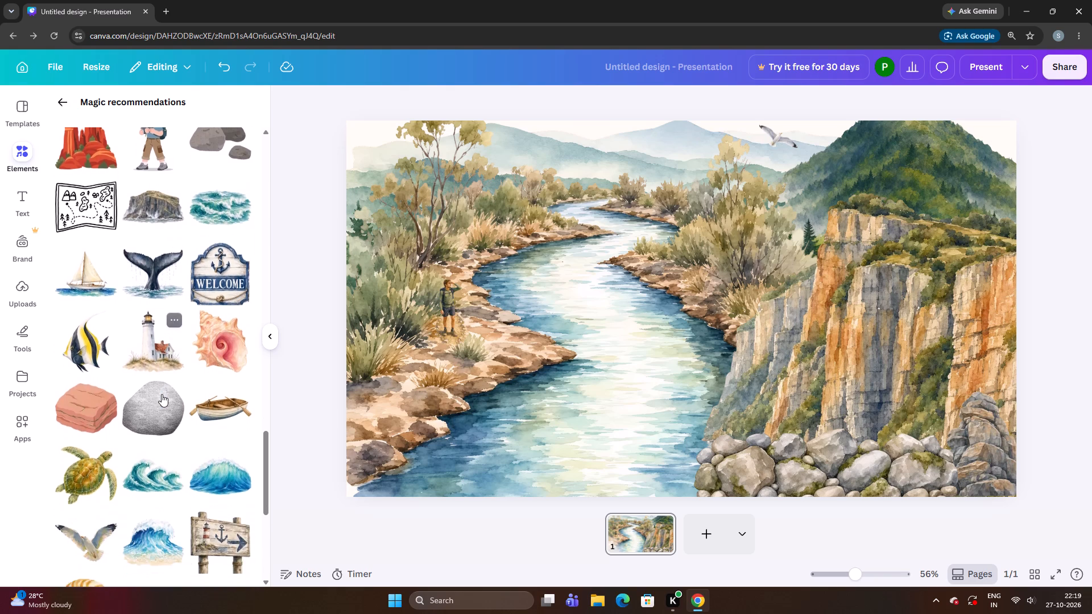
{"action": "scroll", "coordinate": [162, 394], "scroll_direction": "down", "scroll_amount": 6}
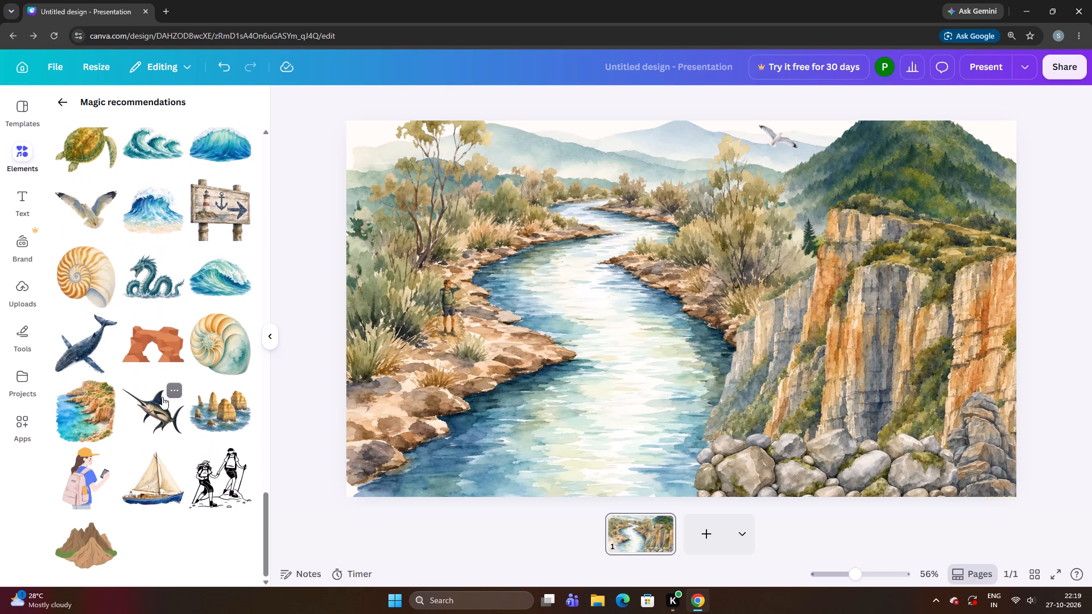
{"action": "scroll", "coordinate": [158, 494], "scroll_direction": "down", "scroll_amount": 2}
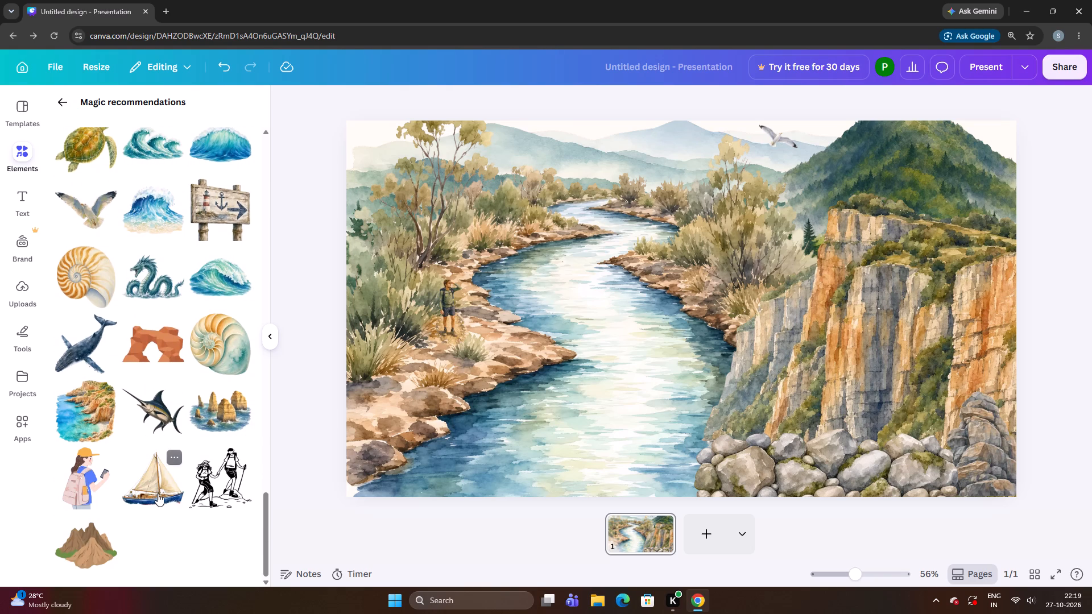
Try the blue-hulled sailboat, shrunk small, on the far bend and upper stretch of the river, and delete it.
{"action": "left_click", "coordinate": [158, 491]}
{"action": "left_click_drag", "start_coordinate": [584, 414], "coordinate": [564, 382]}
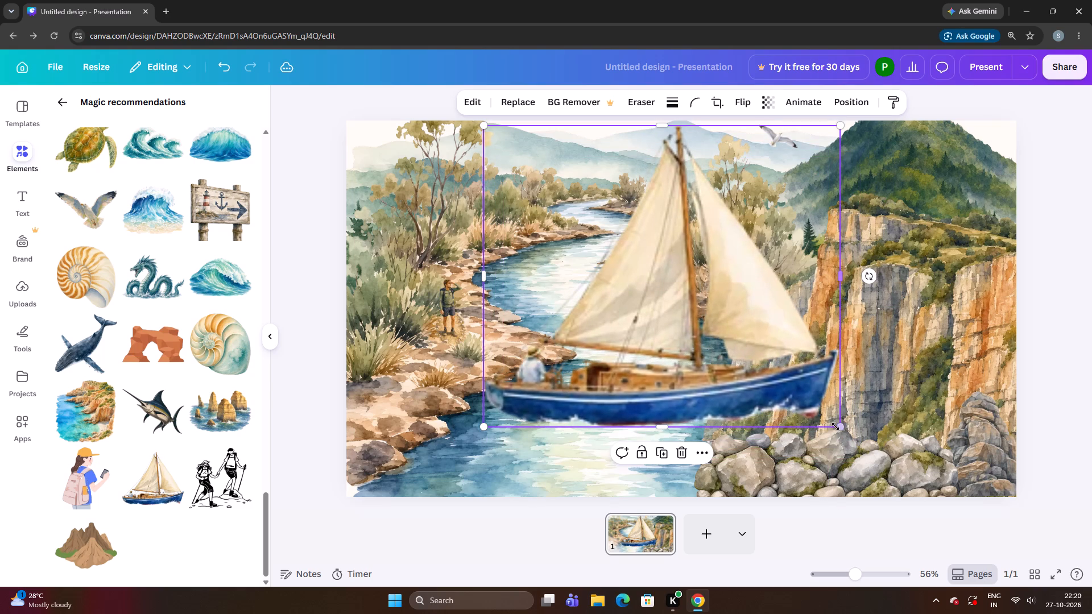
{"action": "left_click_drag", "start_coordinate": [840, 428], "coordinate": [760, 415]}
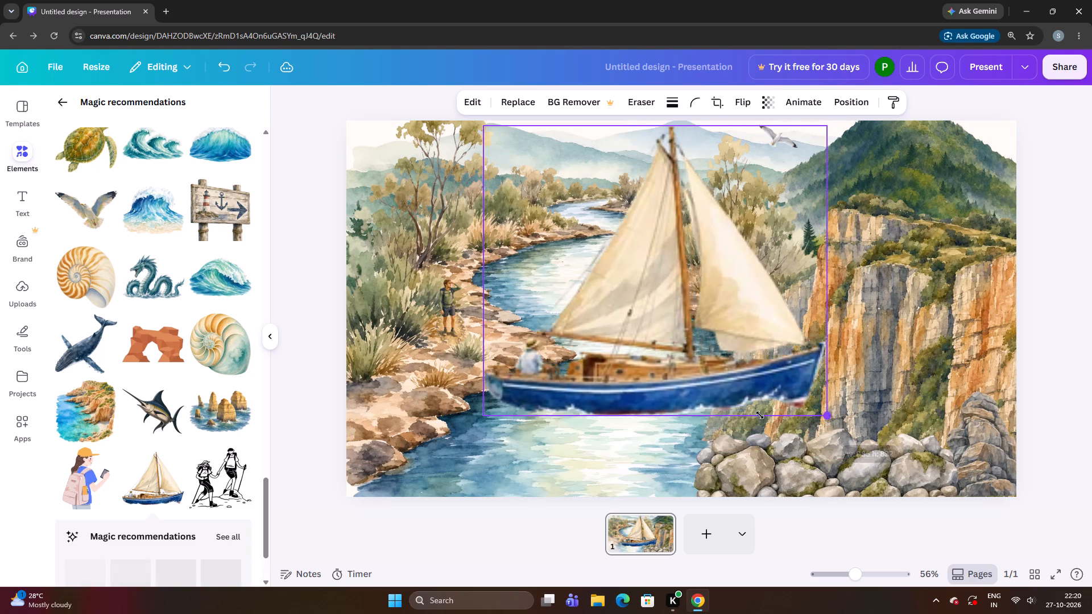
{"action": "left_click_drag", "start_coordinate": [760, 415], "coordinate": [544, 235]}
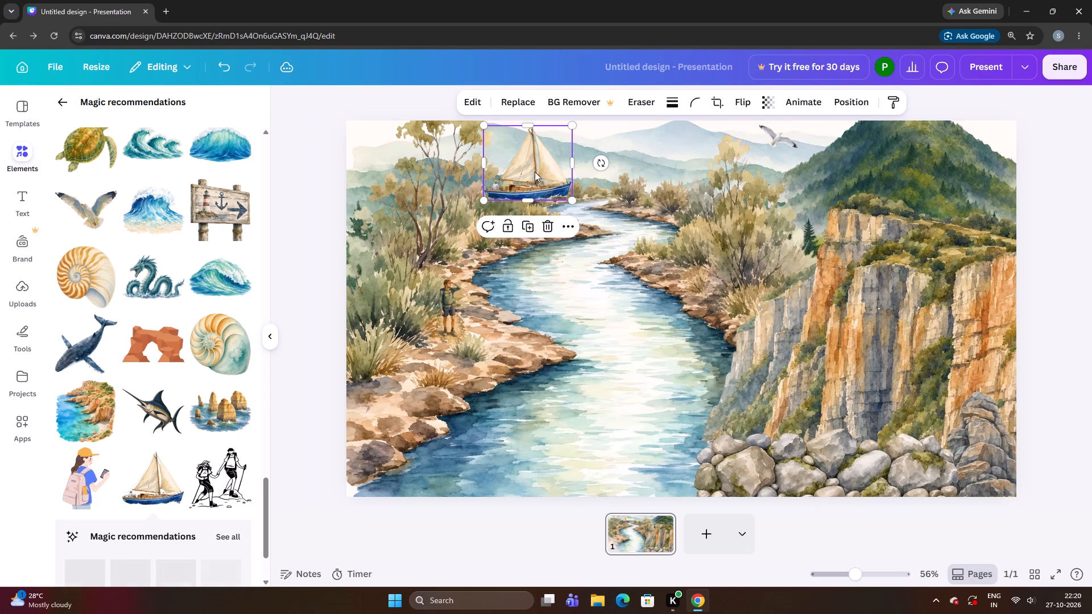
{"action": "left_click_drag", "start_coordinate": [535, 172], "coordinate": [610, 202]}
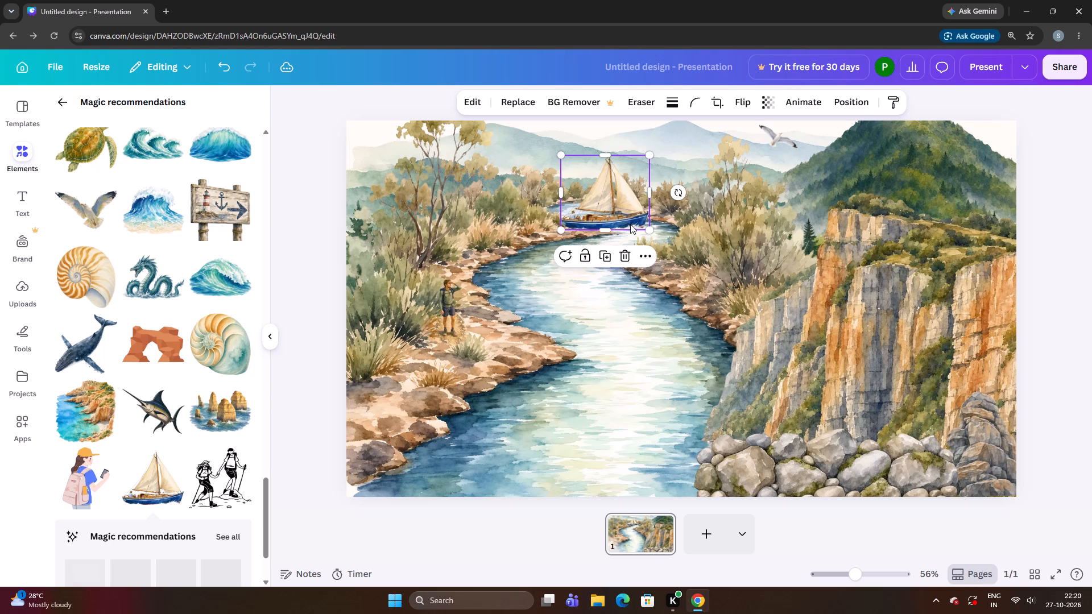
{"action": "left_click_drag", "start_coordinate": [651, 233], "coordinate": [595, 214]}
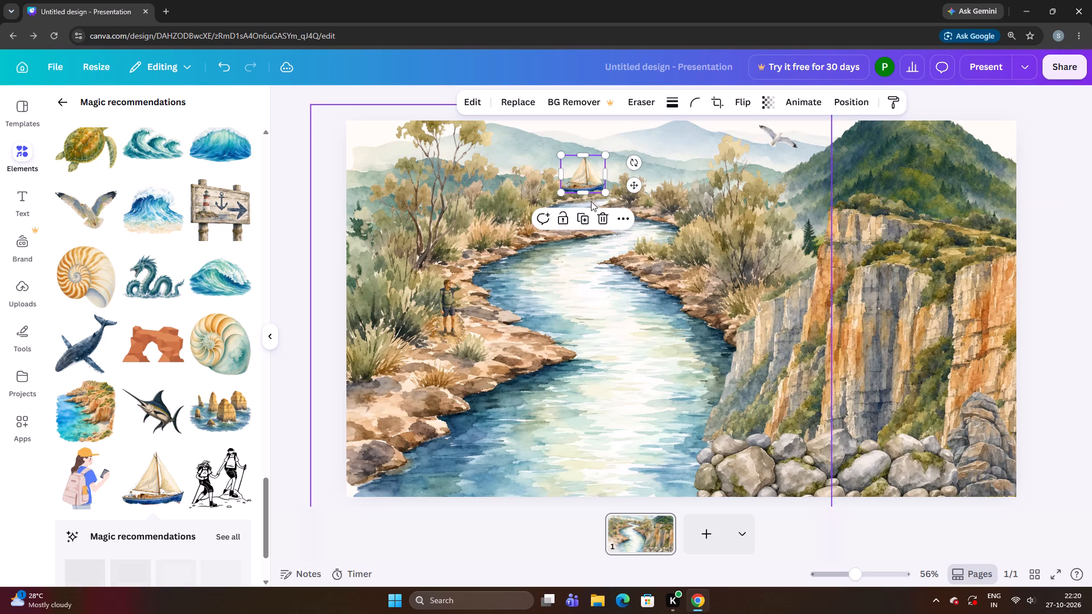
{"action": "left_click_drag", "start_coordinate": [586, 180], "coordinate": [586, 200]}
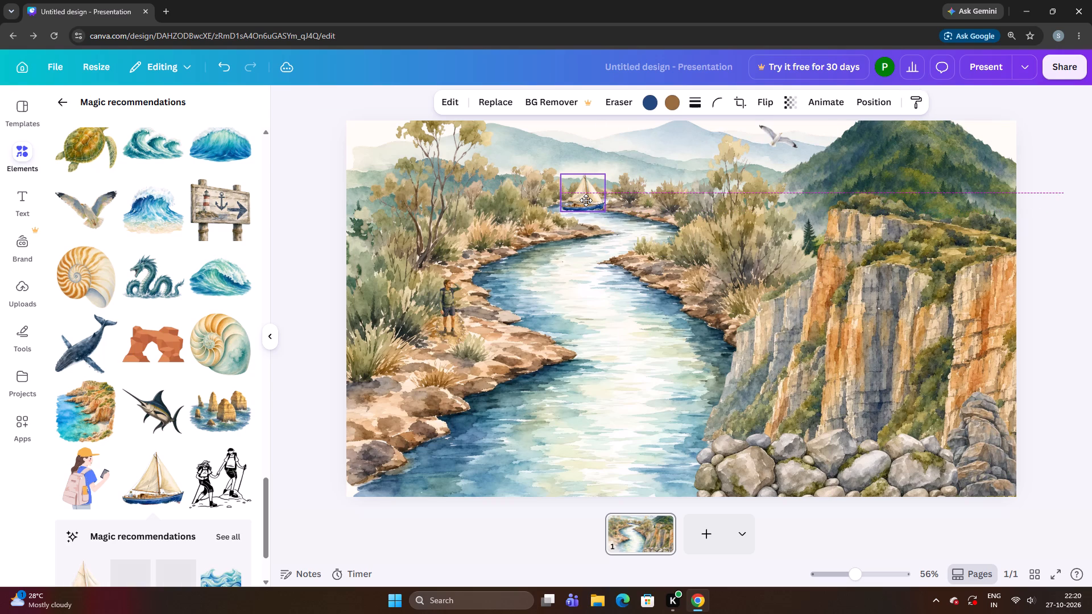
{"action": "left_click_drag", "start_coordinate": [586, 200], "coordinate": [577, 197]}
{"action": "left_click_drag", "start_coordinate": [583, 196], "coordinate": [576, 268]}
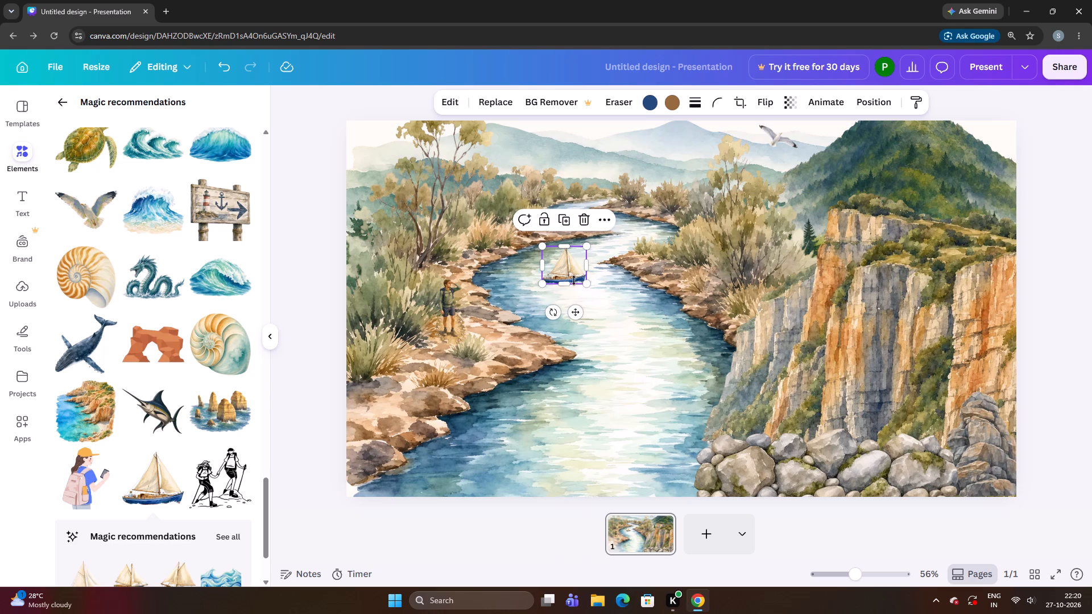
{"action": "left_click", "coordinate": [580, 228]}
Look through the recommended sea, canyon and hiking elements for another small element for the scene.
{"action": "scroll", "coordinate": [309, 299], "scroll_direction": "down", "scroll_amount": 2}
{"action": "scroll", "coordinate": [196, 394], "scroll_direction": "down", "scroll_amount": 4}
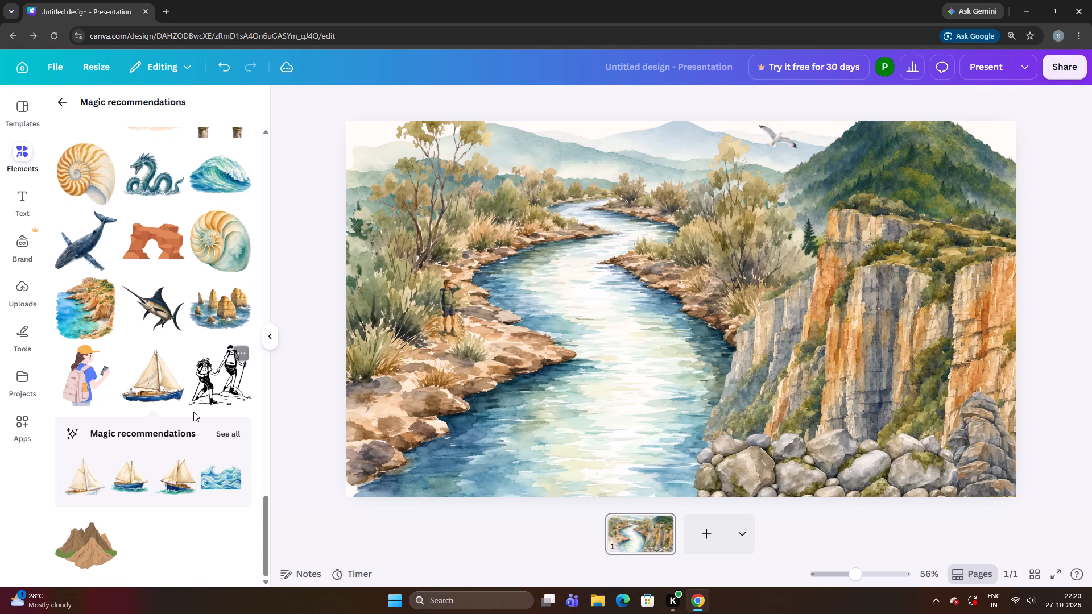
{"action": "scroll", "coordinate": [193, 412], "scroll_direction": "down", "scroll_amount": 2}
{"action": "scroll", "coordinate": [192, 419], "scroll_direction": "up", "scroll_amount": 3}
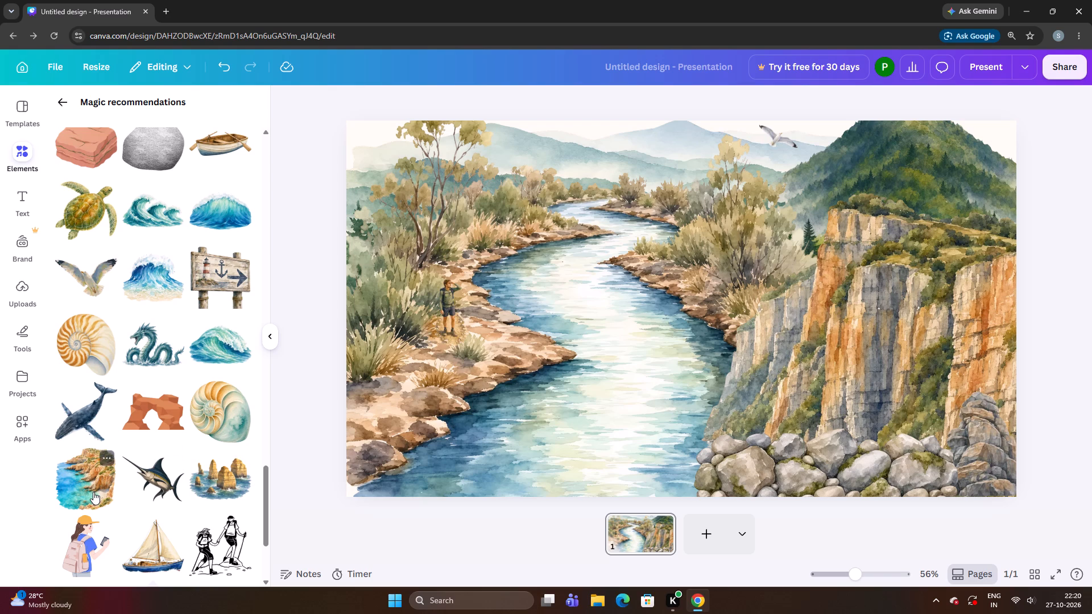
{"action": "scroll", "coordinate": [155, 445], "scroll_direction": "up", "scroll_amount": 2}
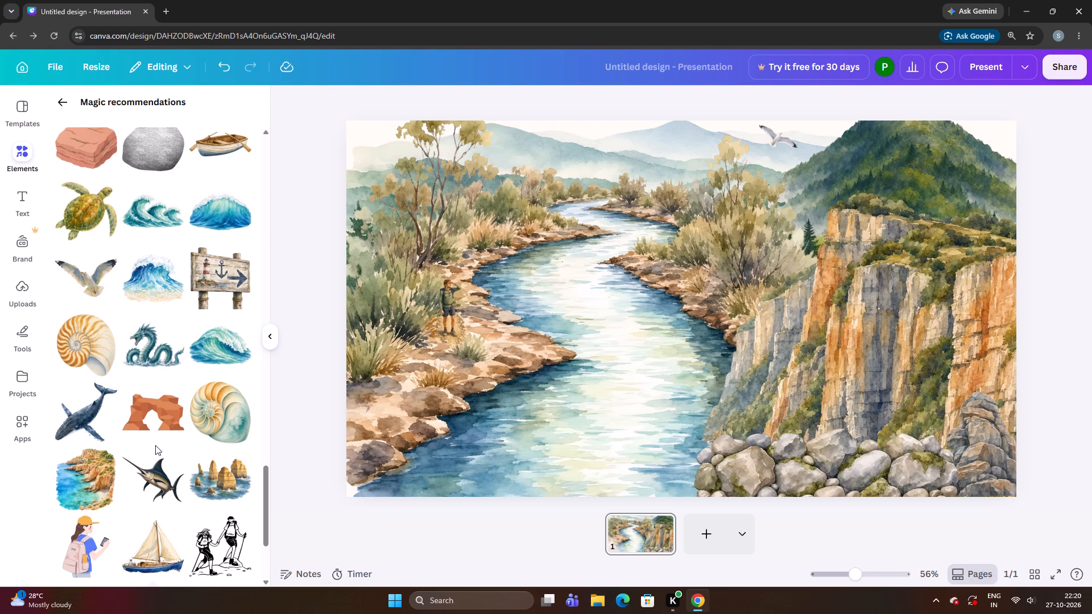
{"action": "scroll", "coordinate": [155, 445], "scroll_direction": "up", "scroll_amount": 2}
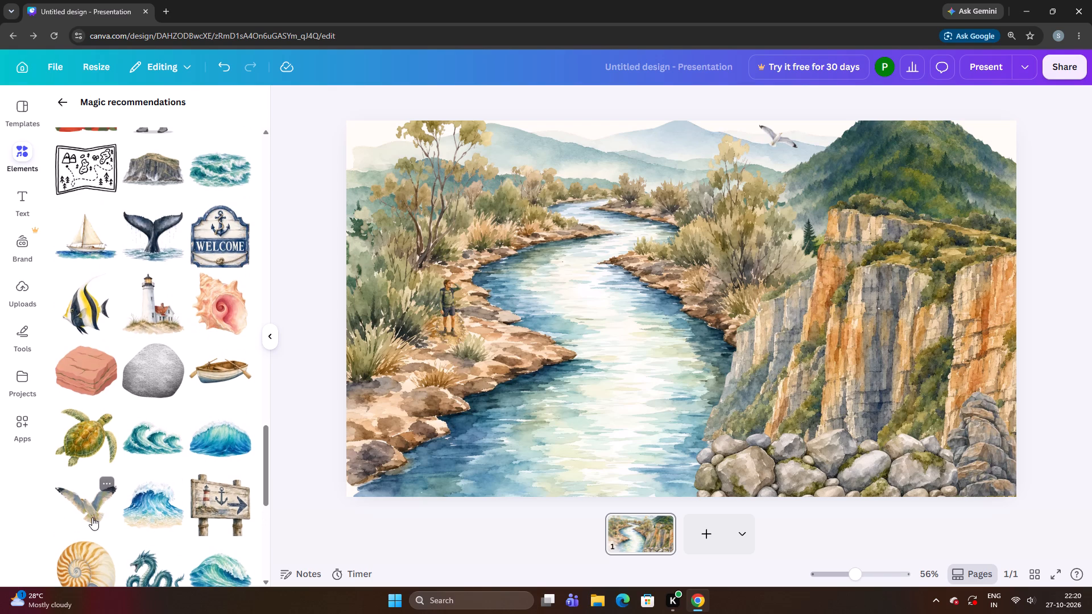
{"action": "scroll", "coordinate": [92, 517], "scroll_direction": "up", "scroll_amount": 3}
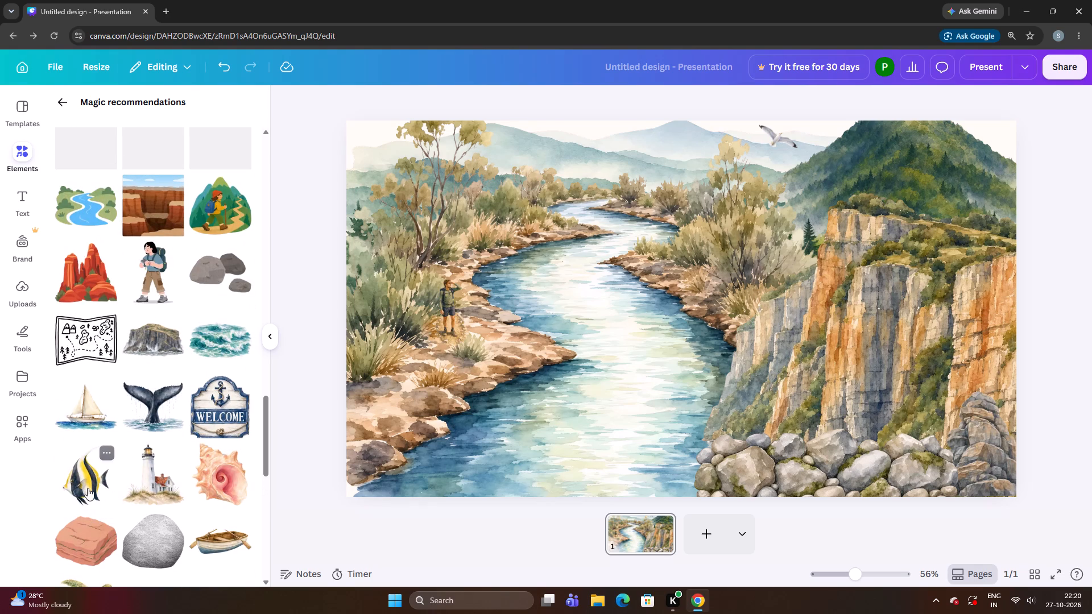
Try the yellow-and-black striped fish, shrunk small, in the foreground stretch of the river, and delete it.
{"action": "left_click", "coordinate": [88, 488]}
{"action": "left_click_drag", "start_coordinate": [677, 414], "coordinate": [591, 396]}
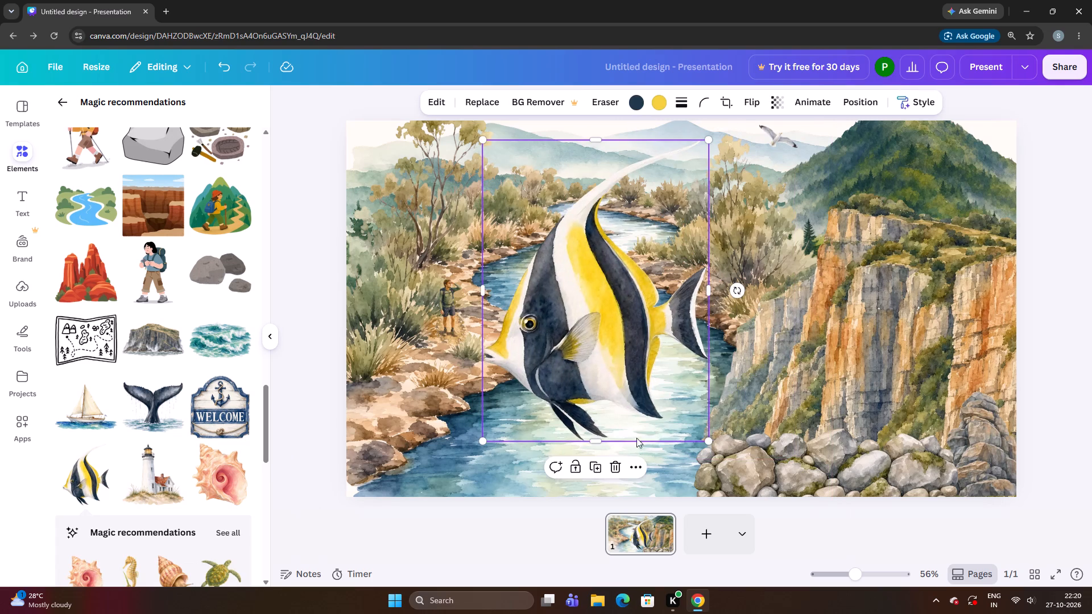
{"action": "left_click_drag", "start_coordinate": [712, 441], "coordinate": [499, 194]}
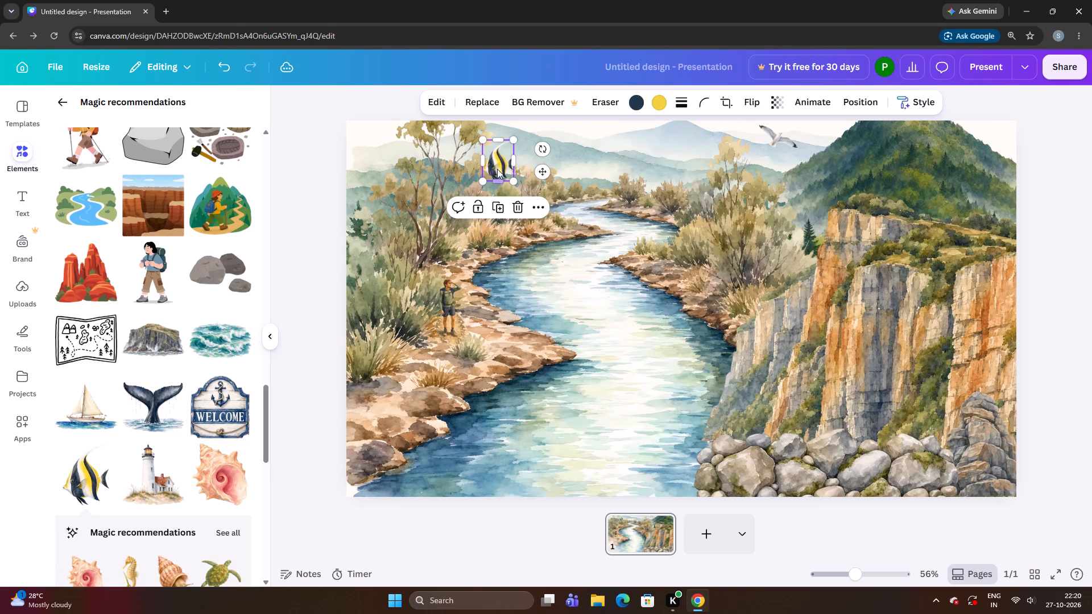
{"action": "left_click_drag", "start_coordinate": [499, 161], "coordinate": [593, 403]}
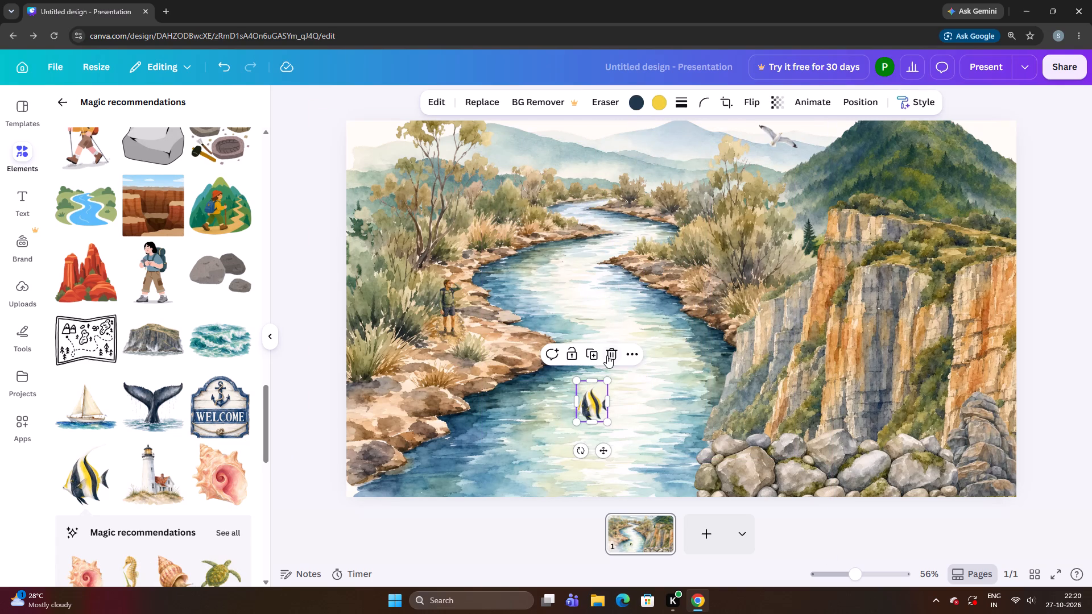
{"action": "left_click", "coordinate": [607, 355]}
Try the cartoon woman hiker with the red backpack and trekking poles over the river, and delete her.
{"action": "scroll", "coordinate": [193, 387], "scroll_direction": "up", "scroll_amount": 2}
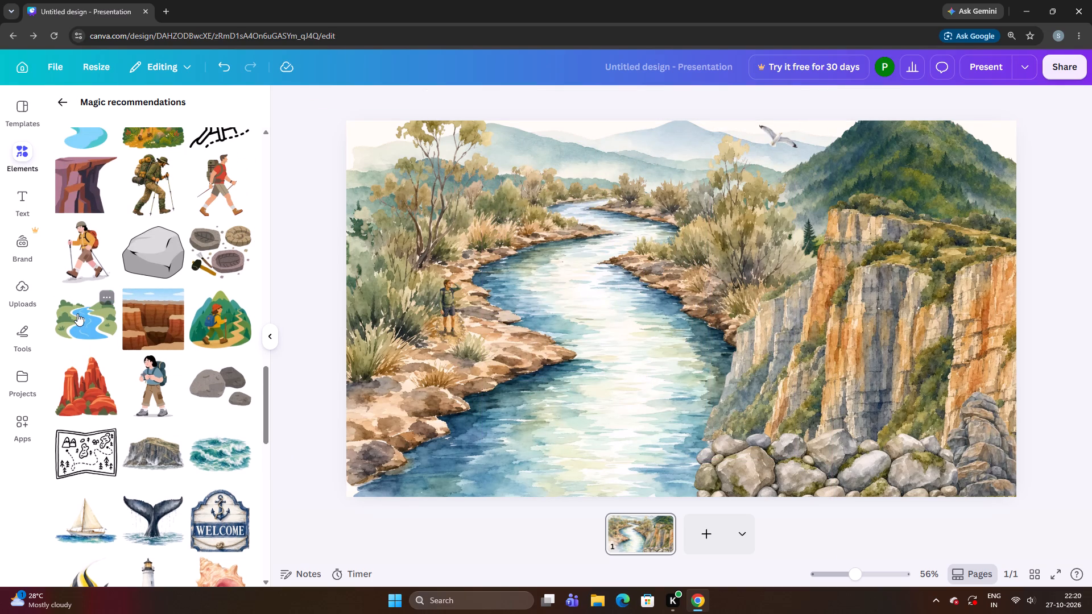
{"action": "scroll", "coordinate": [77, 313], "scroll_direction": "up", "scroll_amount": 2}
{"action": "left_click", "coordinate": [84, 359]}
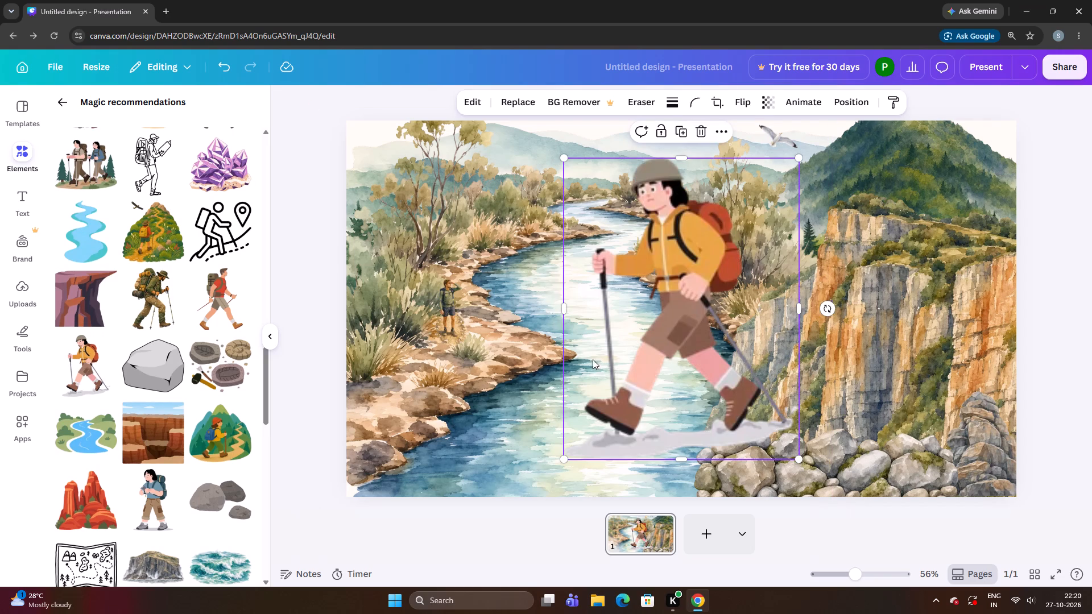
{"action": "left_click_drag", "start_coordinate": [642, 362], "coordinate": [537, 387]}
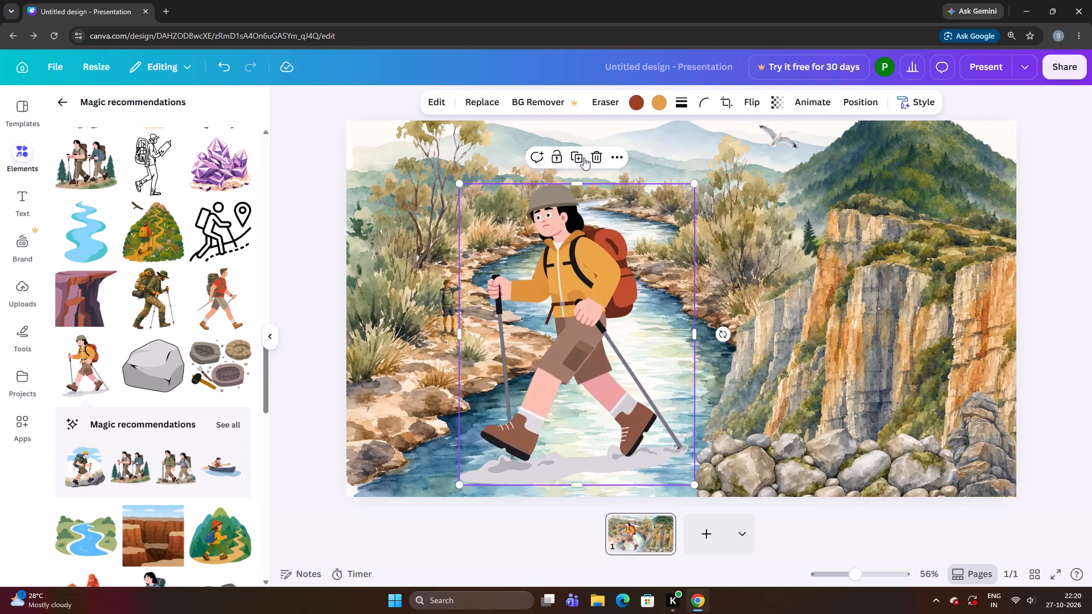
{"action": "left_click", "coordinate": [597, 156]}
Add the backpacker in green with the brimmed hat, shrink him to a tiny figure on the grassy cliff top and tilt him slightly.
{"action": "left_click", "coordinate": [170, 312]}
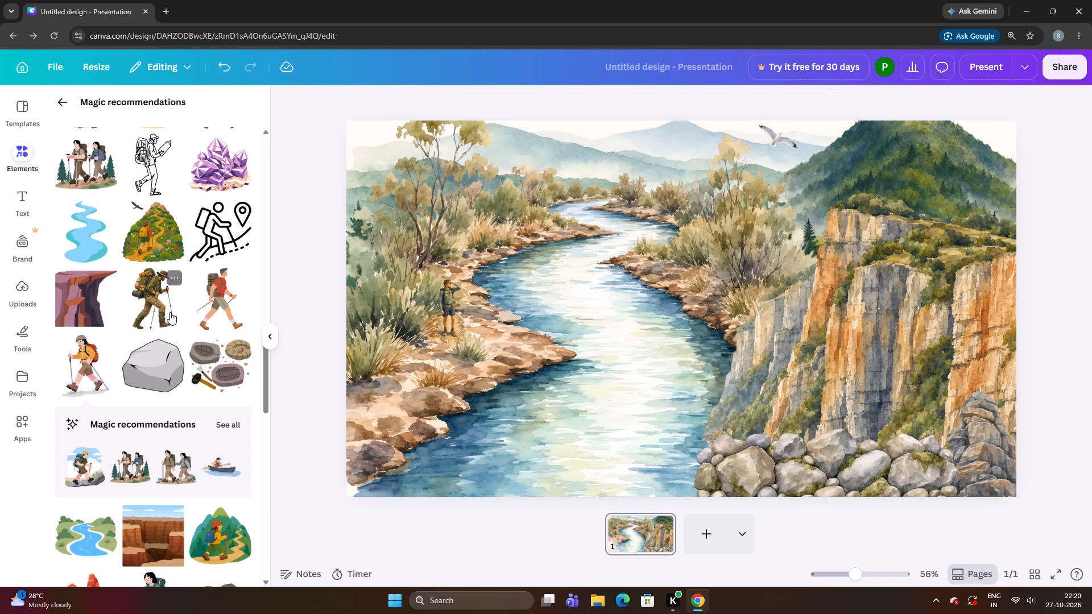
{"action": "left_click_drag", "start_coordinate": [664, 385], "coordinate": [640, 351]}
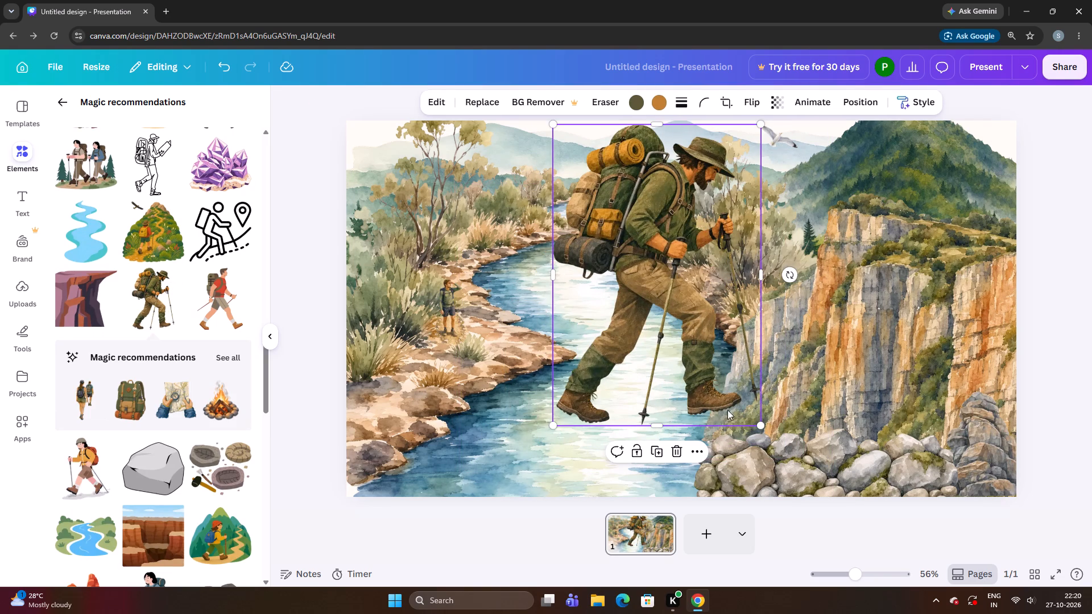
{"action": "left_click_drag", "start_coordinate": [764, 426], "coordinate": [567, 277]}
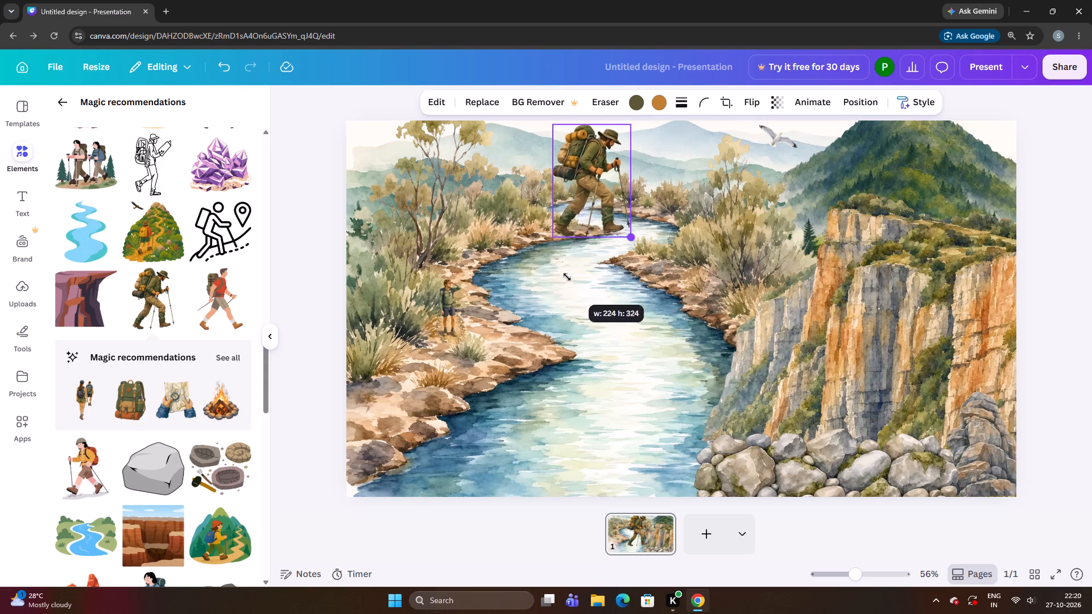
{"action": "left_click_drag", "start_coordinate": [567, 277], "coordinate": [554, 233]}
{"action": "left_click_drag", "start_coordinate": [585, 158], "coordinate": [719, 165]}
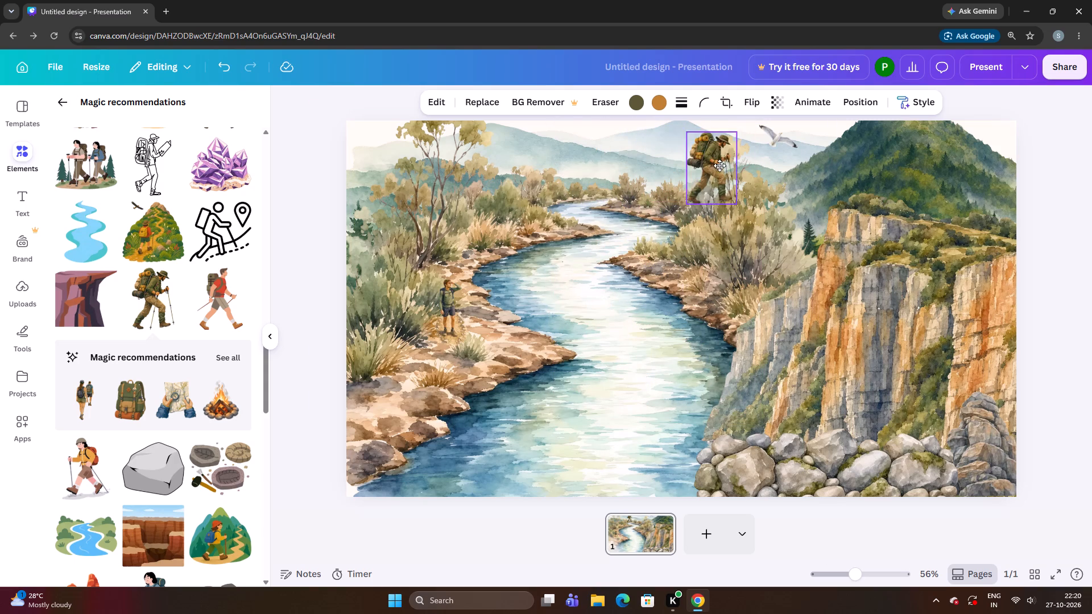
{"action": "left_click_drag", "start_coordinate": [719, 165], "coordinate": [941, 222]}
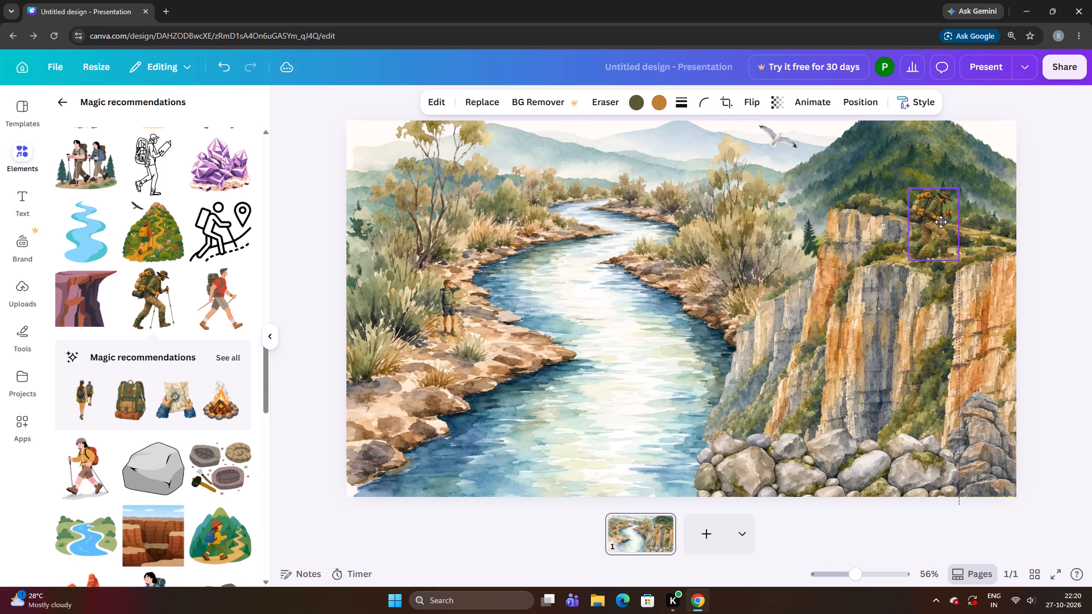
{"action": "left_click_drag", "start_coordinate": [941, 222], "coordinate": [933, 222]}
{"action": "left_click_drag", "start_coordinate": [949, 260], "coordinate": [930, 211]}
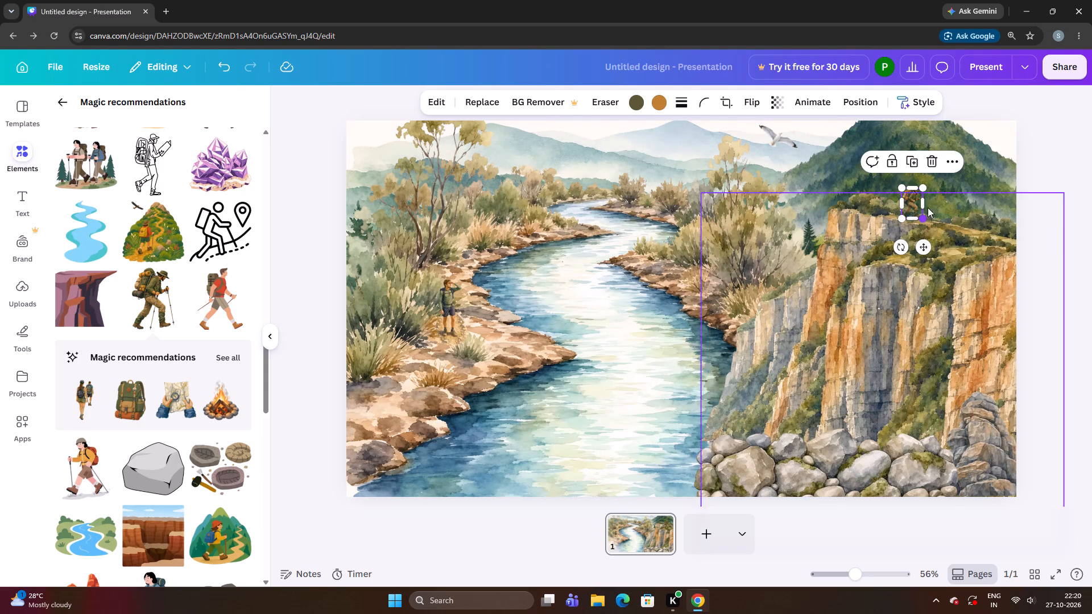
{"action": "left_click_drag", "start_coordinate": [896, 245], "coordinate": [908, 258]}
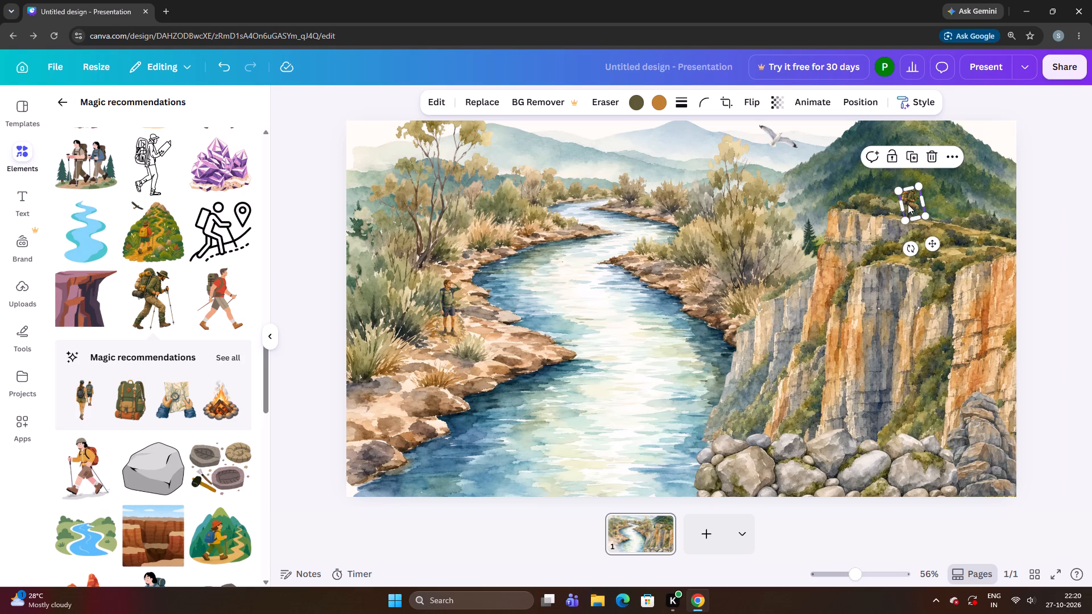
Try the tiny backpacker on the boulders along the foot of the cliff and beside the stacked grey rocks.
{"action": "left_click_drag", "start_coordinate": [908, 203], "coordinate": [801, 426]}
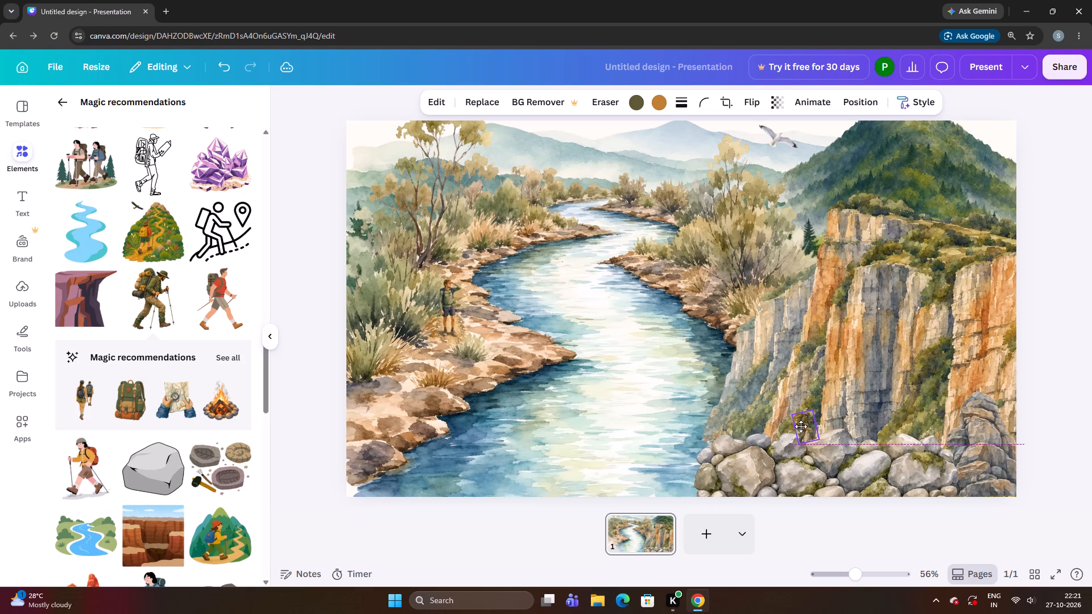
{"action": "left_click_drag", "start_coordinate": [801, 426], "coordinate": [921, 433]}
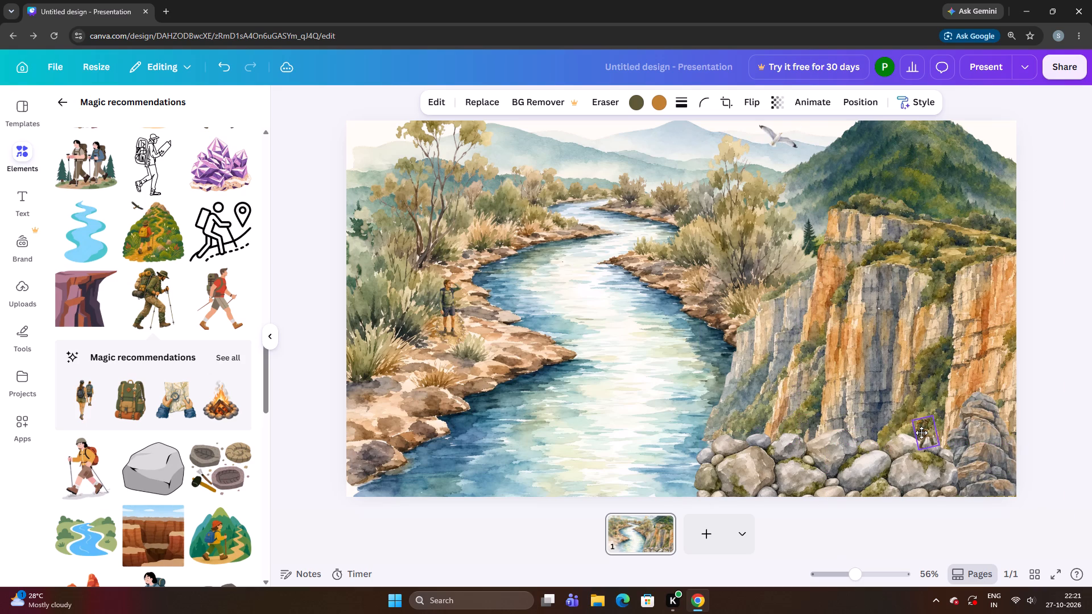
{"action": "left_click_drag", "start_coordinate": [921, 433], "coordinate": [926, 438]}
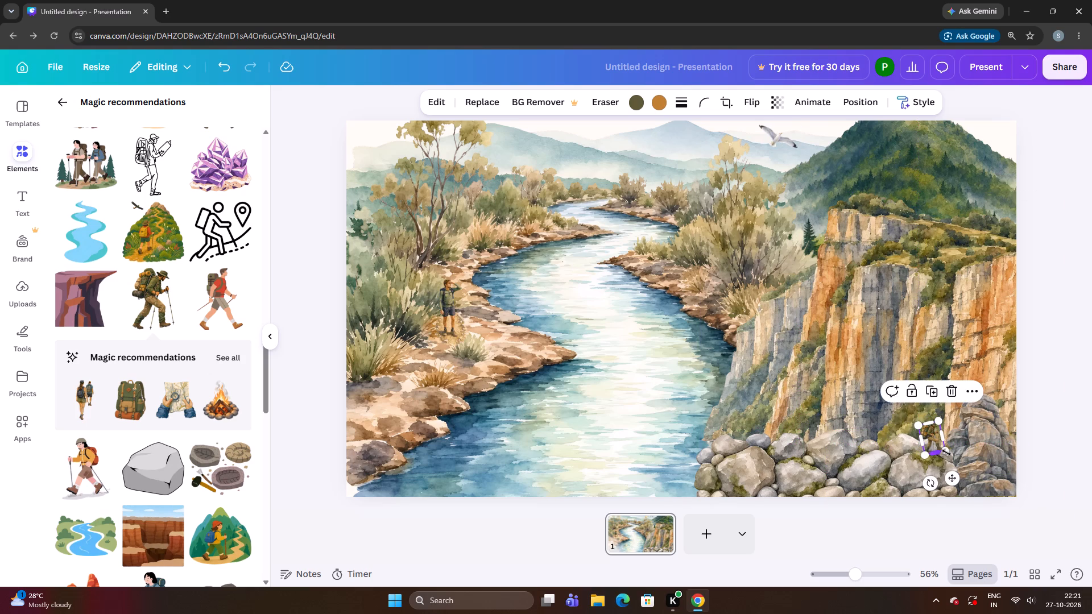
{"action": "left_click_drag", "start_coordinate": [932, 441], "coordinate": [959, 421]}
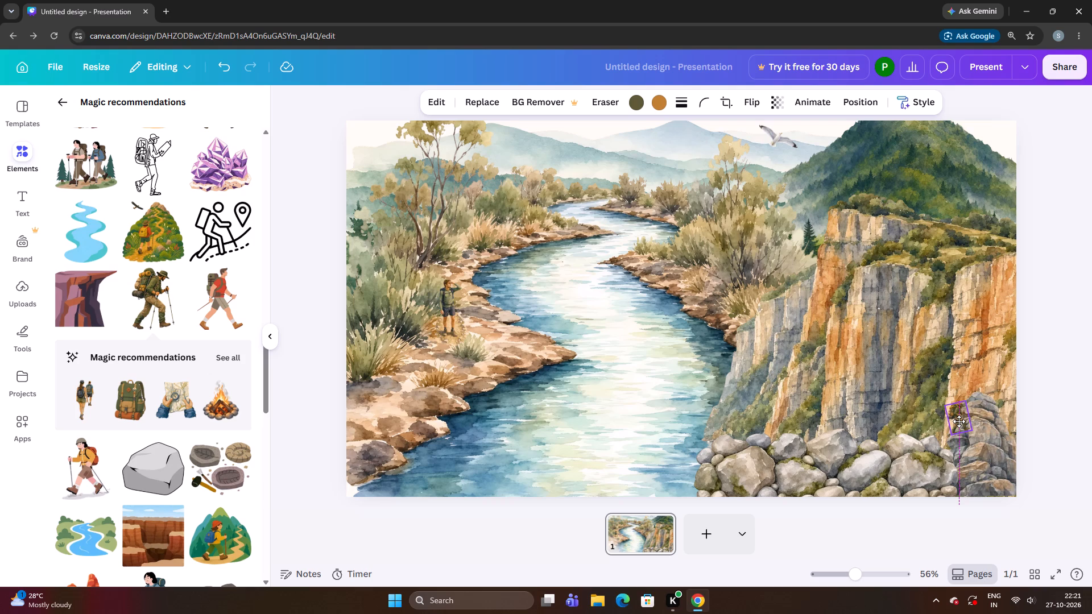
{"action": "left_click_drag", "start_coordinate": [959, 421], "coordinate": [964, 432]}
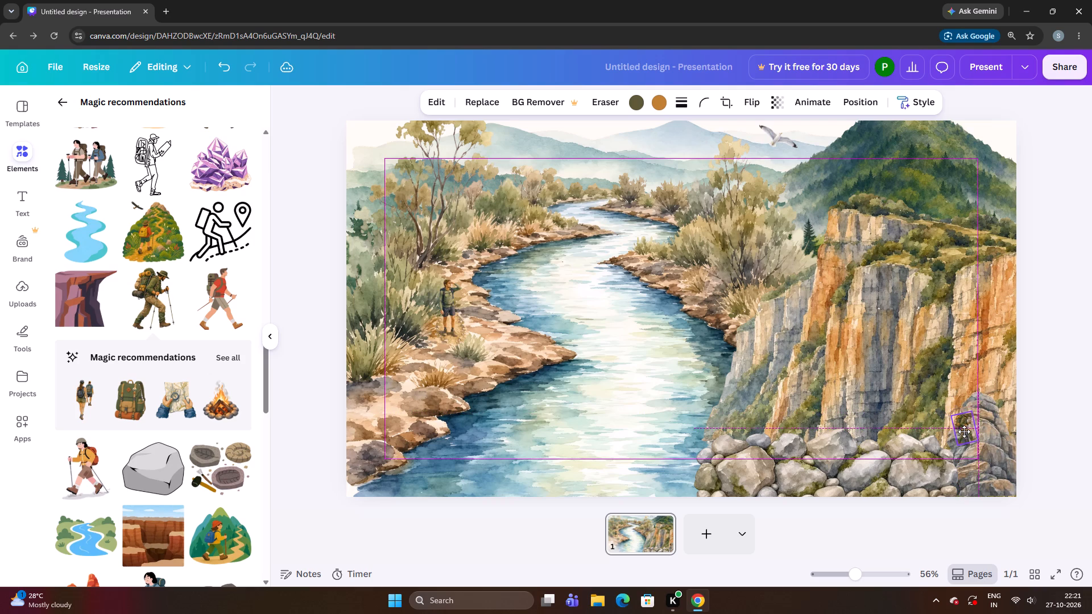
Move the backpacker back onto the grassy cliff top, enlarge him slightly and settle him on the ledge just above the cliff face.
{"action": "left_click_drag", "start_coordinate": [964, 432], "coordinate": [966, 231]}
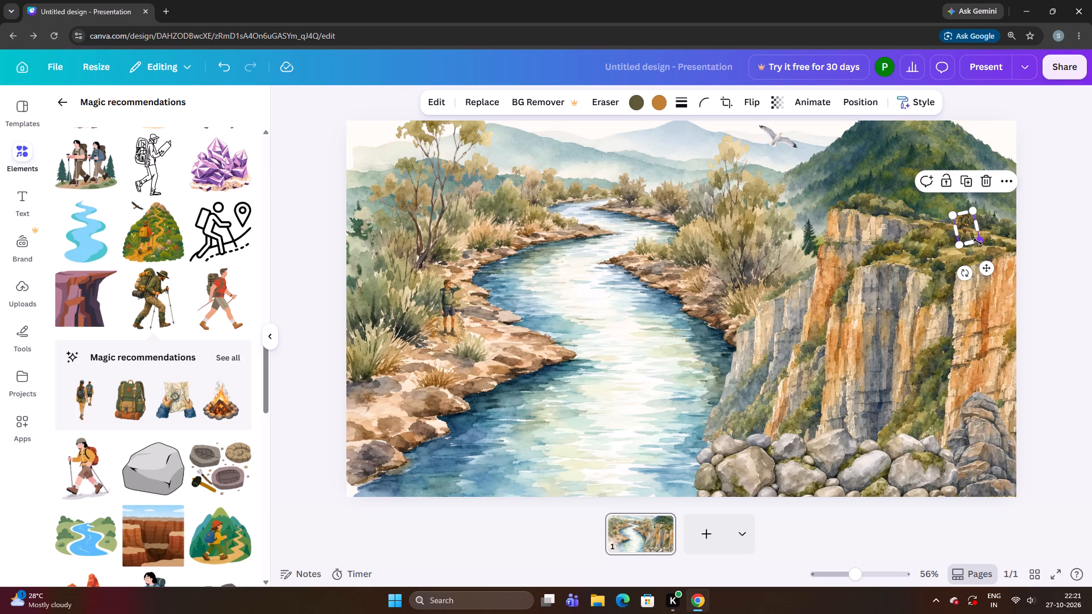
{"action": "left_click_drag", "start_coordinate": [978, 242], "coordinate": [1012, 293]}
{"action": "left_click_drag", "start_coordinate": [996, 262], "coordinate": [923, 226]}
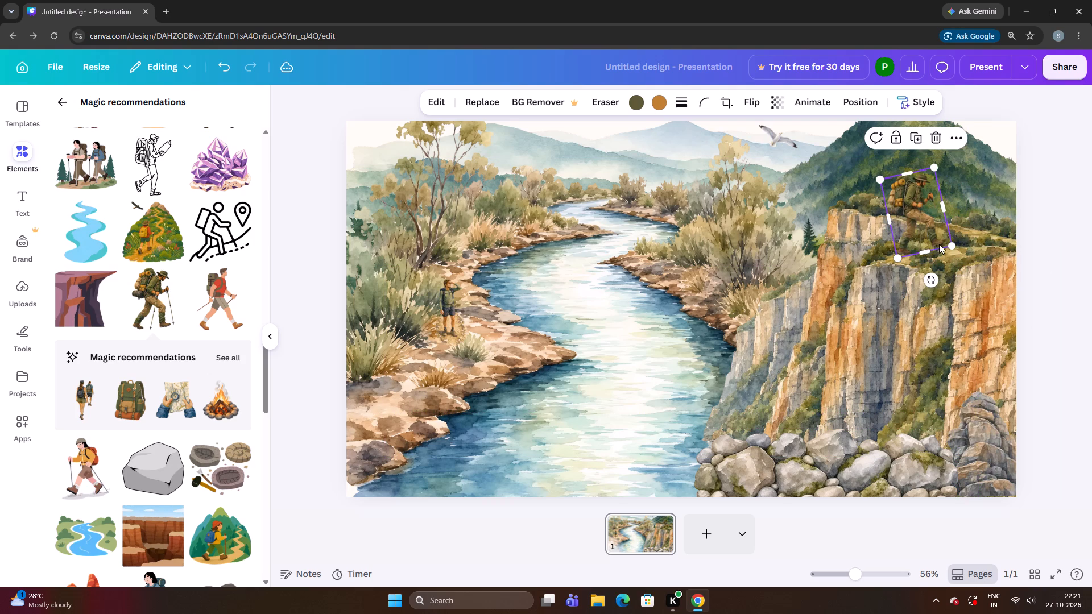
{"action": "left_click_drag", "start_coordinate": [952, 248], "coordinate": [929, 228]}
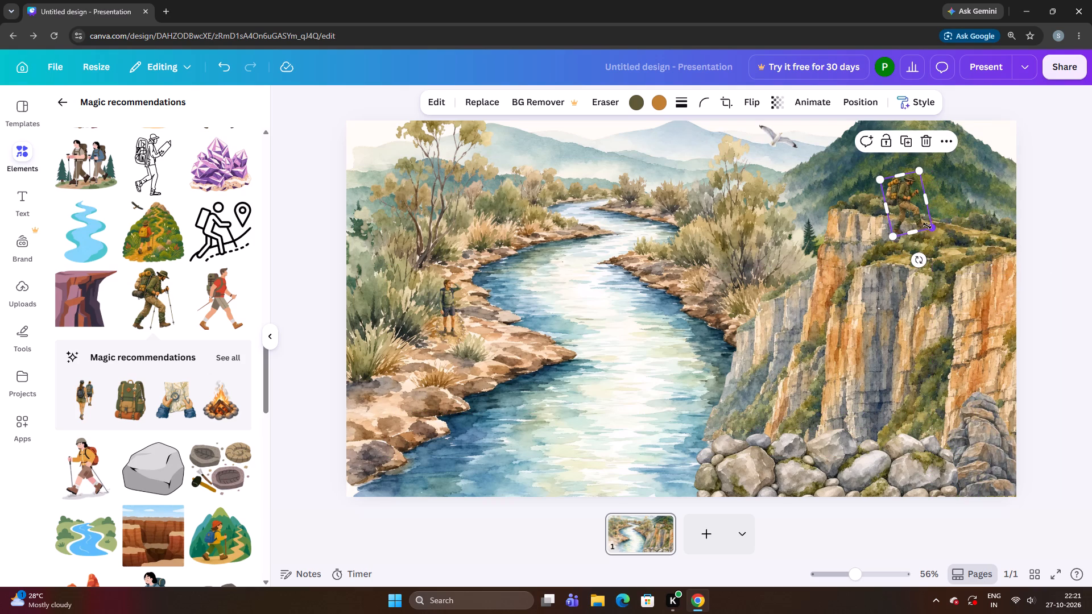
{"action": "left_click_drag", "start_coordinate": [913, 209], "coordinate": [915, 228]}
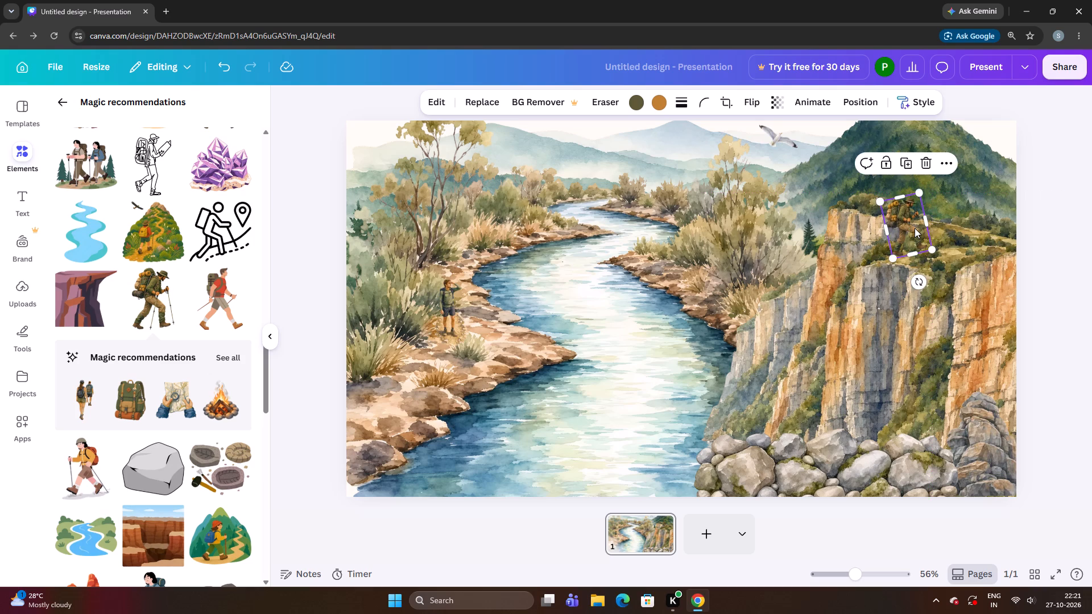
{"action": "left_click", "coordinate": [915, 228]}
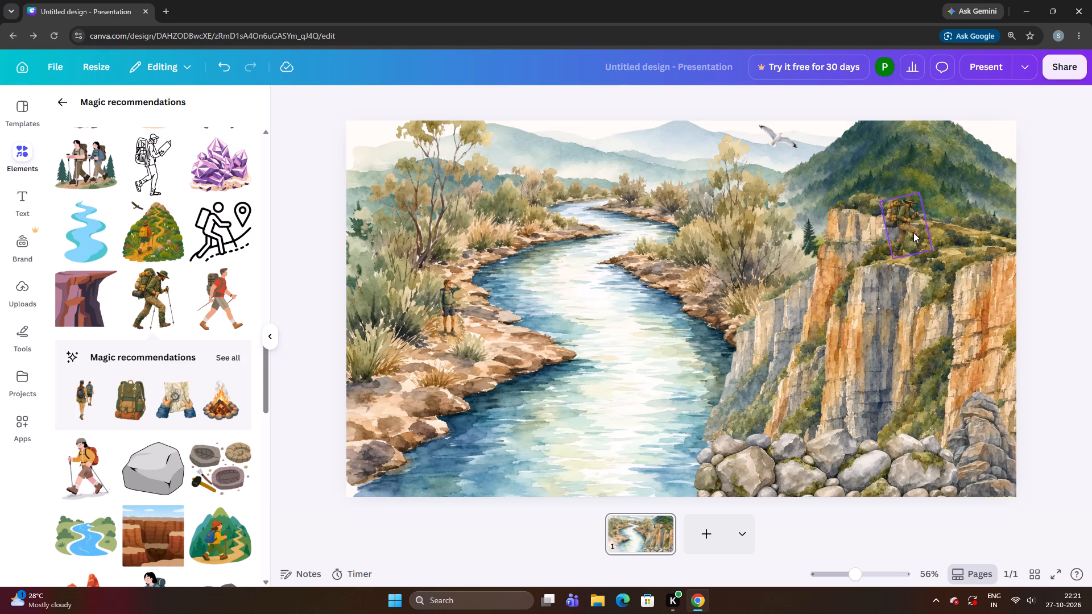
{"action": "left_click_drag", "start_coordinate": [913, 233], "coordinate": [906, 233]}
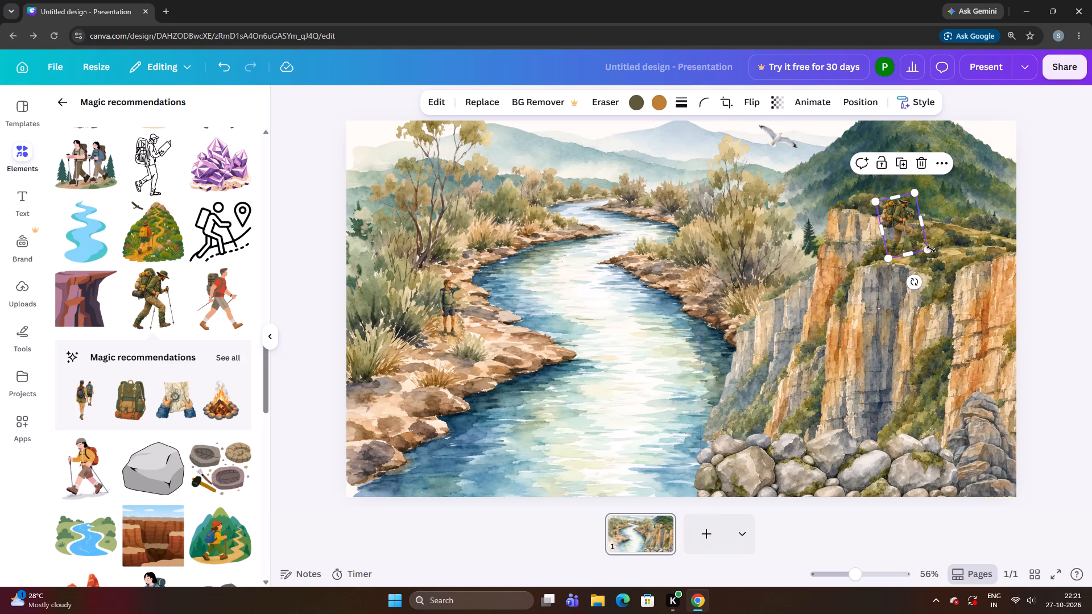
{"action": "left_click_drag", "start_coordinate": [929, 249], "coordinate": [911, 237]}
{"action": "left_click_drag", "start_coordinate": [900, 218], "coordinate": [908, 232]}
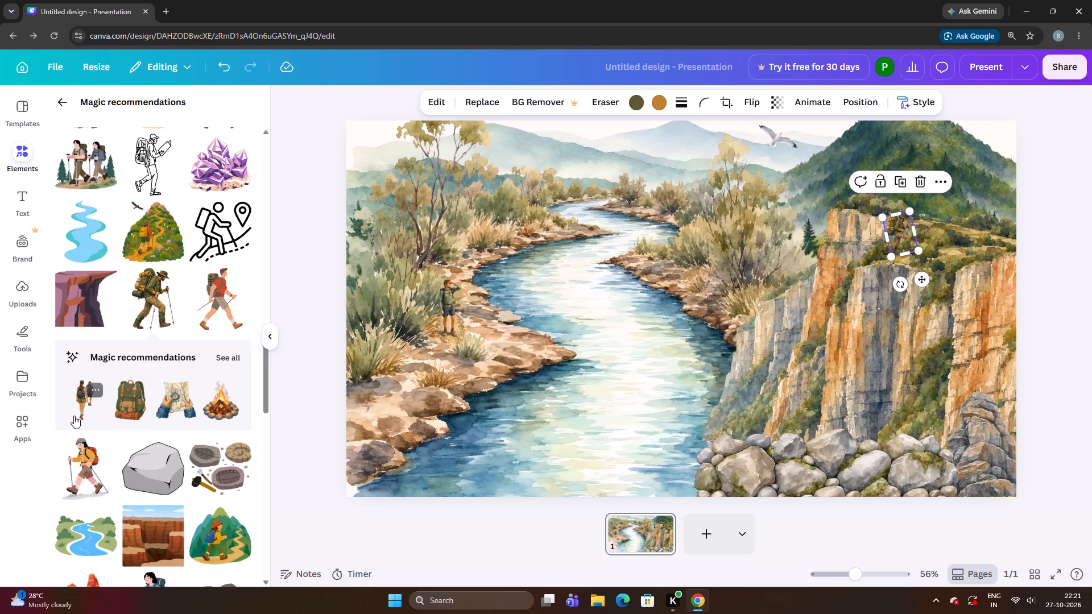
Add the three-board wooden trail sign with landscape pictures and shrink it to about 163 × 183.
{"action": "left_click", "coordinate": [224, 355]}
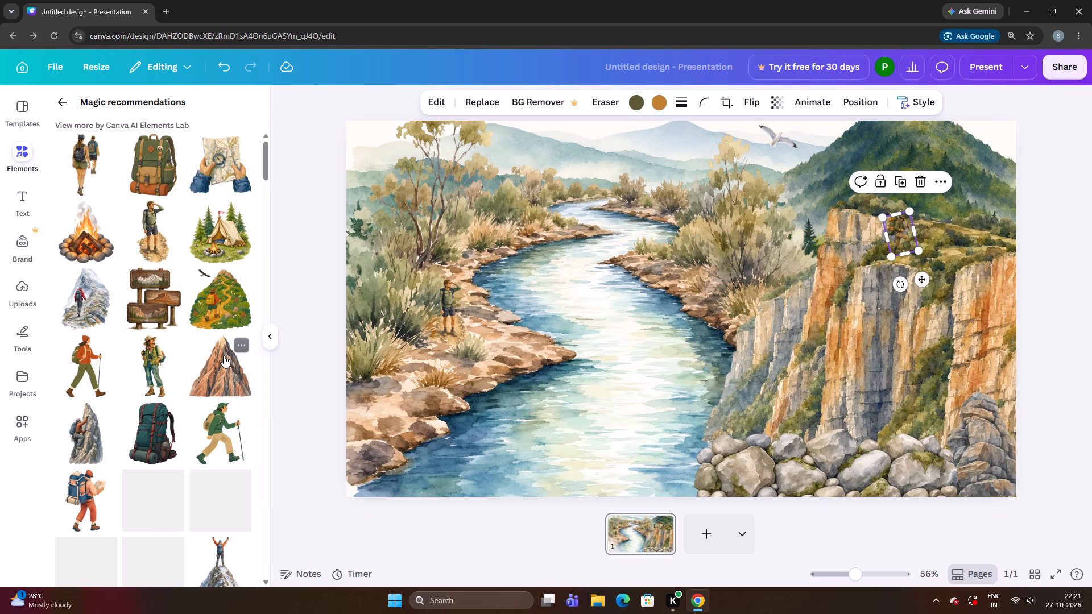
{"action": "left_click", "coordinate": [151, 291]}
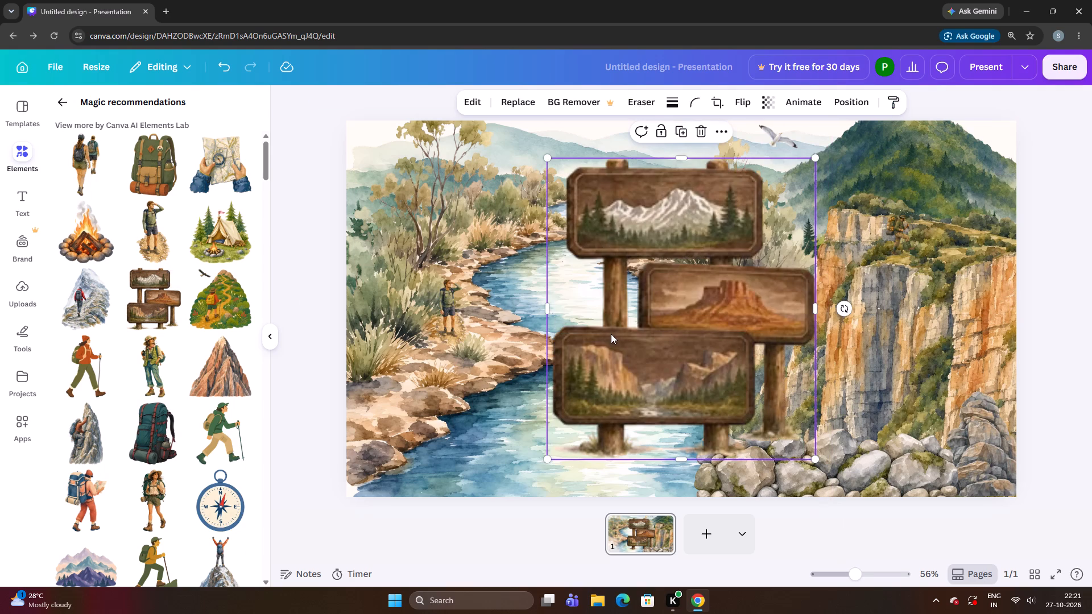
{"action": "left_click_drag", "start_coordinate": [613, 334], "coordinate": [517, 273]}
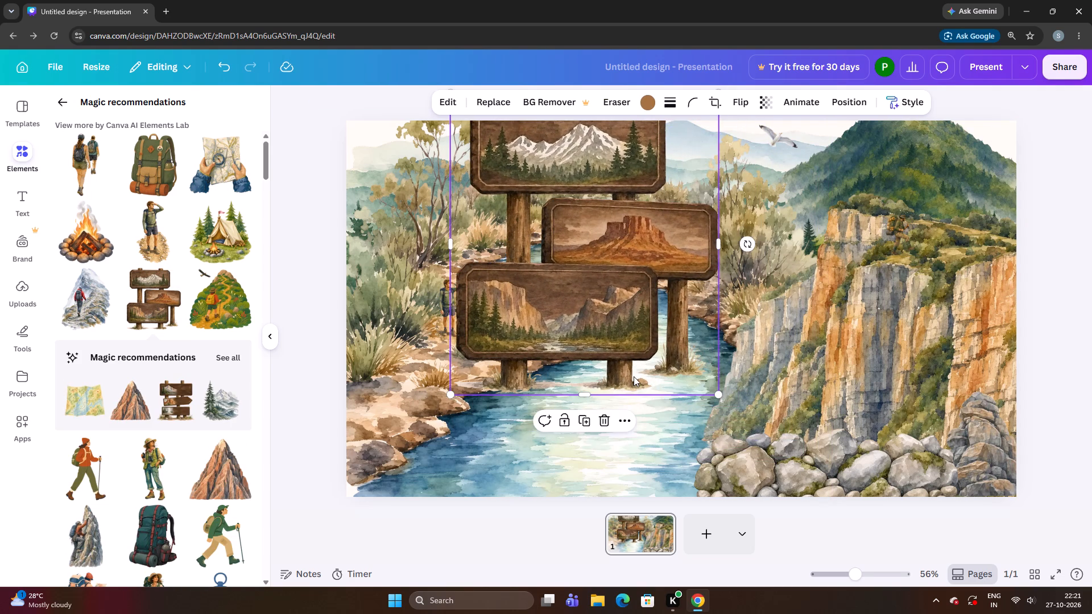
{"action": "left_click_drag", "start_coordinate": [712, 385], "coordinate": [652, 345]}
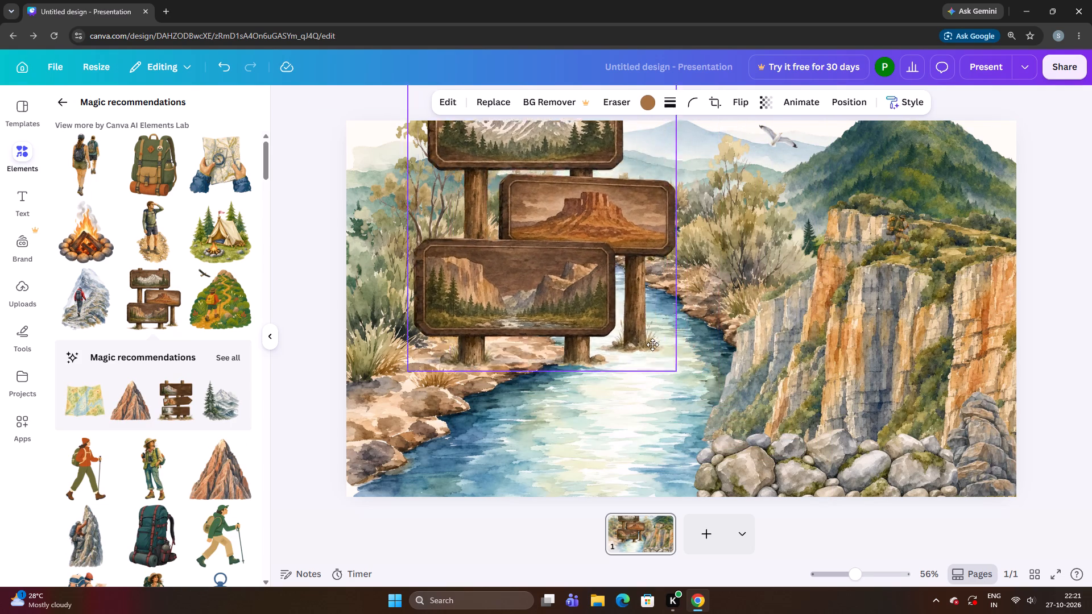
{"action": "left_click_drag", "start_coordinate": [652, 345], "coordinate": [634, 322]}
{"action": "left_click_drag", "start_coordinate": [637, 329], "coordinate": [611, 304]}
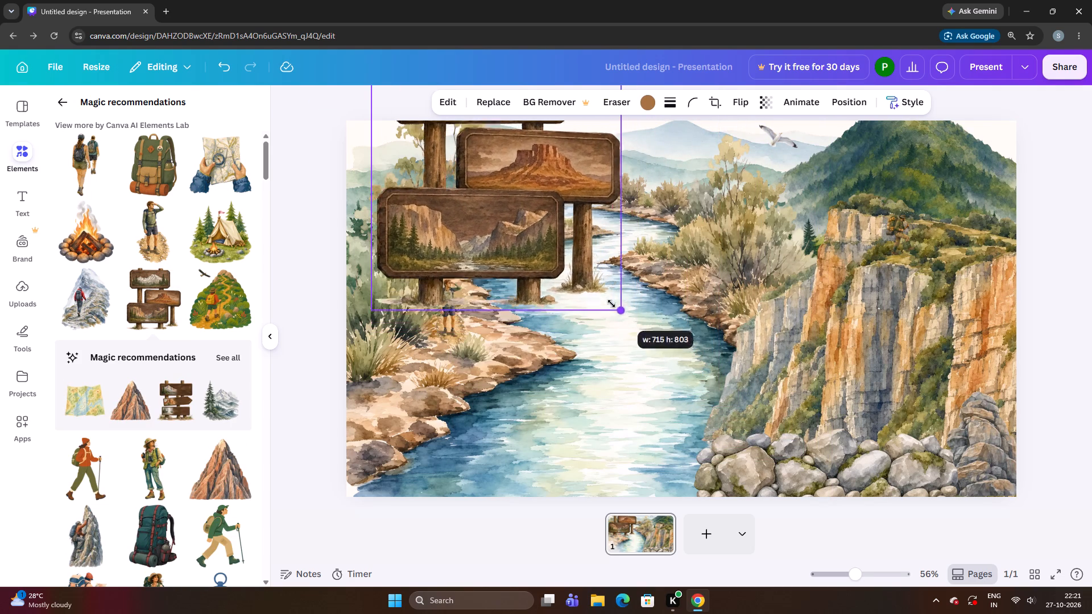
{"action": "left_click_drag", "start_coordinate": [611, 304], "coordinate": [494, 203]}
{"action": "left_click_drag", "start_coordinate": [462, 175], "coordinate": [887, 231]}
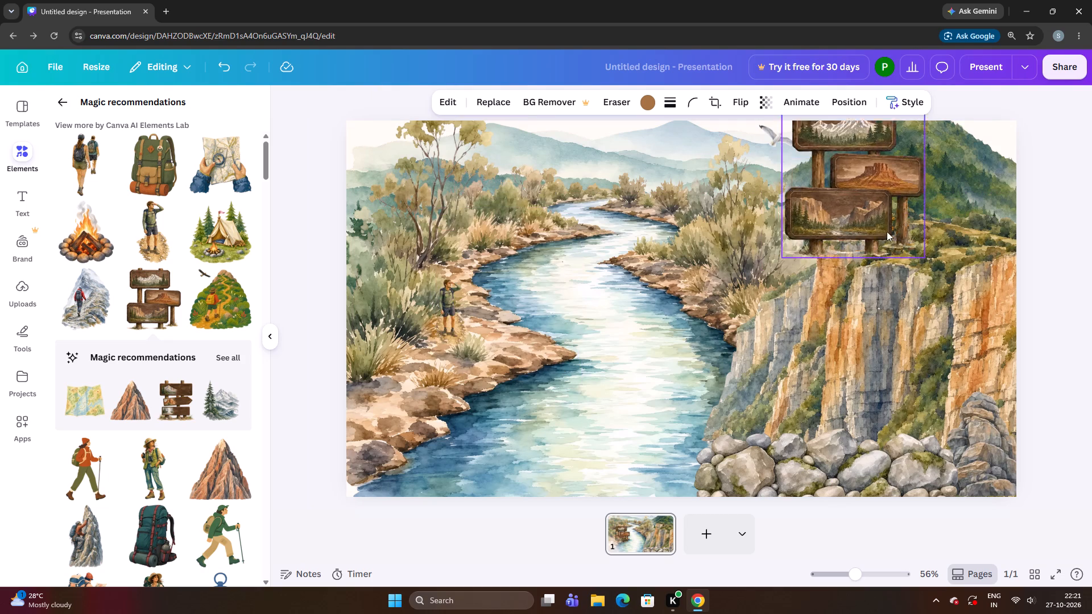
{"action": "left_click_drag", "start_coordinate": [887, 231], "coordinate": [944, 235]}
{"action": "left_click_drag", "start_coordinate": [996, 246], "coordinate": [889, 168]}
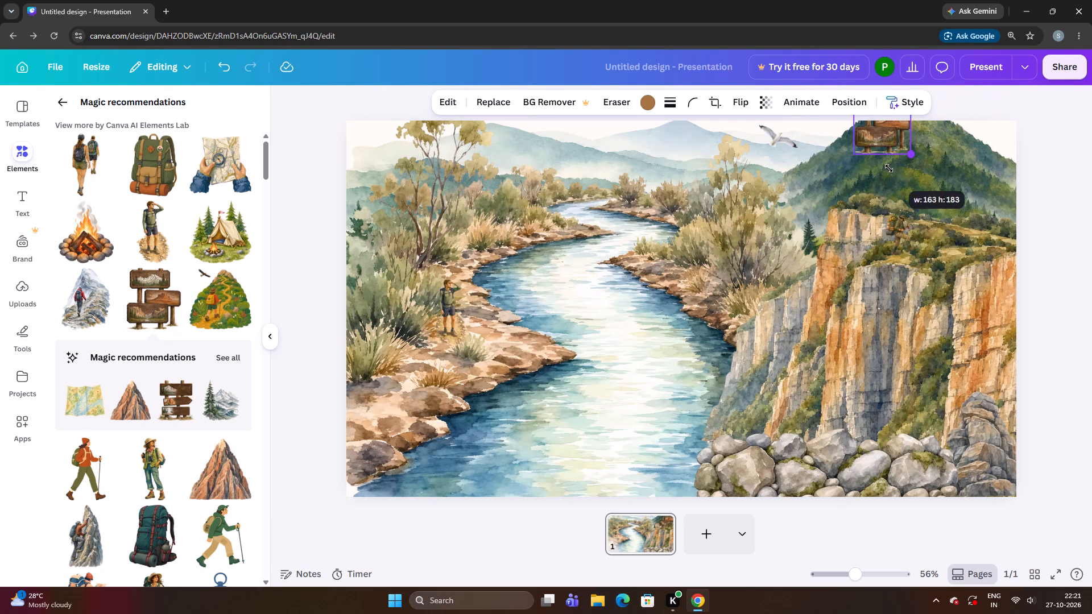
{"action": "left_click_drag", "start_coordinate": [889, 168], "coordinate": [888, 166]}
Place the wooden sign on the grassy cliff top by the page's right edge and shrink it to about 91 × 103.
{"action": "left_click_drag", "start_coordinate": [880, 136], "coordinate": [973, 218]}
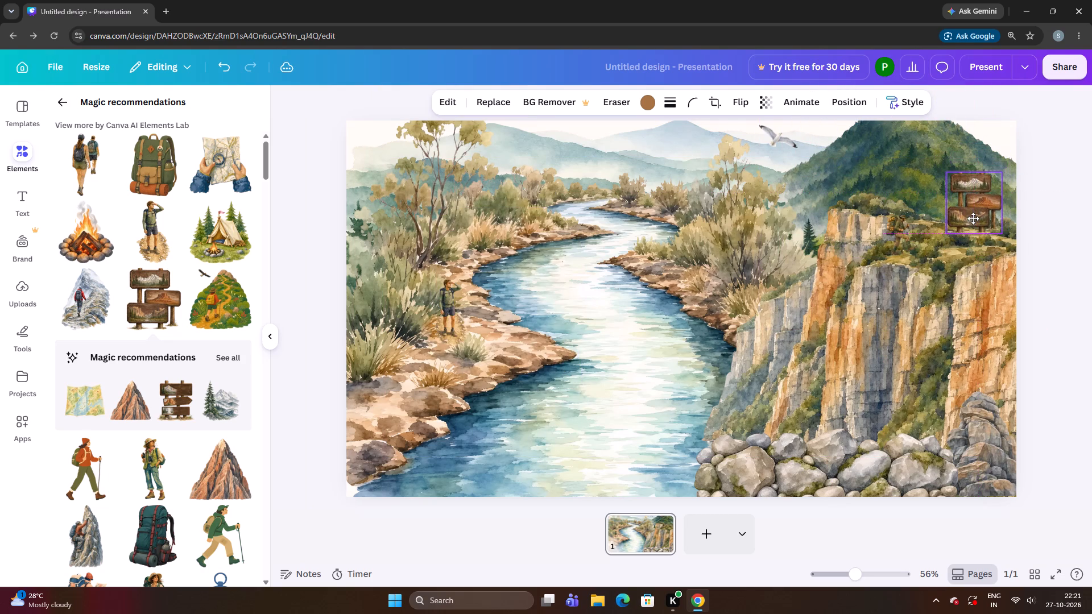
{"action": "left_click_drag", "start_coordinate": [973, 218], "coordinate": [973, 219]}
{"action": "left_click_drag", "start_coordinate": [998, 234], "coordinate": [978, 202]}
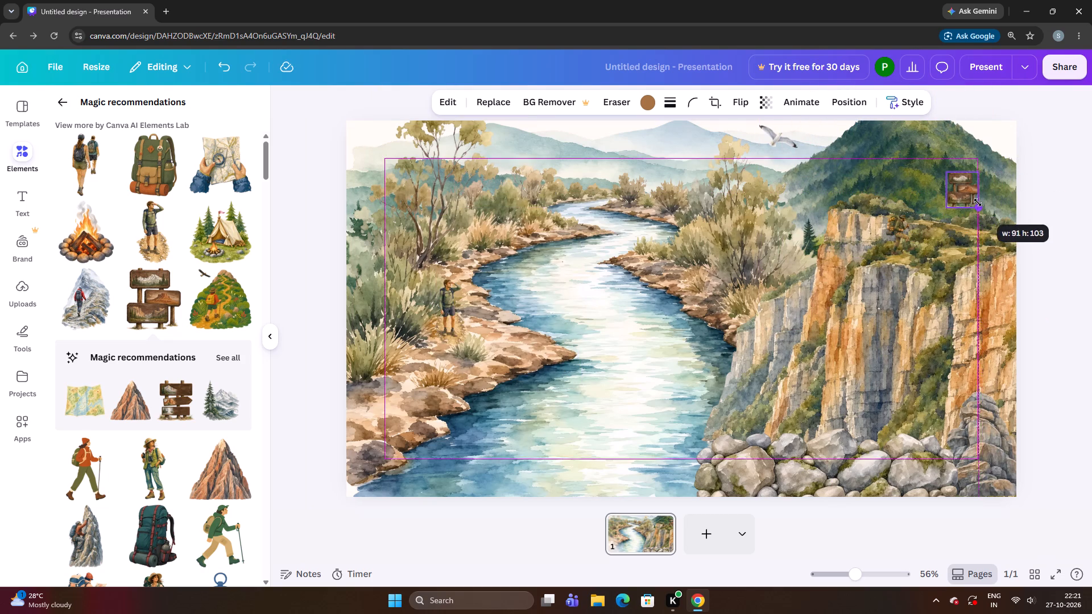
{"action": "left_click_drag", "start_coordinate": [978, 202], "coordinate": [977, 201]}
{"action": "left_click_drag", "start_coordinate": [961, 186], "coordinate": [988, 218]}
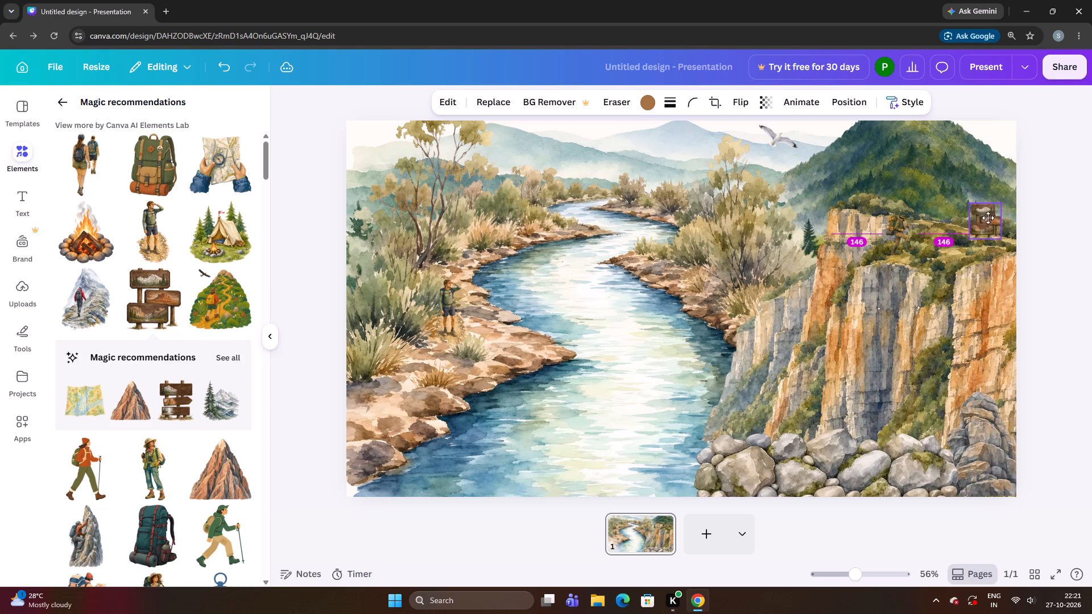
{"action": "left_click_drag", "start_coordinate": [988, 218], "coordinate": [991, 220]}
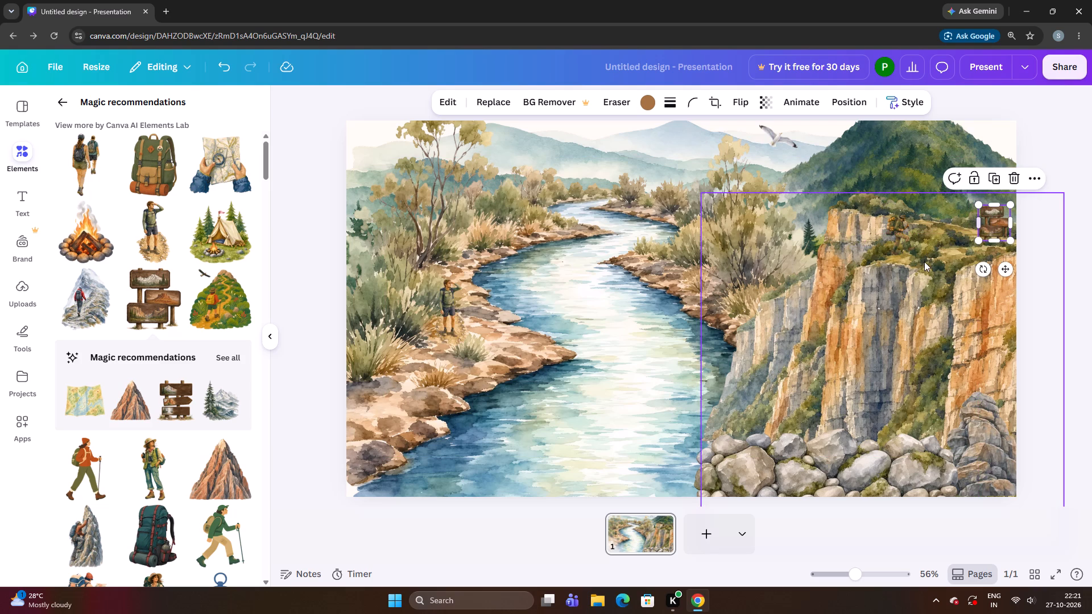
Fine-tune the wooden sign's position in small increments, bringing it closer to the page's right edge on the grassy cliff top.
{"action": "left_click", "coordinate": [914, 271]}
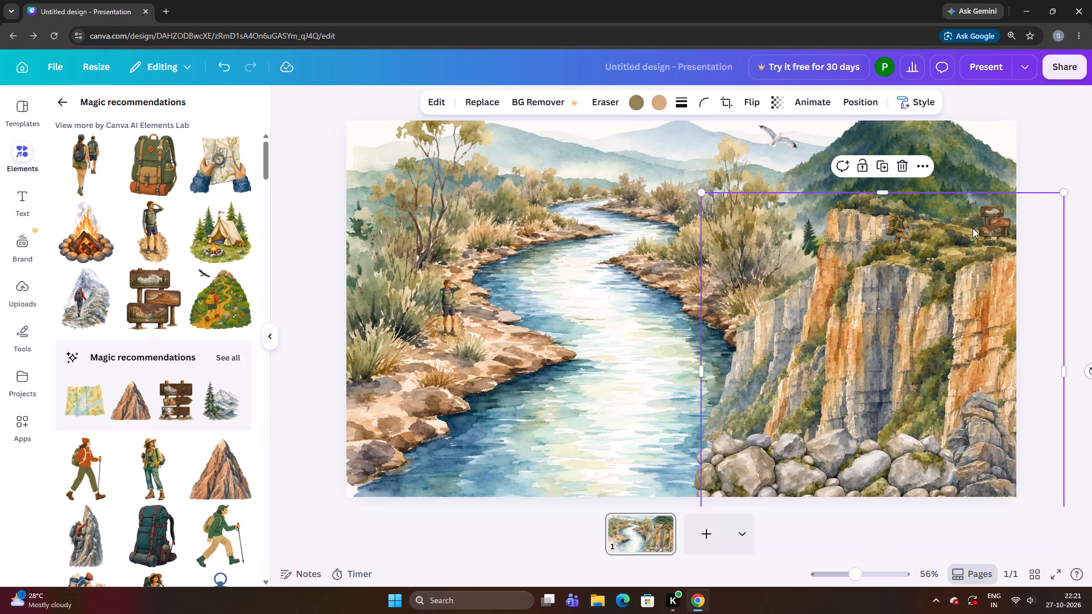
{"action": "left_click", "coordinate": [991, 222]}
{"action": "key", "text": "Up"}
{"action": "key", "text": "Up"}
{"action": "key", "text": "Up"}
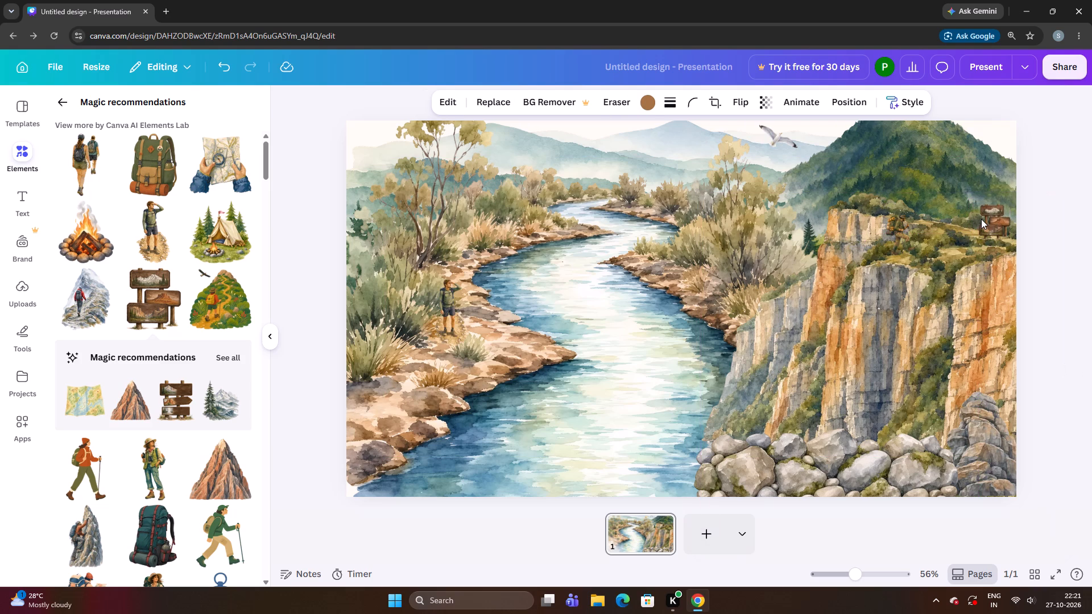
{"action": "key", "text": "Up"}
{"action": "key", "text": "Up"}
{"action": "key", "text": "Right"}
{"action": "key", "text": "Right"}
{"action": "key", "text": "Right"}
{"action": "key", "text": "Right"}
{"action": "key", "text": "Right"}
{"action": "key", "text": "Right"}
{"action": "key", "text": "Right"}
{"action": "key", "text": "Right"}
{"action": "key", "text": "Up"}
{"action": "key", "text": "Left"}
{"action": "key", "text": "Down"}
{"action": "key", "text": "Down"}
{"action": "key", "text": "Right"}
{"action": "key", "text": "Right"}
{"action": "key", "text": "Right"}
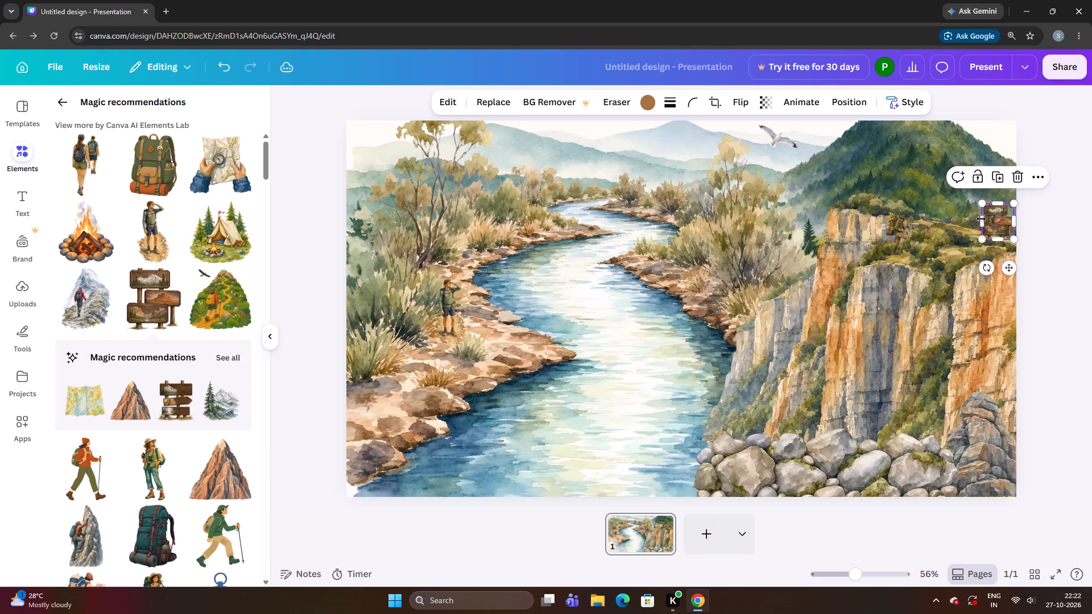
{"action": "key", "text": "Down"}
{"action": "key", "text": "Down"}
{"action": "key", "text": "Down"}
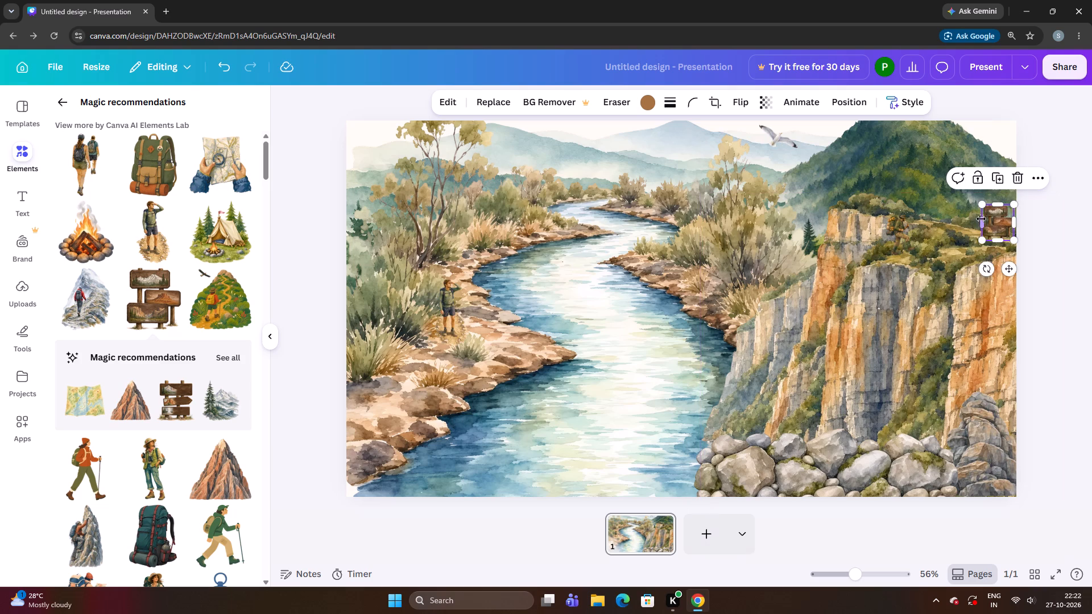
{"action": "key", "text": "Down"}
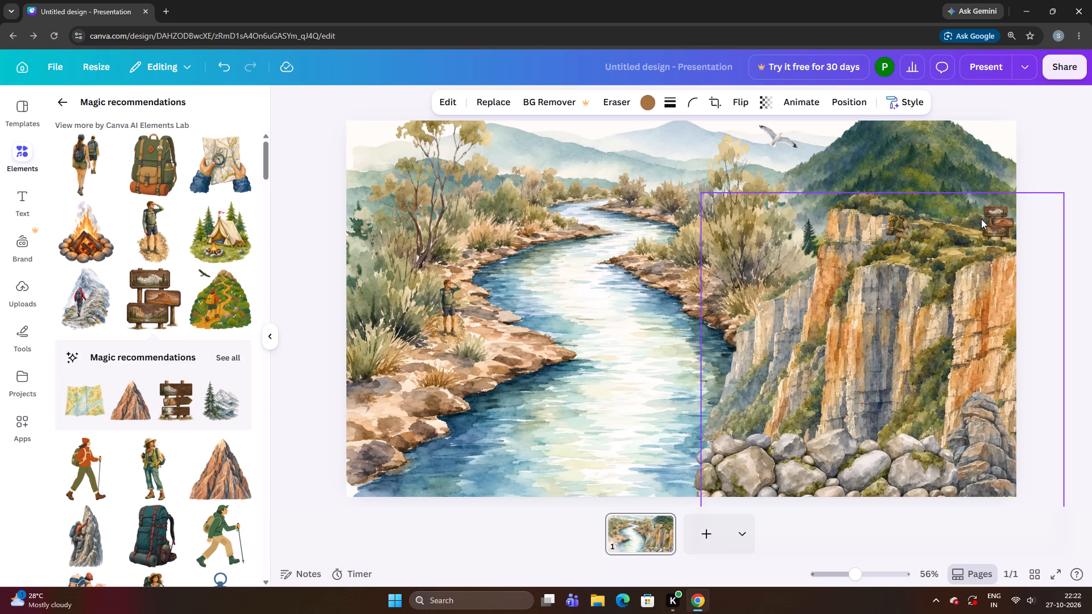
{"action": "key", "text": "Down"}
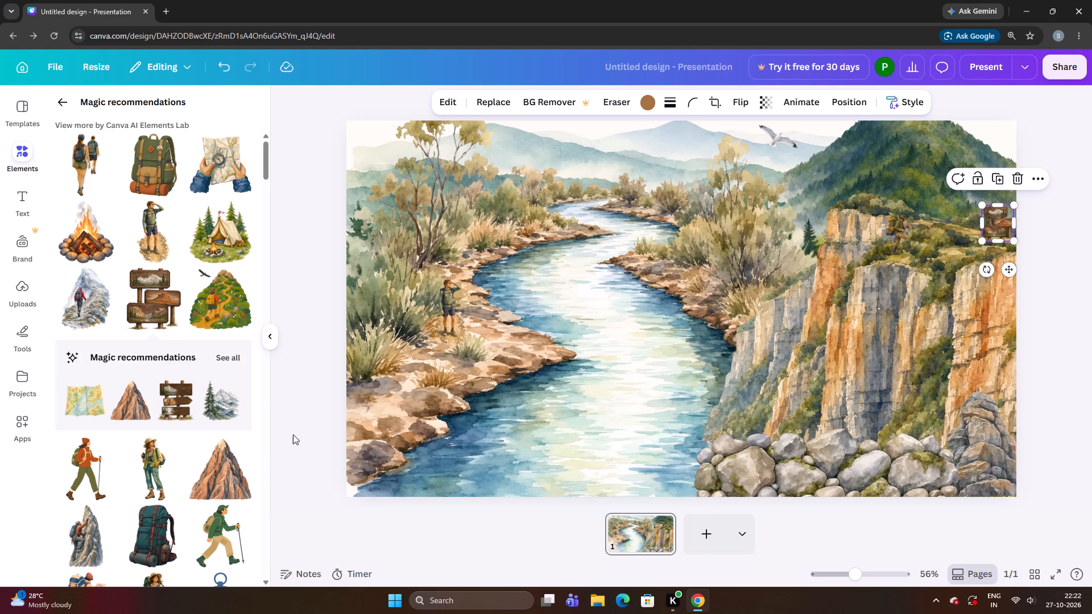
Add the climber scaling a grey rock spire, shrink it to under half size and place it on the orange cliff above the stacked rocks.
{"action": "scroll", "coordinate": [135, 450], "scroll_direction": "down", "scroll_amount": 2}
{"action": "left_click", "coordinate": [85, 422]}
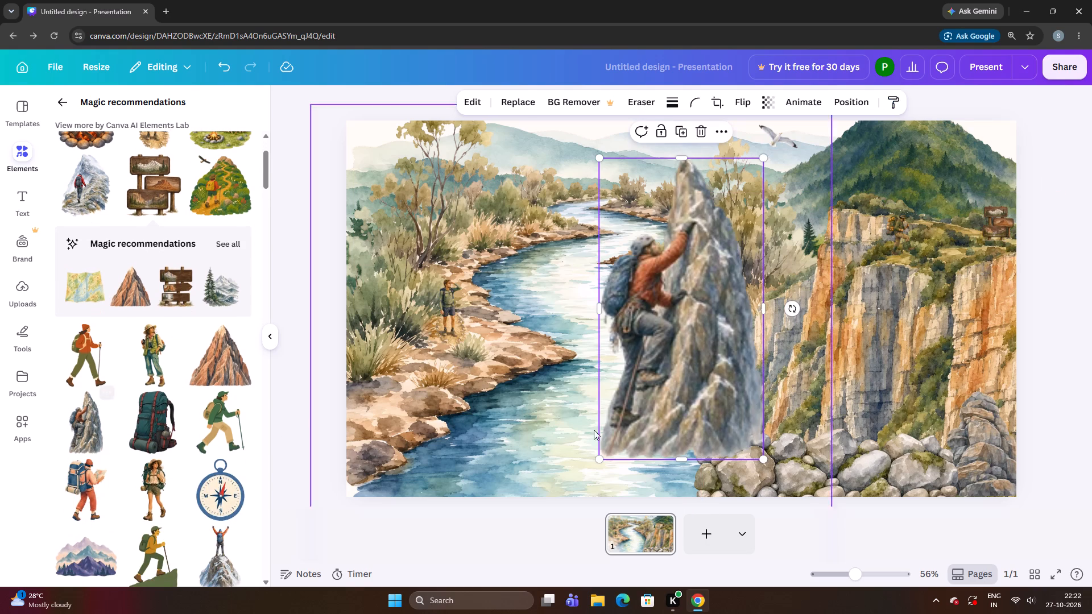
{"action": "left_click_drag", "start_coordinate": [642, 409], "coordinate": [640, 382]}
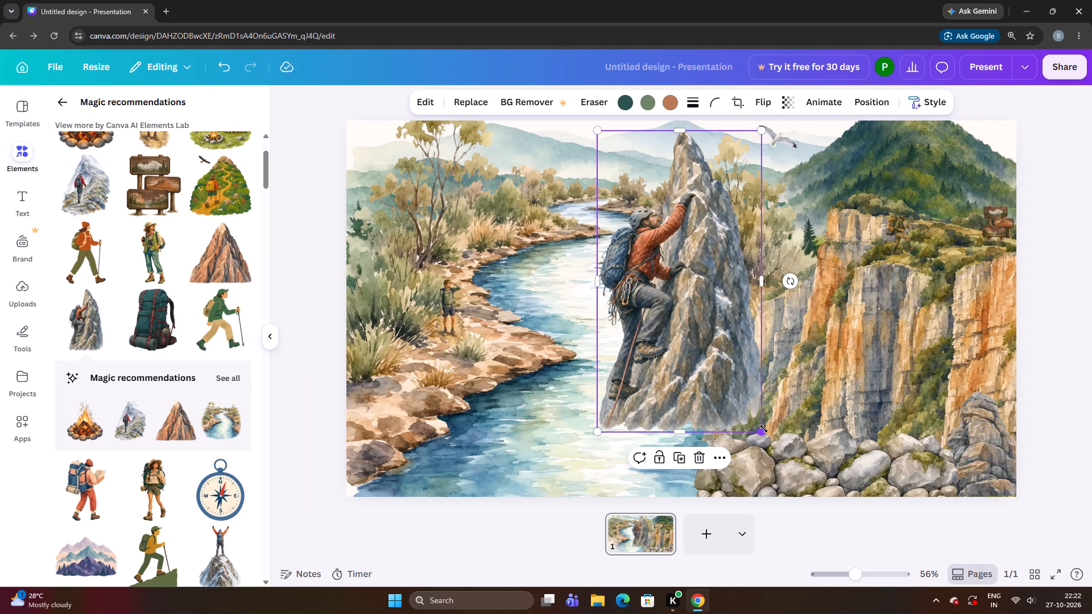
{"action": "left_click_drag", "start_coordinate": [764, 429], "coordinate": [667, 255]}
{"action": "left_click_drag", "start_coordinate": [643, 216], "coordinate": [1041, 392]}
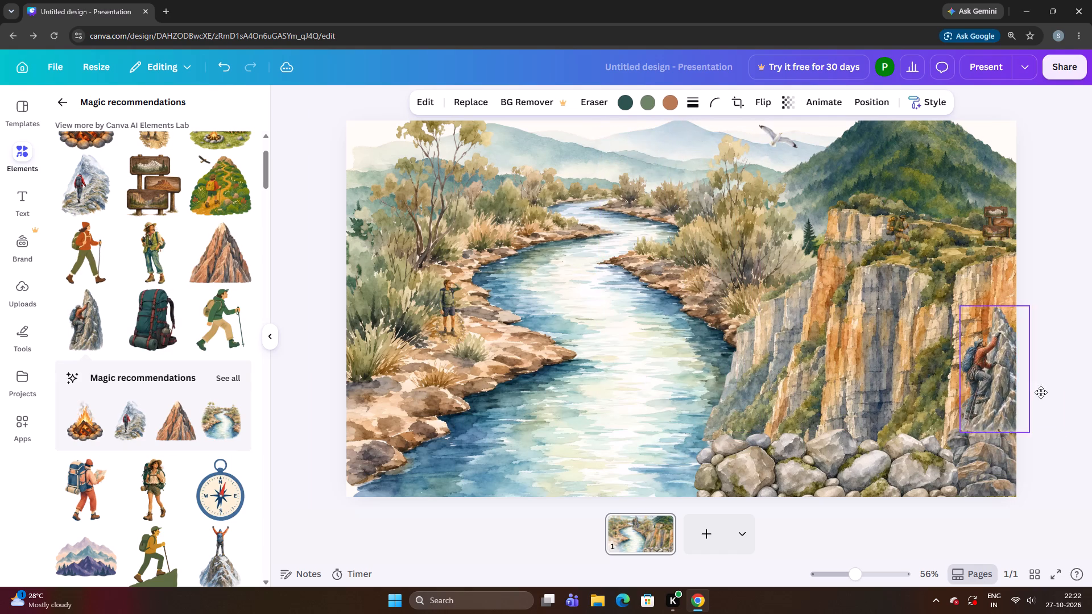
{"action": "left_click_drag", "start_coordinate": [1041, 392], "coordinate": [998, 362]}
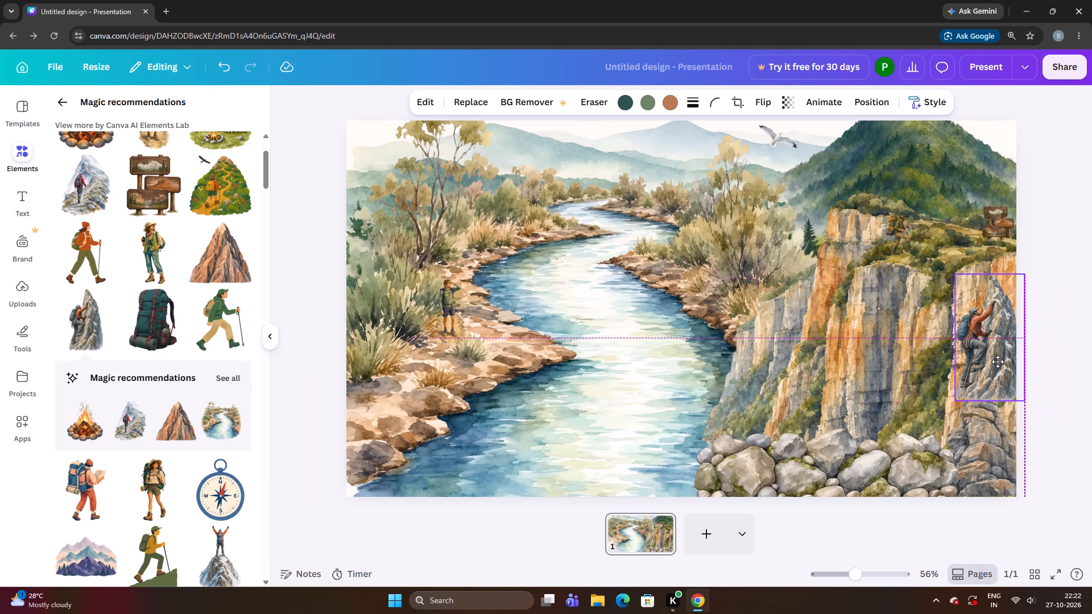
{"action": "left_click_drag", "start_coordinate": [998, 362], "coordinate": [998, 367]}
Send the climber one layer backward, behind the stacked grey rocks.
{"action": "right_click", "coordinate": [998, 367]}
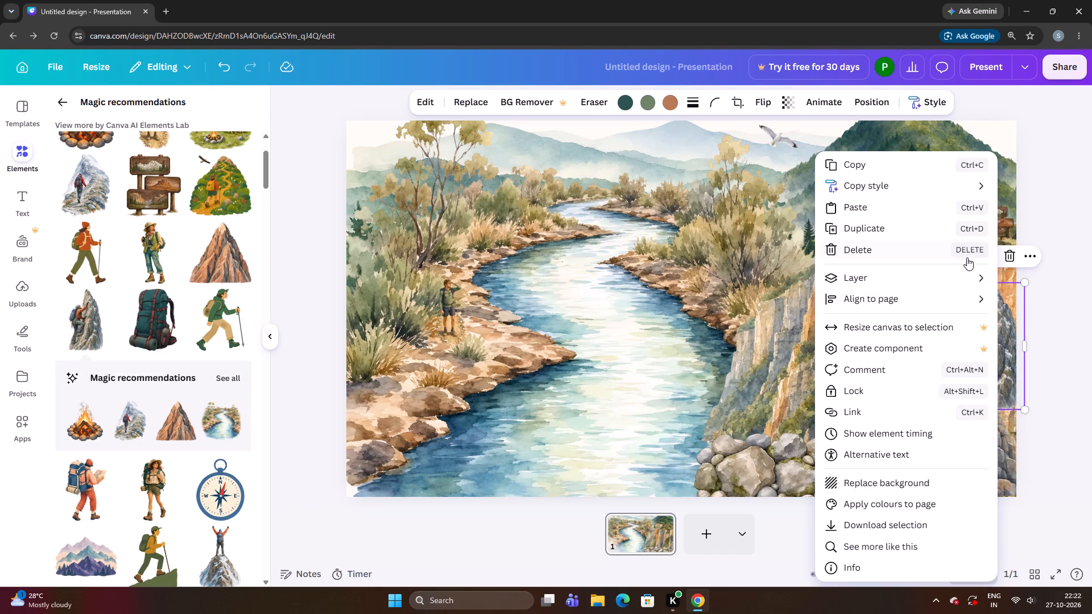
{"action": "left_click", "coordinate": [931, 285]}
{"action": "left_click", "coordinate": [766, 326]}
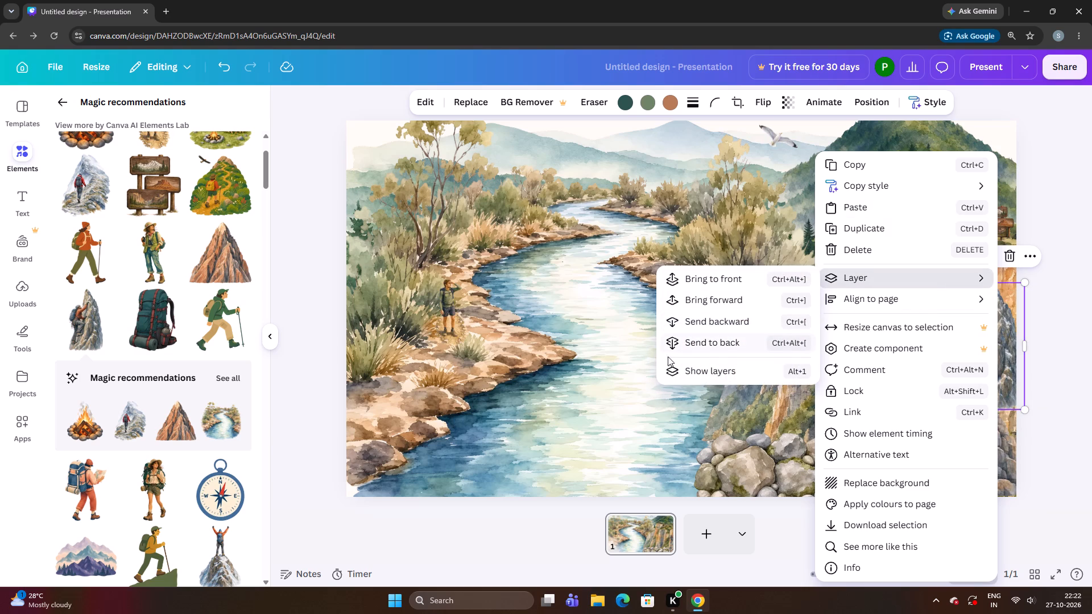
{"action": "left_click", "coordinate": [627, 370]}
Reposition the climber at the page's right edge so the stacked grey rocks cover the lower part of the spire.
{"action": "left_click_drag", "start_coordinate": [987, 366], "coordinate": [981, 386]}
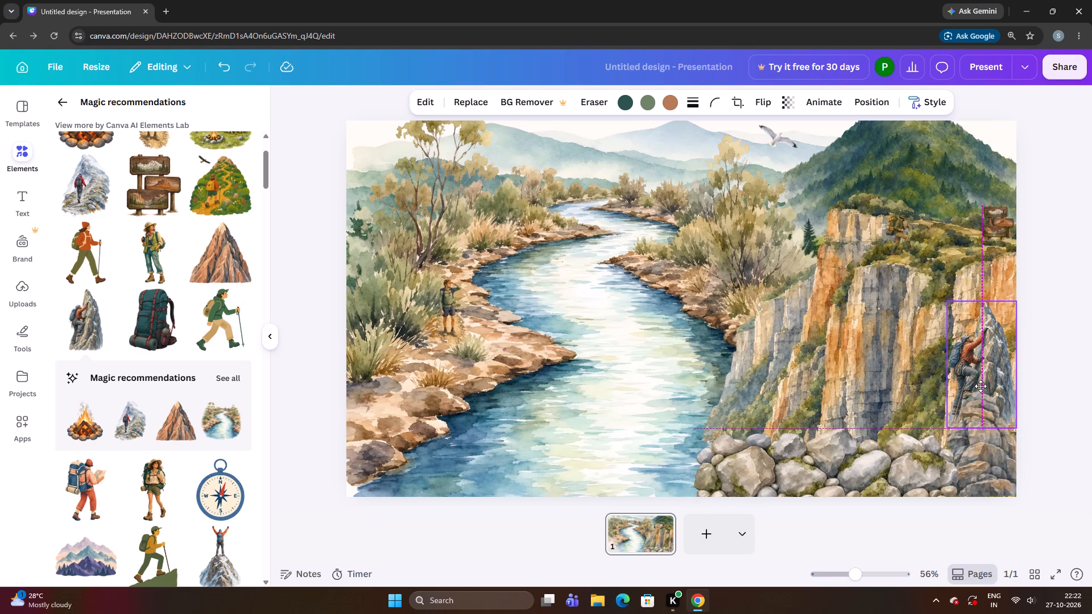
{"action": "left_click_drag", "start_coordinate": [981, 386], "coordinate": [965, 404]}
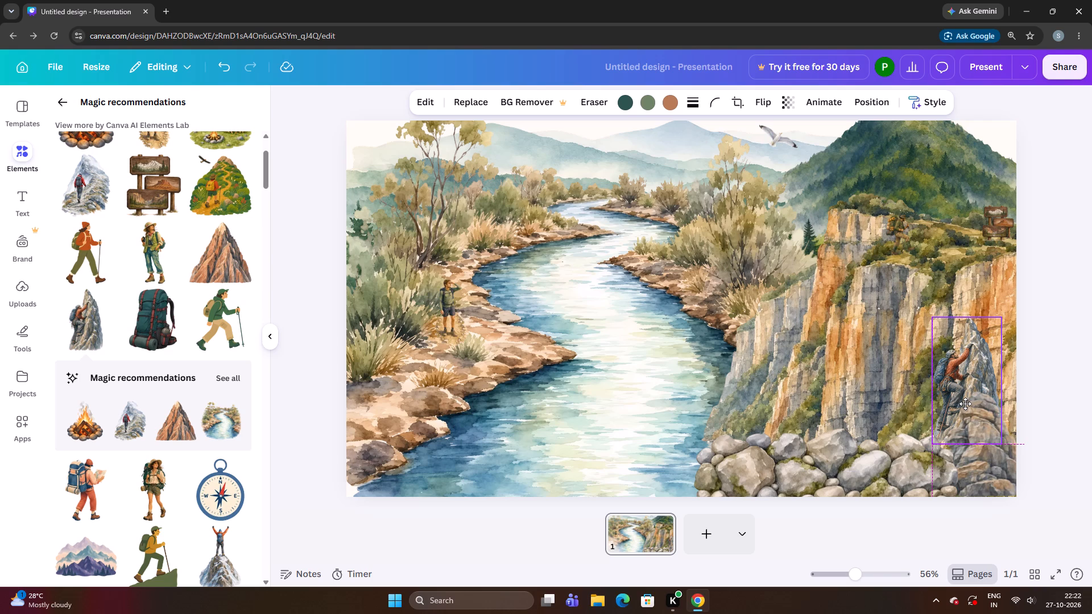
{"action": "left_click_drag", "start_coordinate": [965, 404], "coordinate": [991, 405]}
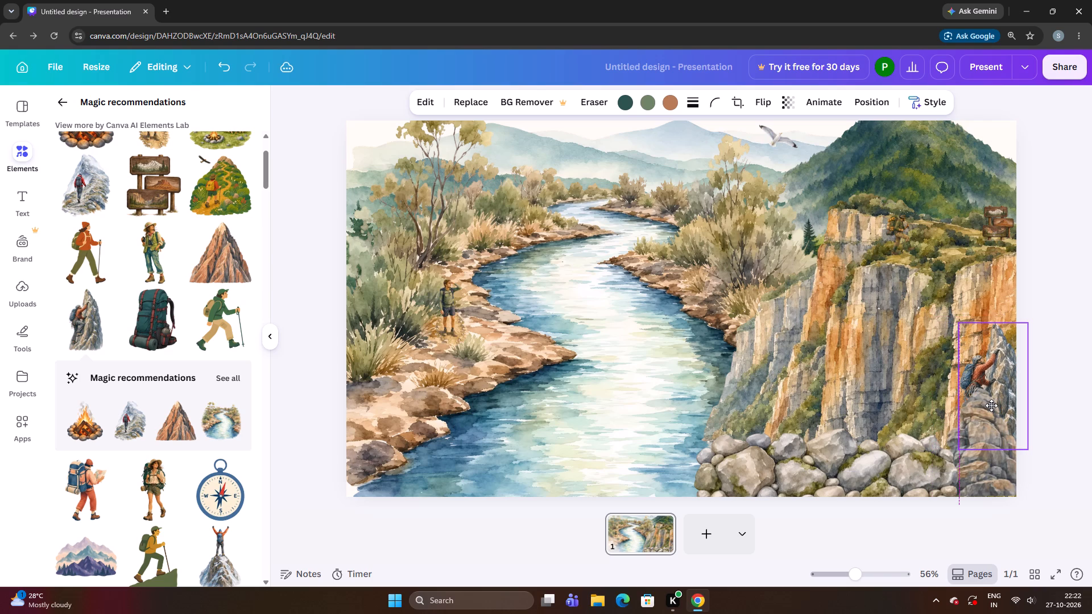
{"action": "left_click_drag", "start_coordinate": [991, 405], "coordinate": [995, 405]}
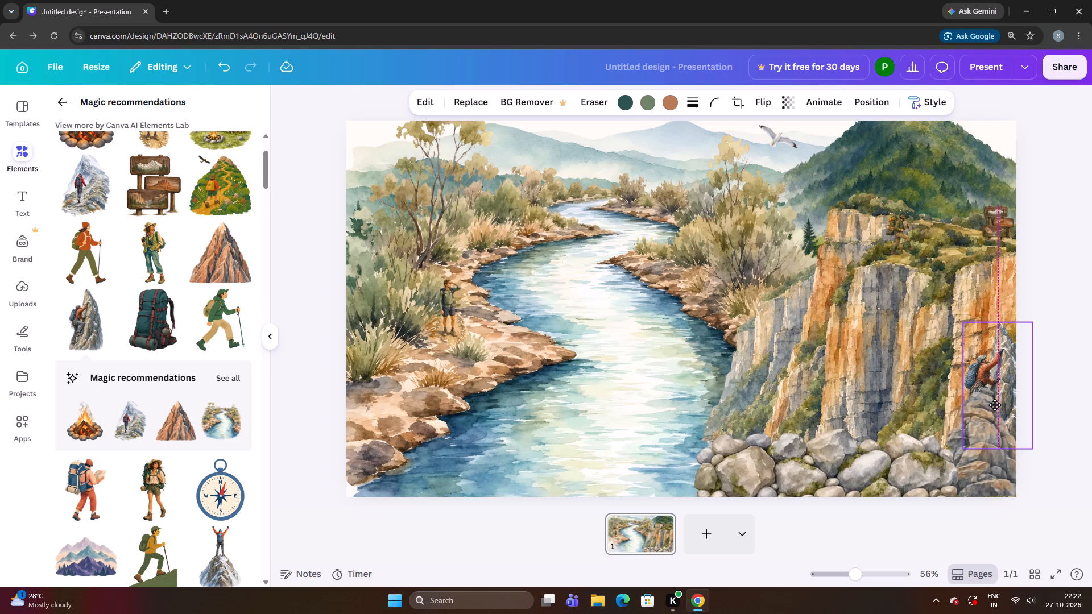
{"action": "left_click_drag", "start_coordinate": [995, 405], "coordinate": [1001, 389]}
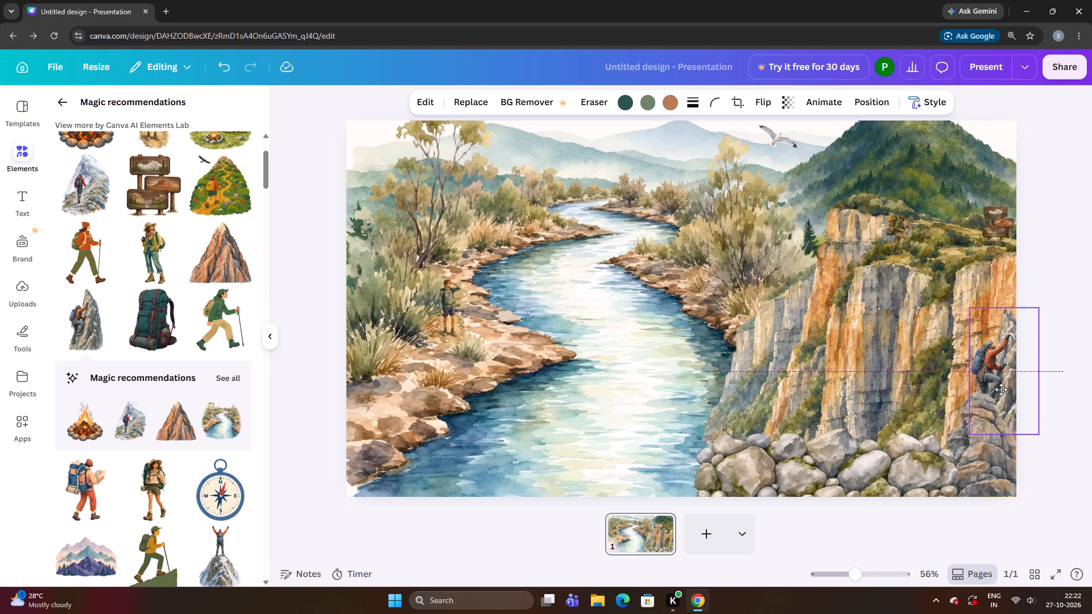
{"action": "left_click_drag", "start_coordinate": [1001, 389], "coordinate": [1003, 391]}
{"action": "left_click", "coordinate": [1002, 389]}
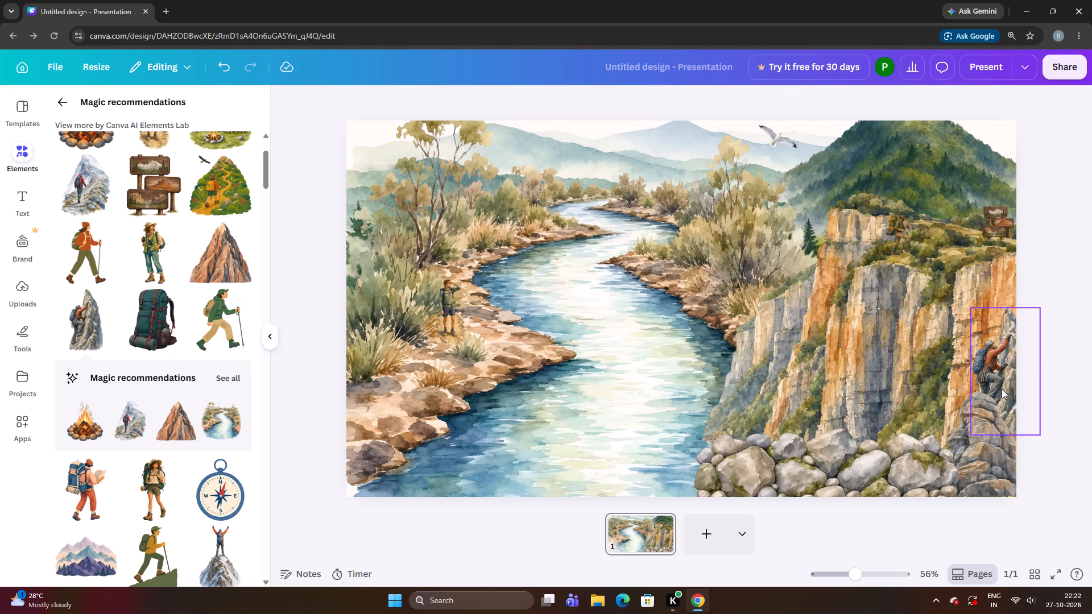
Fine-tune the climber's height in small increments, settling it just above the stacked grey rocks on the orange cliff.
{"action": "key", "text": "Up"}
{"action": "key", "text": "Up"}
{"action": "key", "text": "Up"}
{"action": "key", "text": "Up"}
{"action": "key", "text": "Up"}
{"action": "key", "text": "Up"}
{"action": "key", "text": "Up"}
{"action": "key", "text": "Up"}
{"action": "left_click", "coordinate": [1088, 173]}
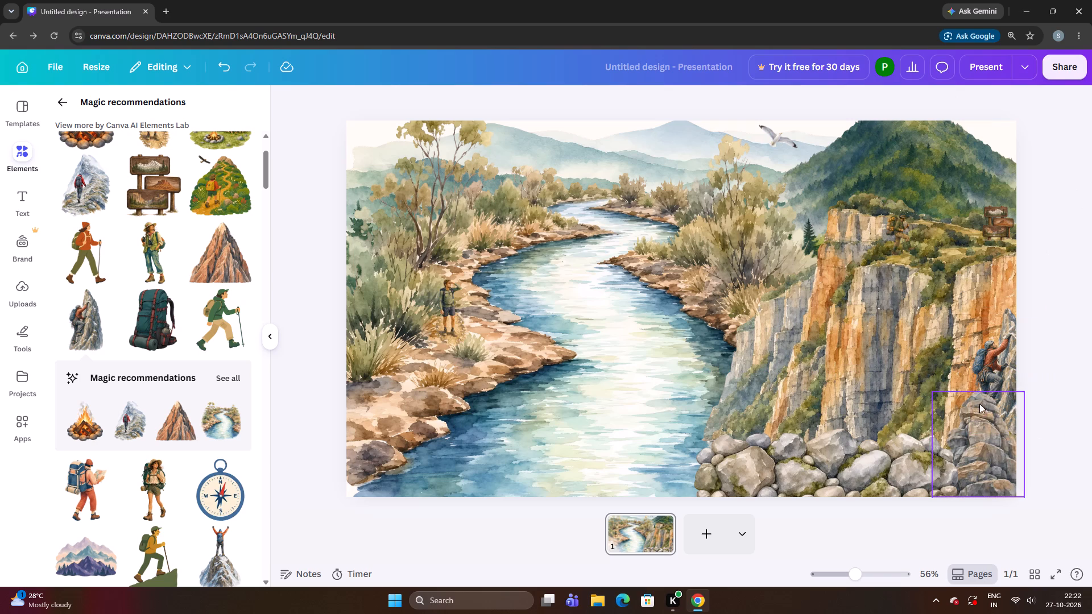
{"action": "left_click", "coordinate": [988, 380]}
{"action": "key", "text": "Up"}
{"action": "key", "text": "Up"}
{"action": "key", "text": "Up"}
{"action": "key", "text": "Up"}
{"action": "key", "text": "Up"}
{"action": "key", "text": "Up"}
{"action": "key", "text": "Up"}
{"action": "key", "text": "Up"}
{"action": "key", "text": "Up"}
{"action": "key", "text": "Up"}
{"action": "key", "text": "Up"}
{"action": "key", "text": "Up"}
{"action": "key", "text": "Up"}
{"action": "key", "text": "Up"}
{"action": "key", "text": "Up"}
{"action": "key", "text": "Up"}
{"action": "key", "text": "Up"}
{"action": "key", "text": "Up"}
{"action": "key", "text": "Up"}
{"action": "key", "text": "Up"}
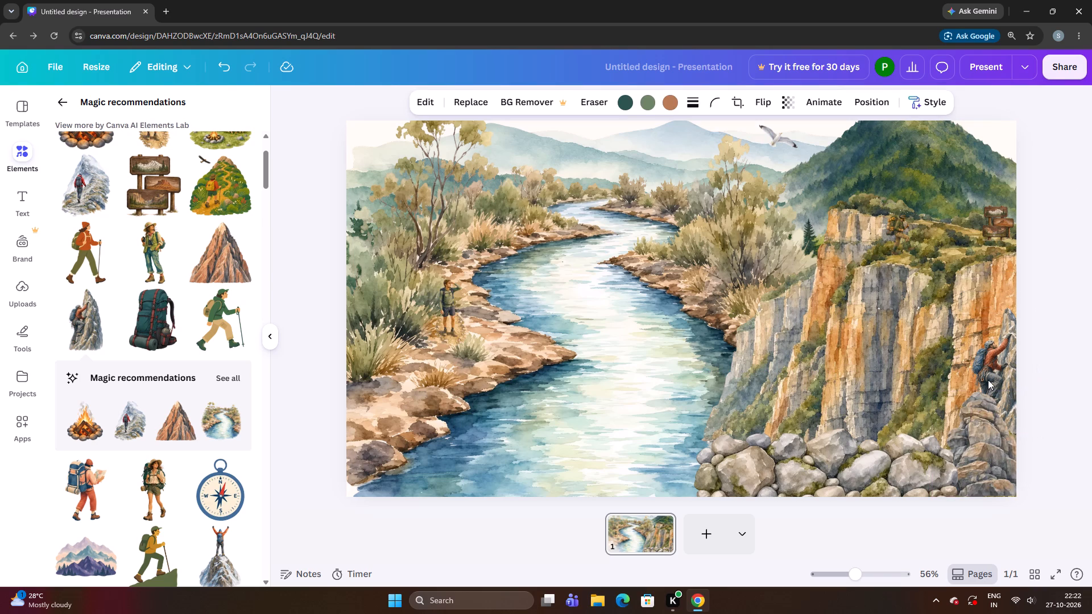
{"action": "key", "text": "Up"}
{"action": "key", "text": "Down"}
{"action": "key", "text": "Down"}
{"action": "key", "text": "Down"}
{"action": "key", "text": "Down"}
{"action": "key", "text": "Down"}
{"action": "key", "text": "Down"}
{"action": "key", "text": "Down"}
{"action": "key", "text": "Down"}
{"action": "key", "text": "Down"}
{"action": "key", "text": "Down"}
{"action": "key", "text": "Down"}
{"action": "key", "text": "Down"}
{"action": "key", "text": "Down"}
{"action": "key", "text": "Down"}
{"action": "key", "text": "Down"}
{"action": "key", "text": "Down"}
{"action": "key", "text": "Down"}
{"action": "key", "text": "Down"}
{"action": "key", "text": "Down"}
{"action": "key", "text": "Down"}
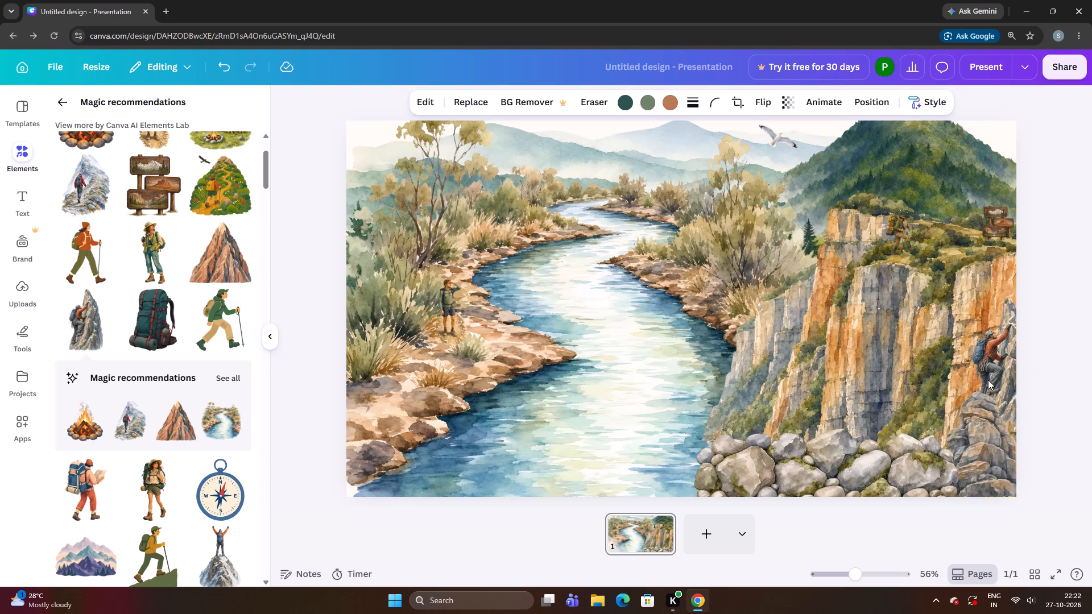
{"action": "key", "text": "Down"}
{"action": "key", "text": "Down"}
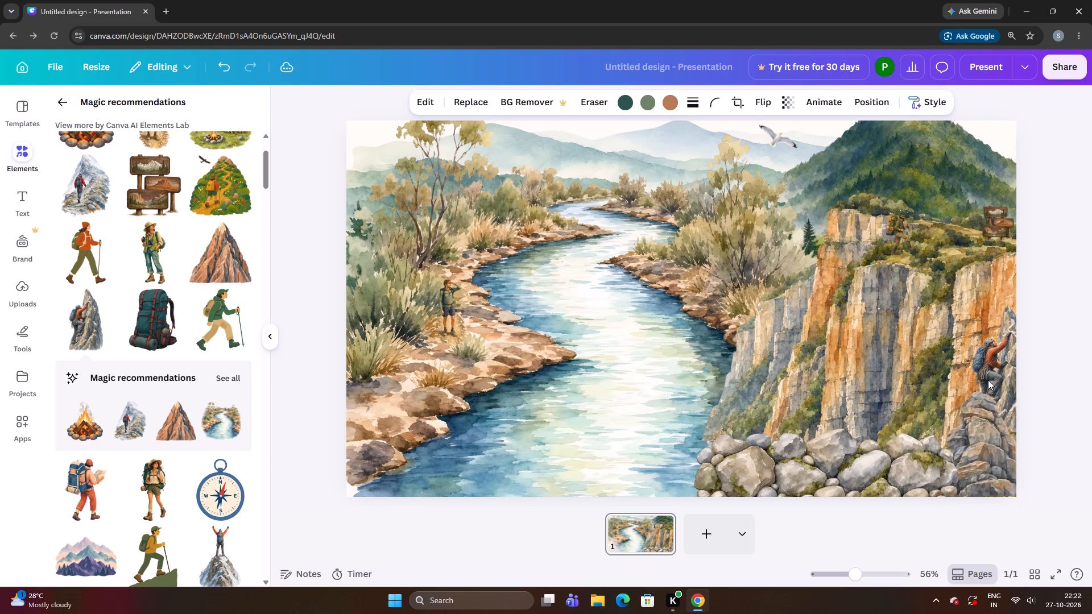
{"action": "key", "text": "Down"}
{"action": "key", "text": "Down"}
{"action": "key", "text": "Down"}
{"action": "key", "text": "Down"}
{"action": "key", "text": "Down"}
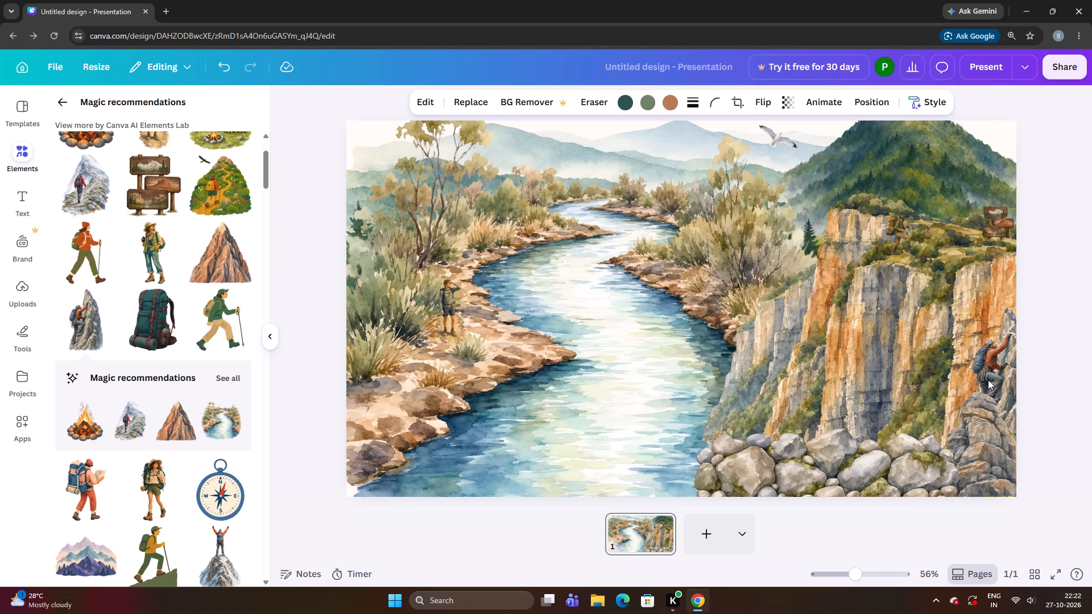
{"action": "key", "text": "Down"}
Fine-tune the climber's horizontal position in small increments, shifting it slightly inward from the page's right edge above the stacked rocks.
{"action": "key", "text": "Left"}
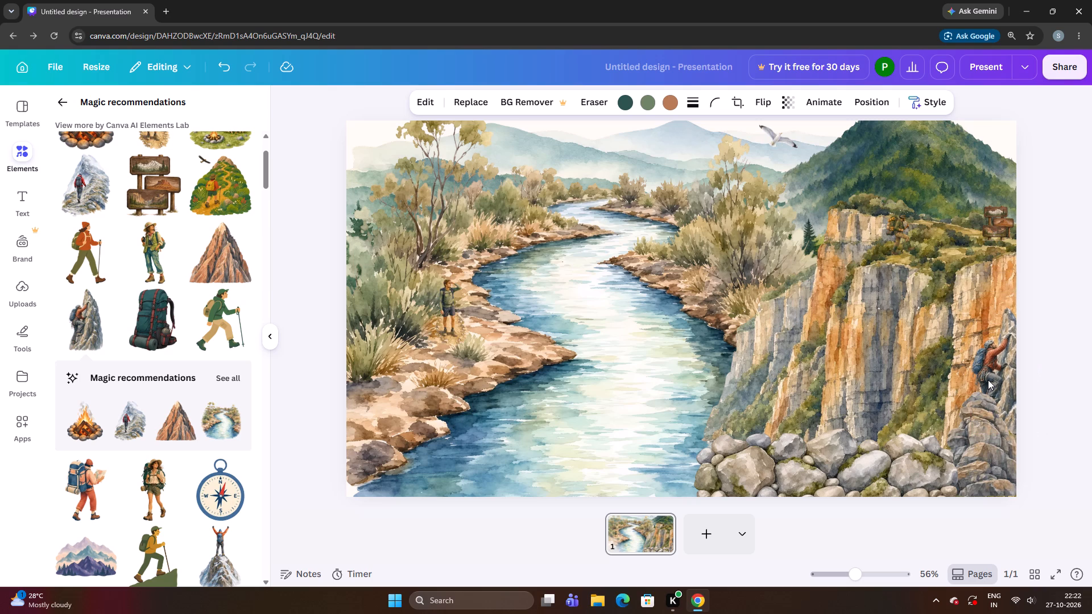
{"action": "key", "text": "Right"}
{"action": "key", "text": "Right"}
{"action": "key", "text": "Right"}
{"action": "key", "text": "Left"}
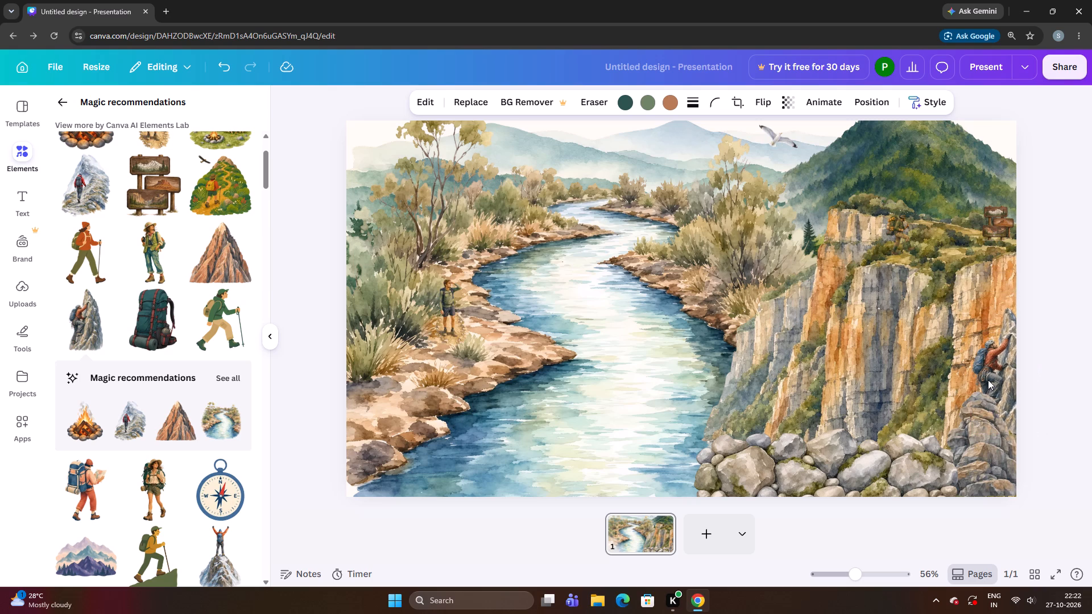
{"action": "key", "text": "Left"}
{"action": "key", "text": "Left"}
{"action": "key", "text": "Left"}
{"action": "key", "text": "Left"}
{"action": "key", "text": "Left"}
{"action": "key", "text": "Left"}
{"action": "key", "text": "Left"}
{"action": "key", "text": "Left"}
{"action": "key", "text": "Left"}
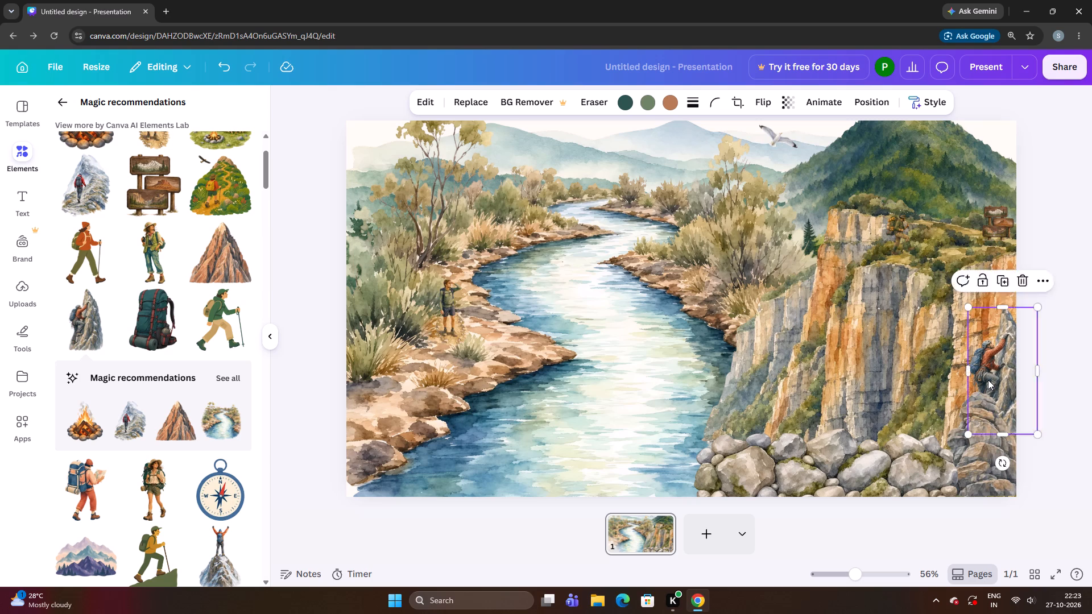
{"action": "key", "text": "Left"}
{"action": "key", "text": "Left"}
{"action": "key", "text": "Left"}
{"action": "key", "text": "Left"}
{"action": "key", "text": "Left"}
{"action": "key", "text": "Left"}
{"action": "key", "text": "Left"}
{"action": "key", "text": "Left"}
{"action": "key", "text": "Left"}
{"action": "key", "text": "Left"}
{"action": "key", "text": "Left"}
{"action": "key", "text": "Left"}
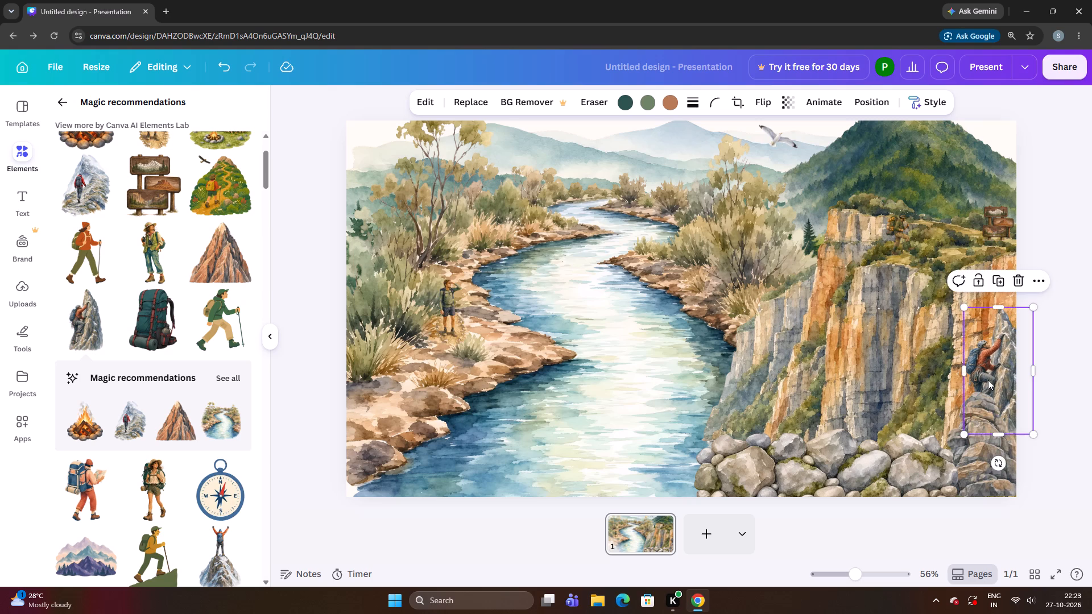
{"action": "key", "text": "Left"}
{"action": "key", "text": "Left"}
{"action": "key", "text": "Left"}
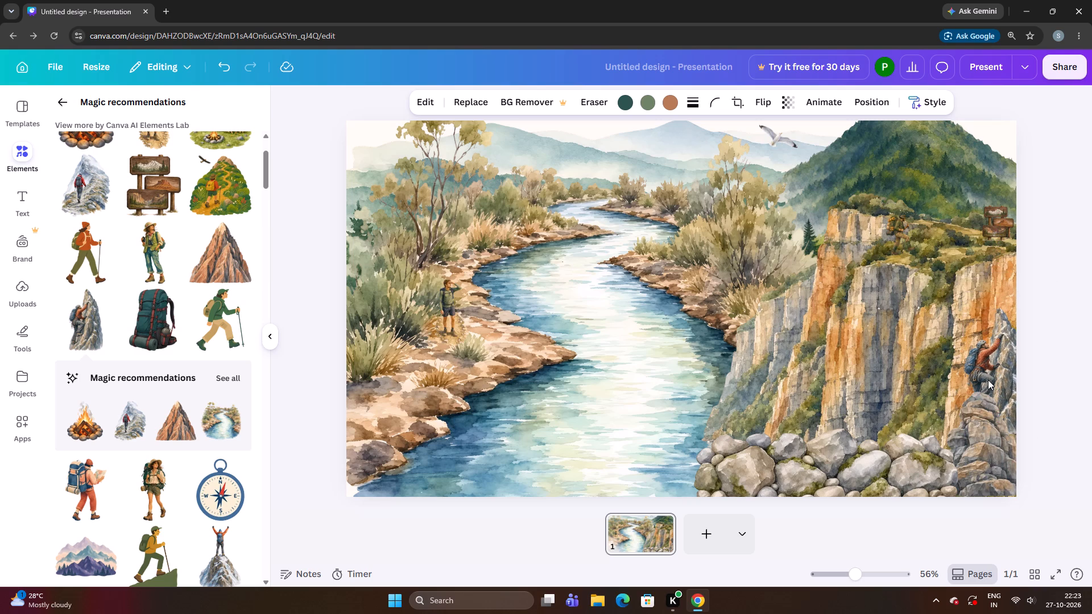
{"action": "key", "text": "Right"}
{"action": "key", "text": "Right"}
{"action": "key", "text": "Right"}
{"action": "key", "text": "Right"}
{"action": "key", "text": "Right"}
{"action": "key", "text": "Right"}
{"action": "key", "text": "Right"}
{"action": "key", "text": "Right"}
{"action": "key", "text": "Right"}
{"action": "key", "text": "Right"}
{"action": "key", "text": "Right"}
{"action": "key", "text": "Right"}
{"action": "key", "text": "Right"}
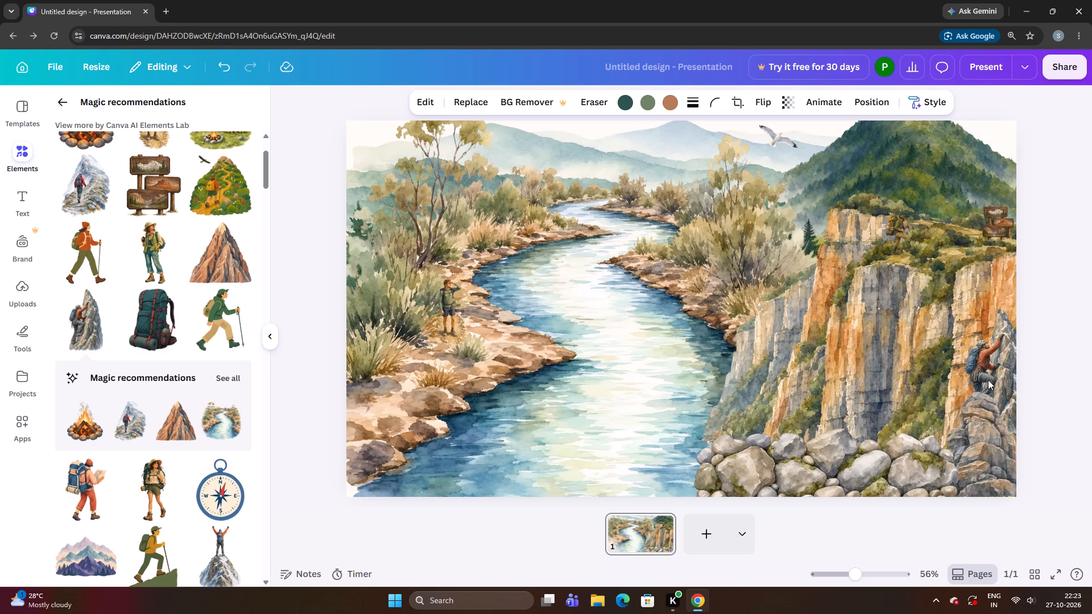
{"action": "key", "text": "Right"}
{"action": "key", "text": "Right"}
{"action": "key", "text": "Right"}
{"action": "key", "text": "Right"}
{"action": "key", "text": "Right"}
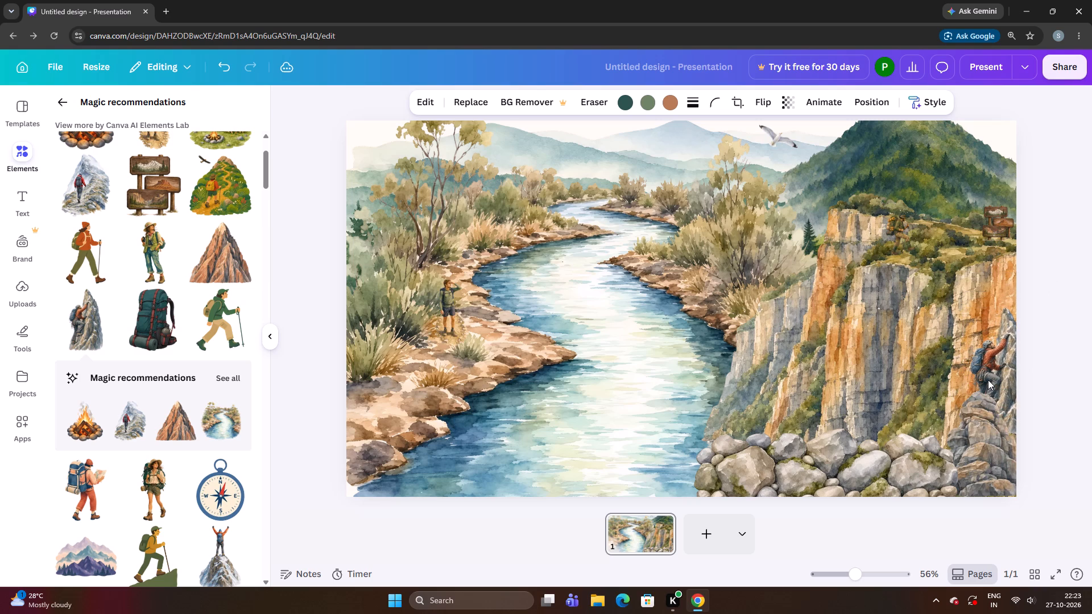
{"action": "key", "text": "Right"}
{"action": "key", "text": "Right"}
{"action": "key", "text": "Right"}
{"action": "key", "text": "Right"}
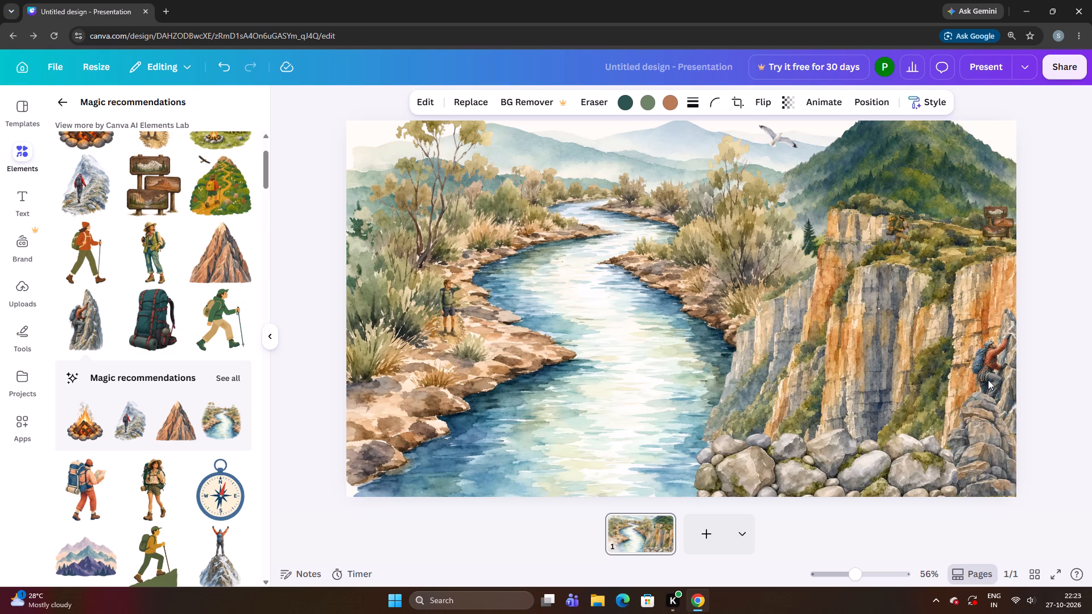
{"action": "key", "text": "Left"}
{"action": "key", "text": "Left"}
{"action": "key", "text": "Left"}
{"action": "key", "text": "Left"}
{"action": "key", "text": "Left"}
{"action": "key", "text": "Left"}
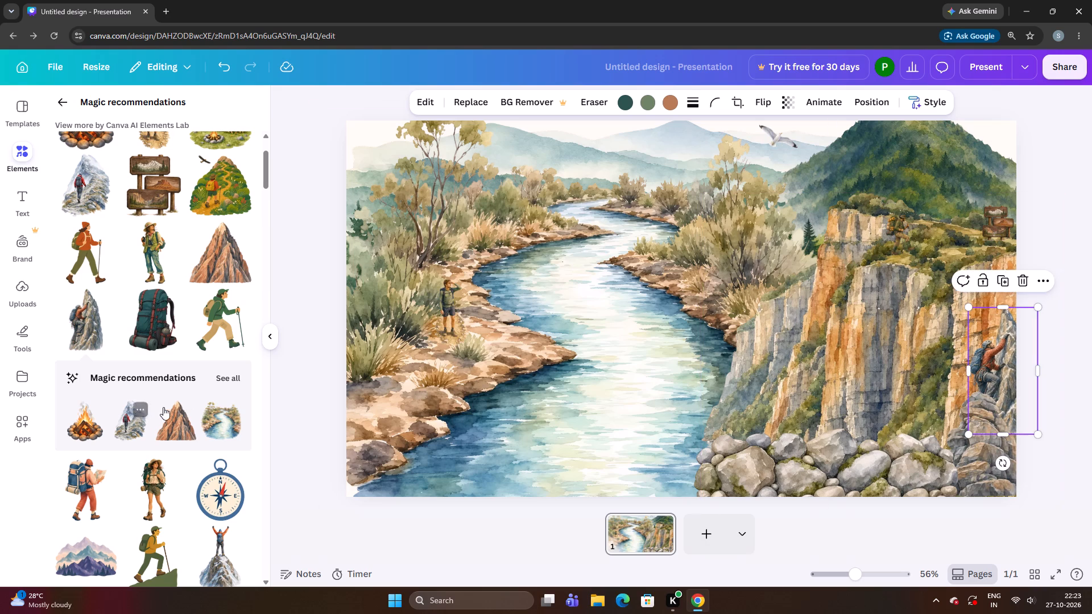
Add the red-jacketed hiker on a snowy grey peak, shrink it to about a quarter of its width and place it beside the wooden sign.
{"action": "left_click", "coordinate": [115, 426]}
{"action": "left_click_drag", "start_coordinate": [705, 390], "coordinate": [923, 309]}
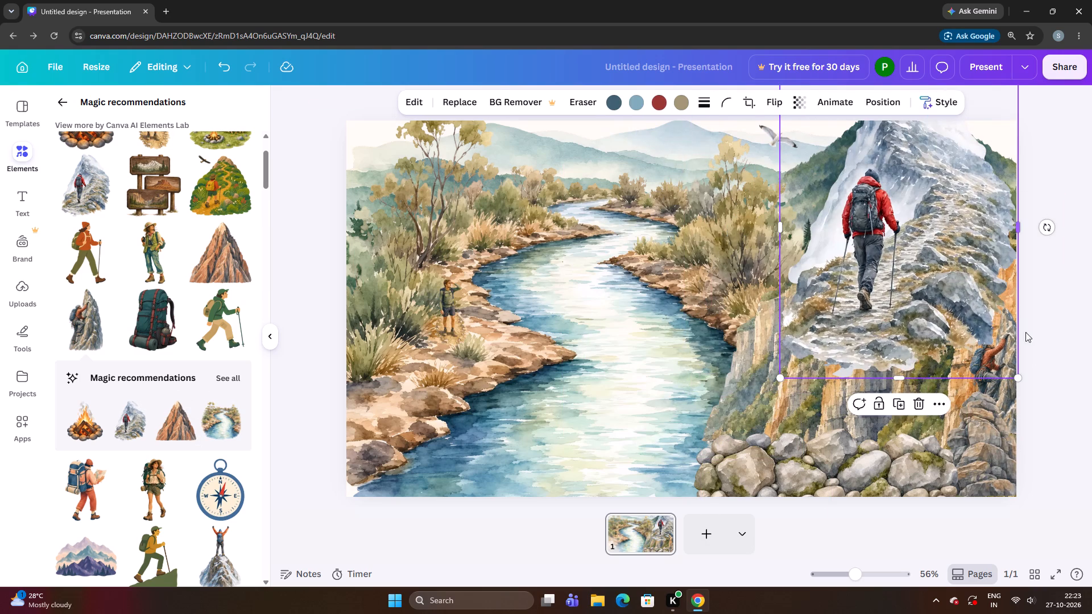
{"action": "left_click_drag", "start_coordinate": [1015, 375], "coordinate": [878, 191]}
{"action": "left_click_drag", "start_coordinate": [849, 162], "coordinate": [965, 202]}
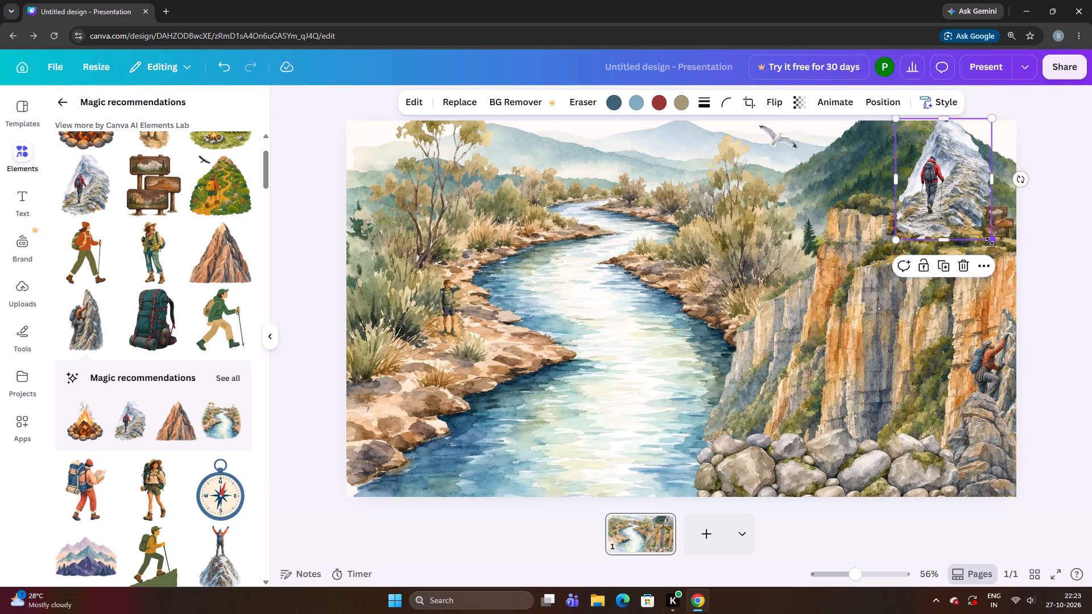
{"action": "left_click_drag", "start_coordinate": [990, 241], "coordinate": [970, 192]}
{"action": "left_click_drag", "start_coordinate": [939, 180], "coordinate": [955, 206]}
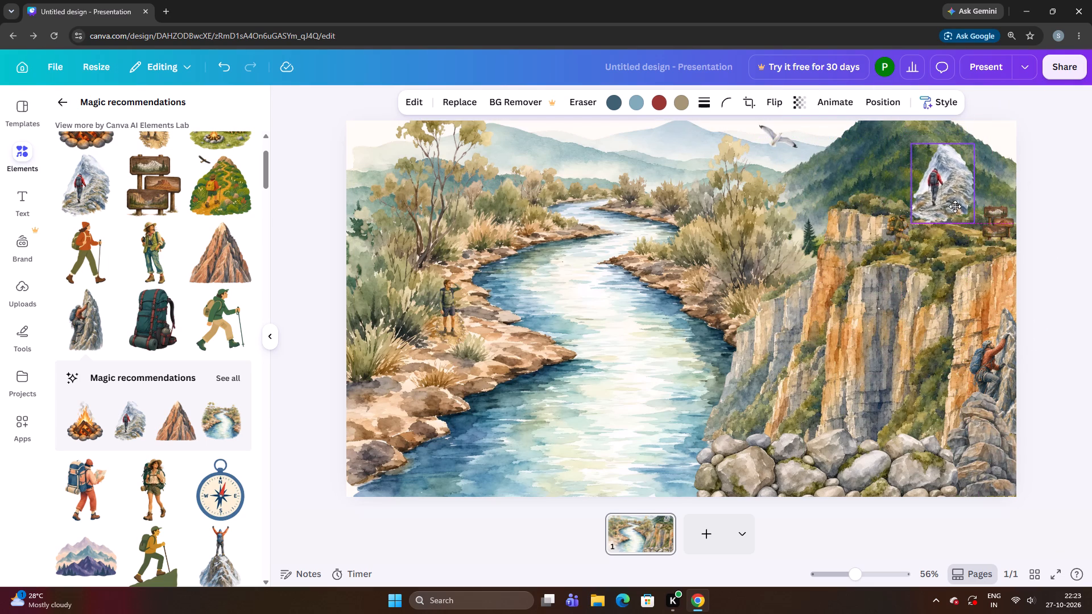
{"action": "left_click_drag", "start_coordinate": [955, 206], "coordinate": [956, 207]}
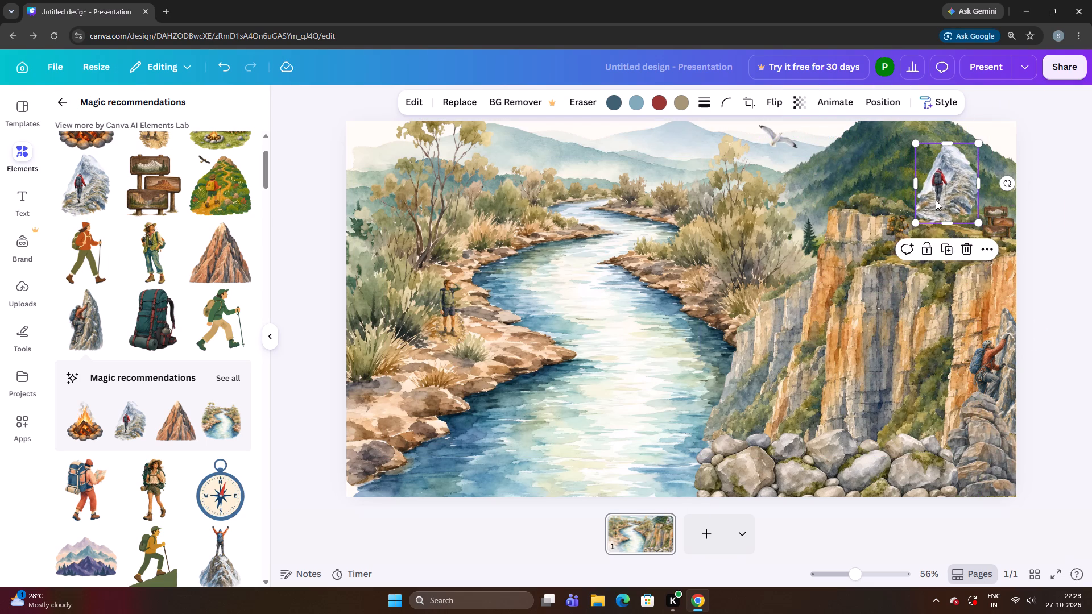
Send the snowy-peak hiker one layer backward.
{"action": "right_click", "coordinate": [938, 198]}
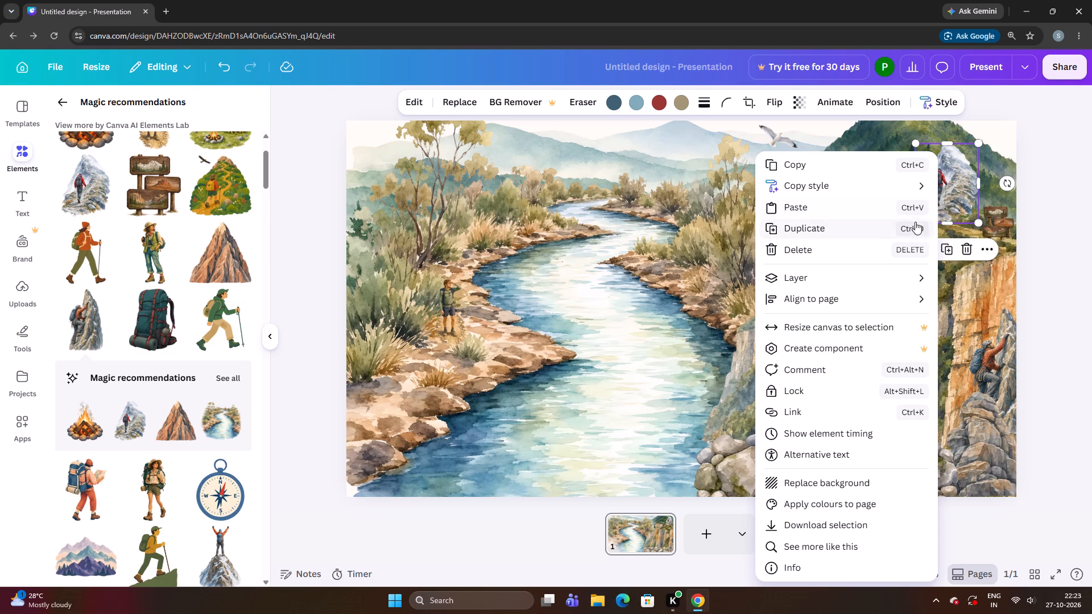
{"action": "left_click", "coordinate": [910, 274]}
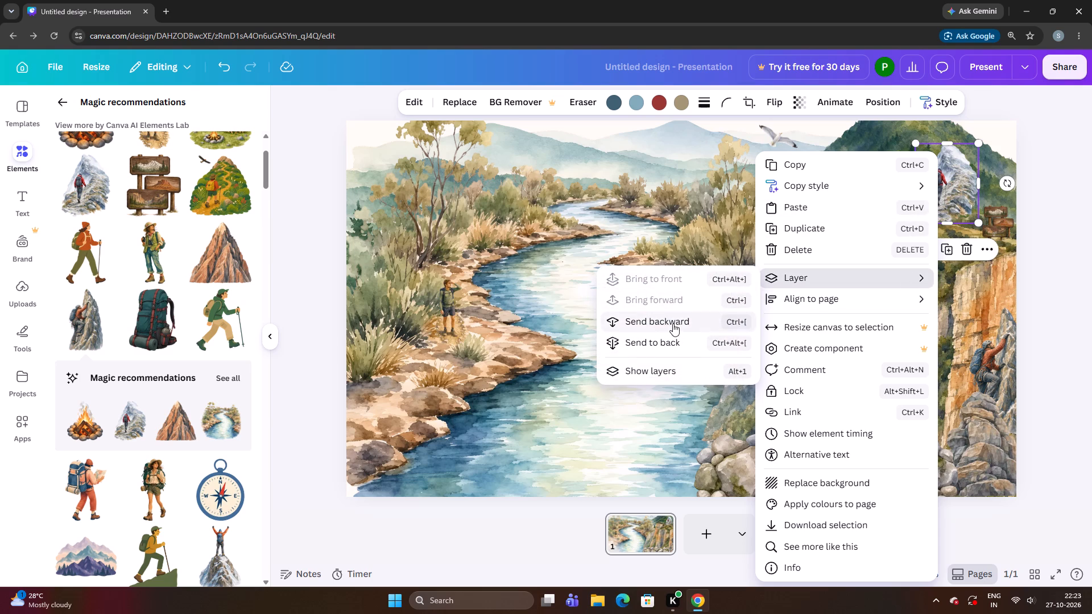
{"action": "left_click", "coordinate": [673, 323]}
{"action": "left_click", "coordinate": [494, 326]}
Tilt the snowy-peak hiker counter-clockwise, enlarge it slightly and set its base behind the grassy cliff top.
{"action": "left_click", "coordinate": [960, 172]}
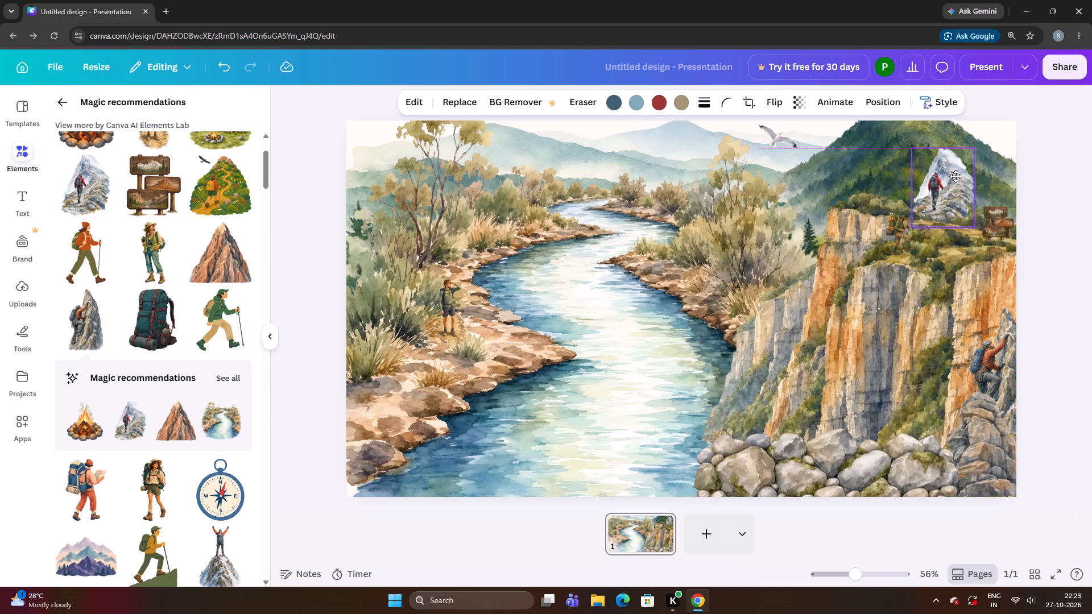
{"action": "left_click_drag", "start_coordinate": [955, 176], "coordinate": [938, 151]}
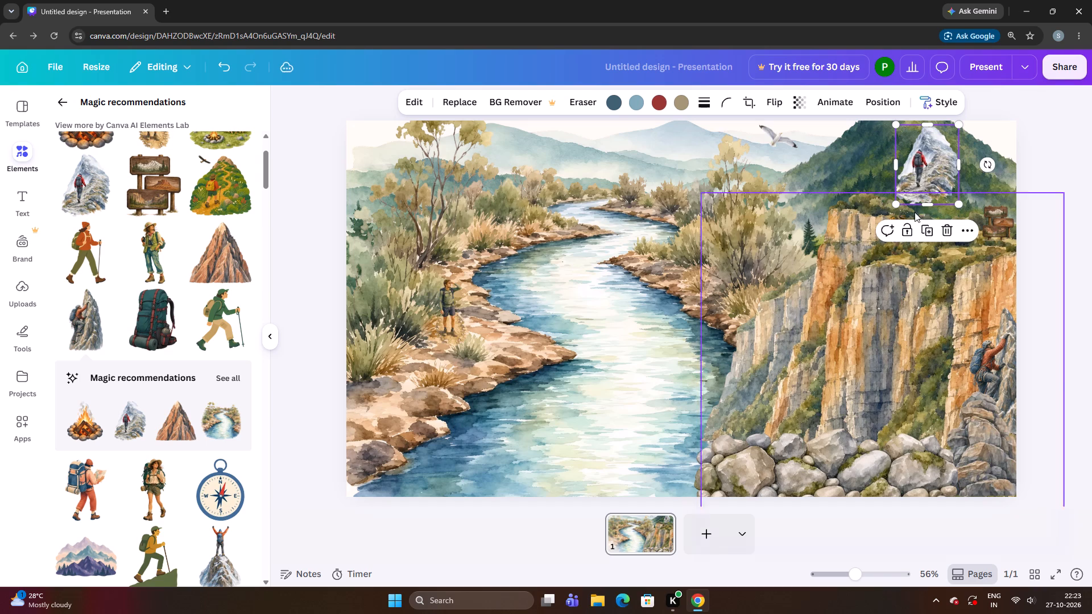
{"action": "left_click_drag", "start_coordinate": [981, 166], "coordinate": [991, 162]}
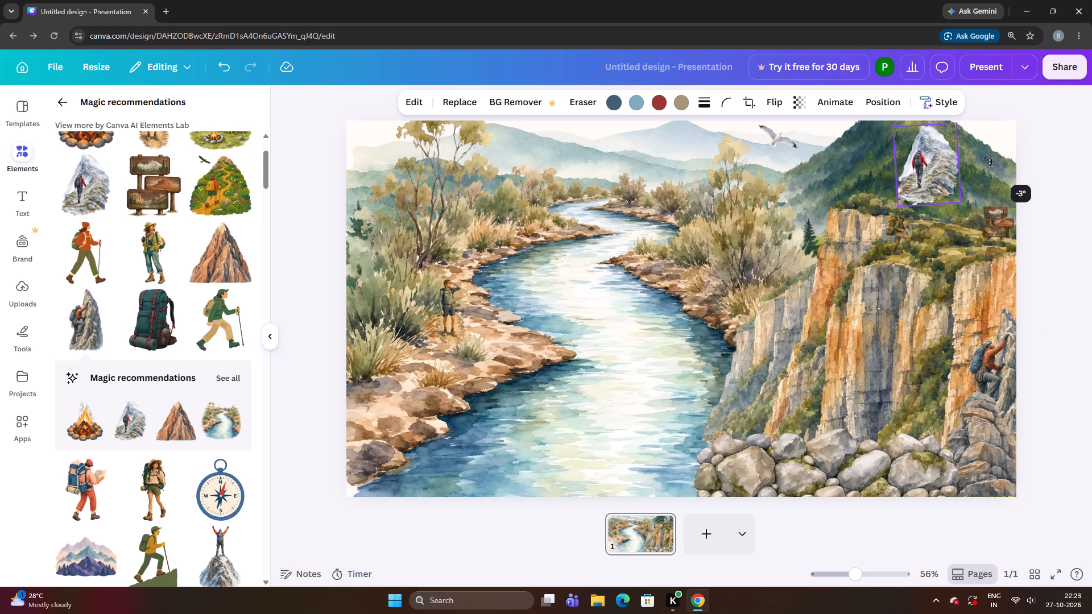
{"action": "left_click_drag", "start_coordinate": [991, 162], "coordinate": [1002, 153]}
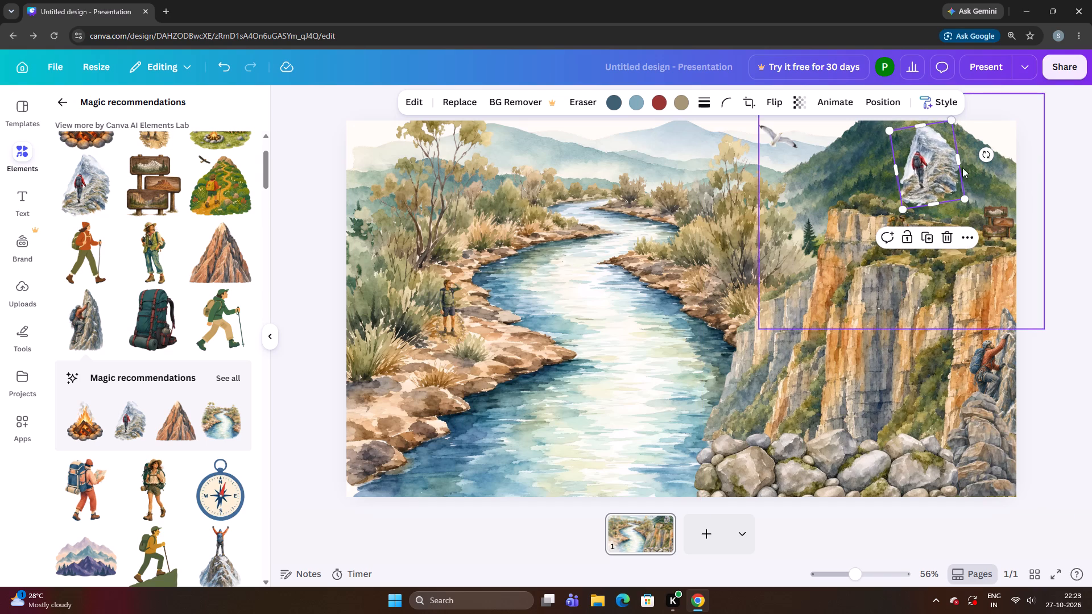
{"action": "left_click_drag", "start_coordinate": [964, 200], "coordinate": [978, 217]}
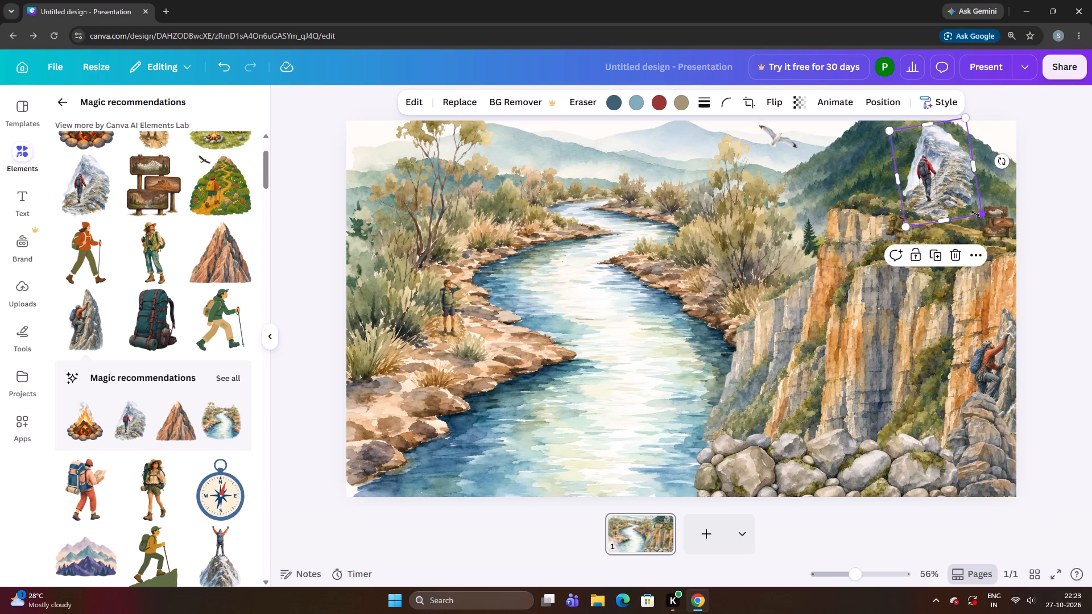
{"action": "left_click_drag", "start_coordinate": [939, 178], "coordinate": [941, 192]}
{"action": "left_click", "coordinate": [942, 192]}
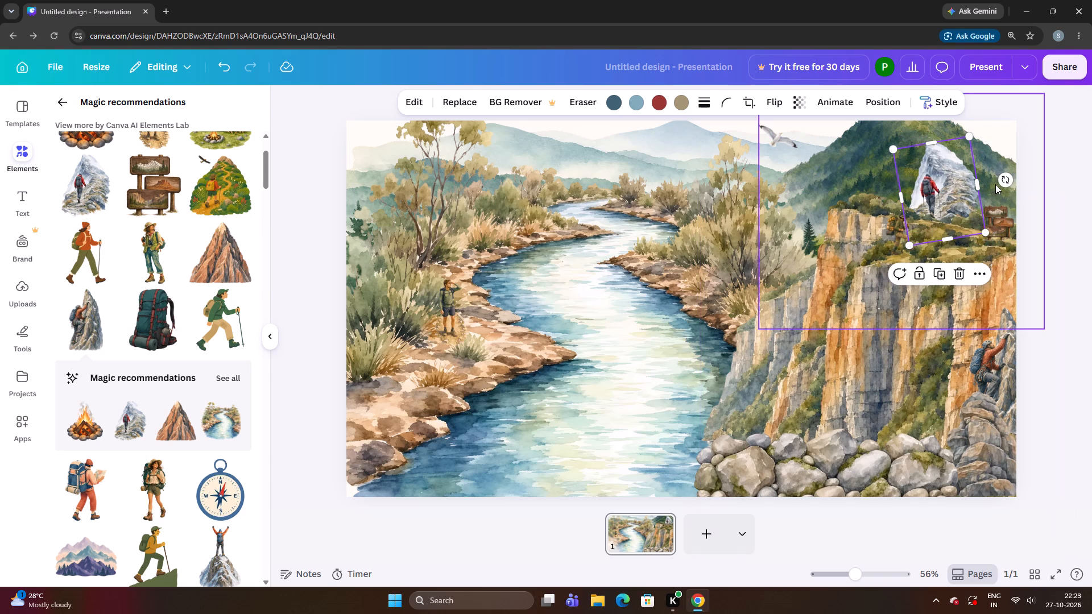
Reduce the snowy-peak hiker's counter-clockwise tilt to less than 6° and adjust its position behind the cliff top.
{"action": "left_click_drag", "start_coordinate": [1010, 179], "coordinate": [1010, 184]}
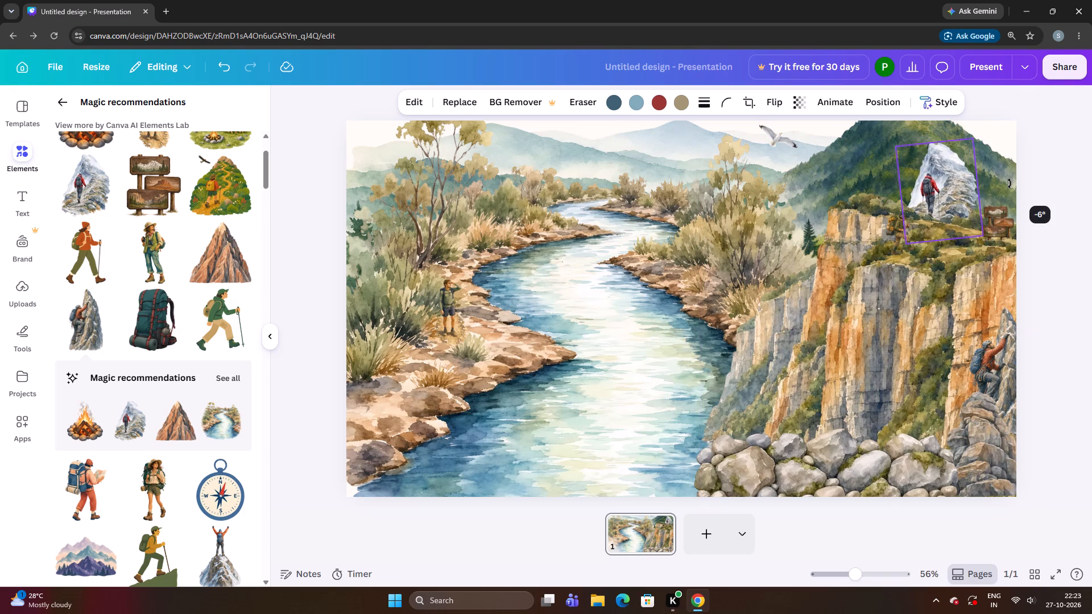
{"action": "left_click_drag", "start_coordinate": [1010, 184], "coordinate": [1010, 186]}
{"action": "left_click_drag", "start_coordinate": [949, 183], "coordinate": [949, 176]}
{"action": "left_click", "coordinate": [949, 176]}
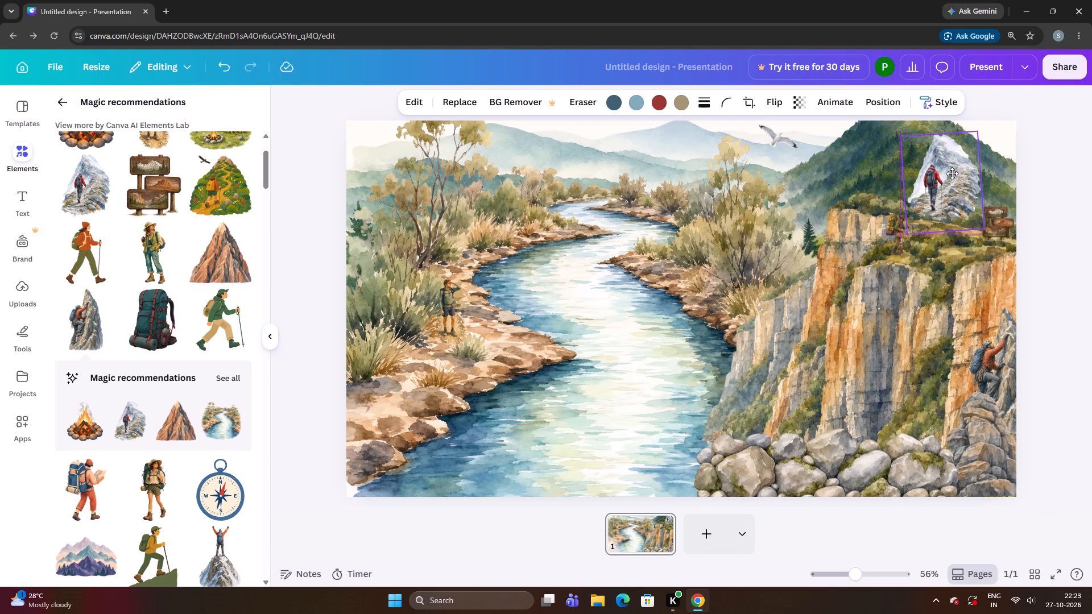
{"action": "left_click", "coordinate": [841, 183]}
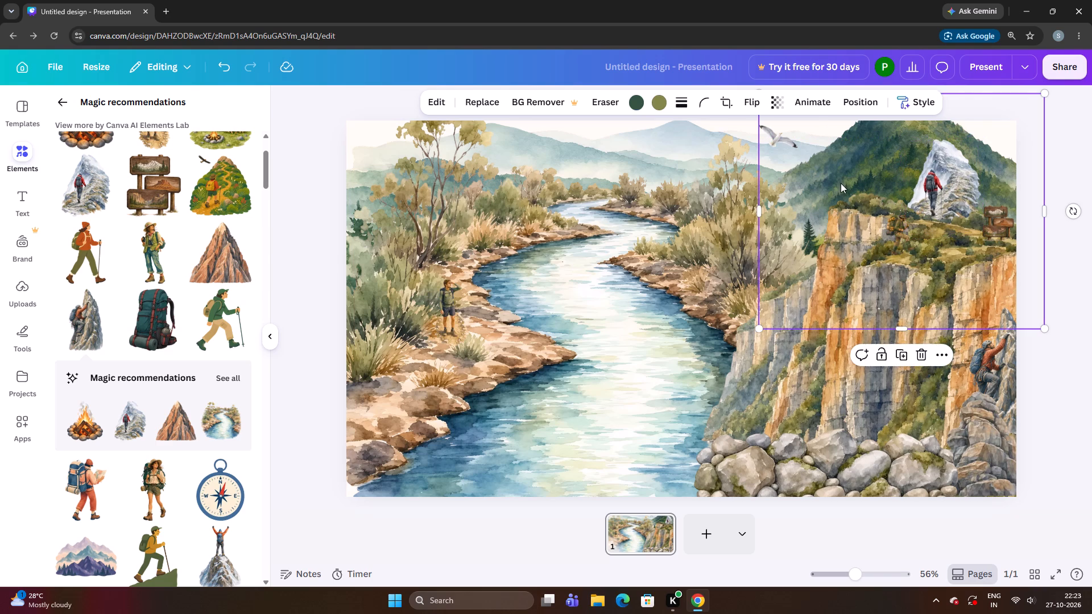
{"action": "left_click", "coordinate": [944, 176]}
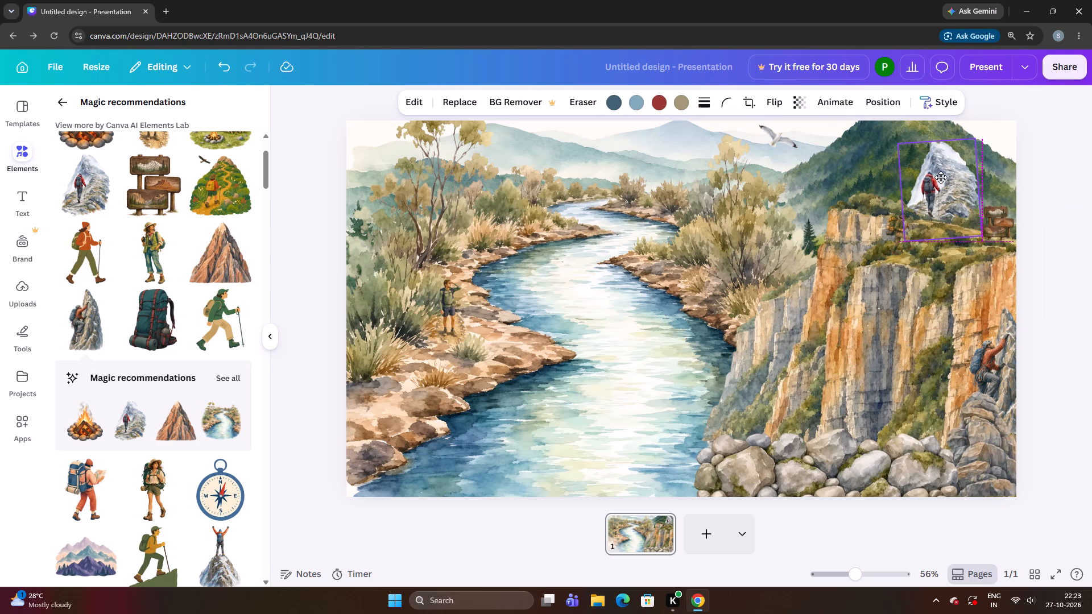
Move the snowy-peak hiker to the river-side edge of the orange cliff, below the seagull.
{"action": "left_click_drag", "start_coordinate": [939, 177], "coordinate": [828, 190]}
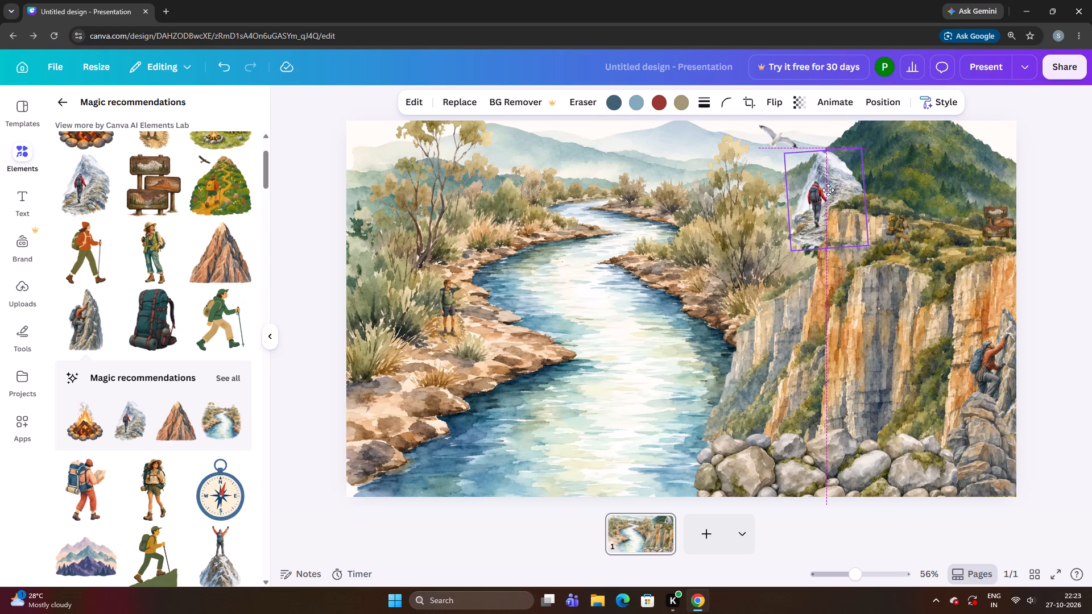
{"action": "left_click_drag", "start_coordinate": [828, 190], "coordinate": [850, 151]}
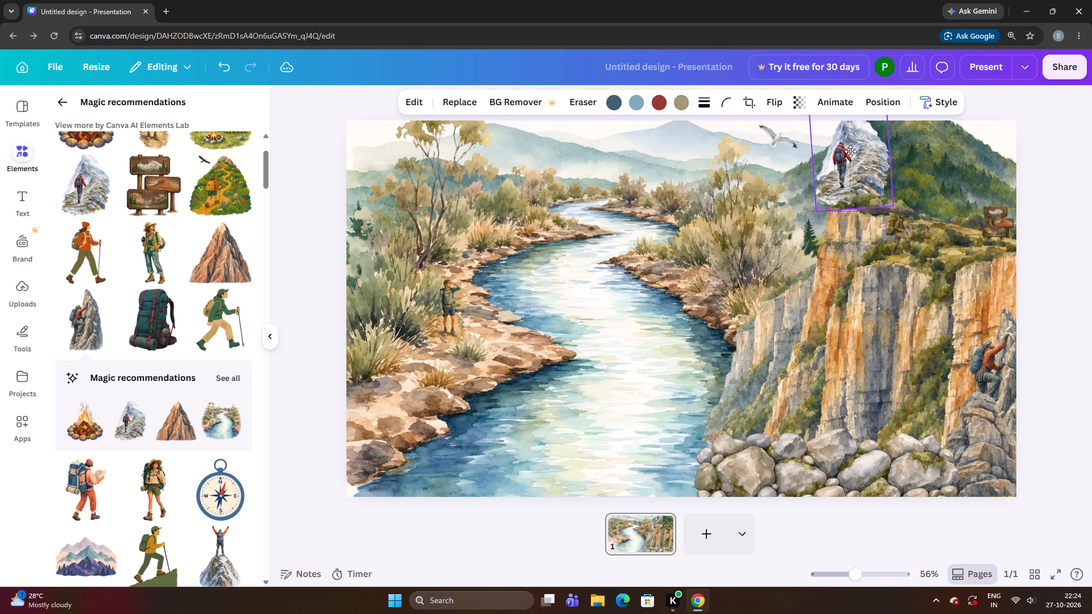
{"action": "left_click_drag", "start_coordinate": [850, 151], "coordinate": [822, 192]}
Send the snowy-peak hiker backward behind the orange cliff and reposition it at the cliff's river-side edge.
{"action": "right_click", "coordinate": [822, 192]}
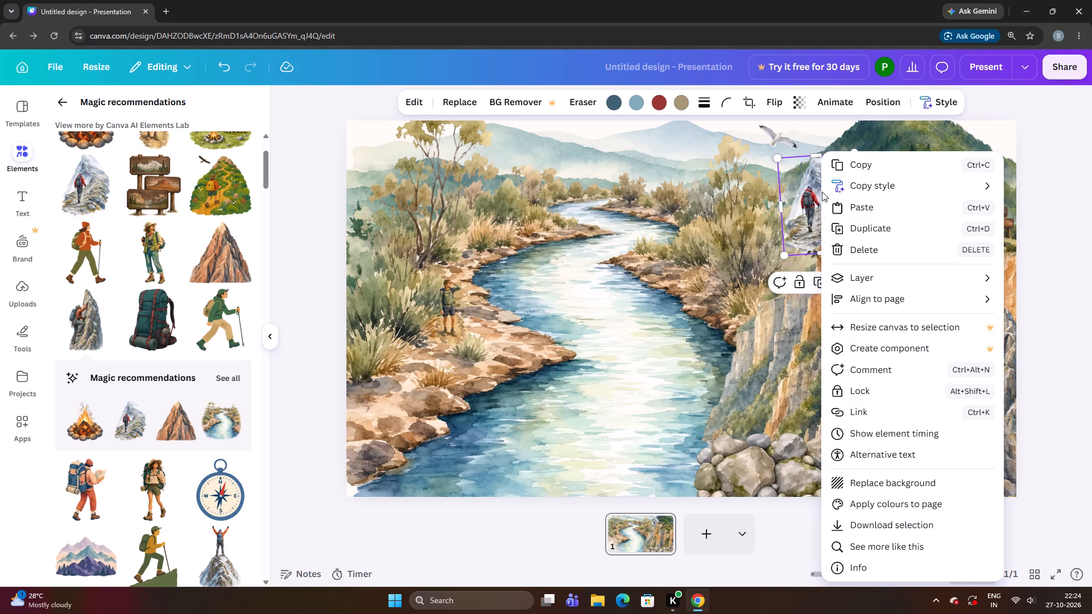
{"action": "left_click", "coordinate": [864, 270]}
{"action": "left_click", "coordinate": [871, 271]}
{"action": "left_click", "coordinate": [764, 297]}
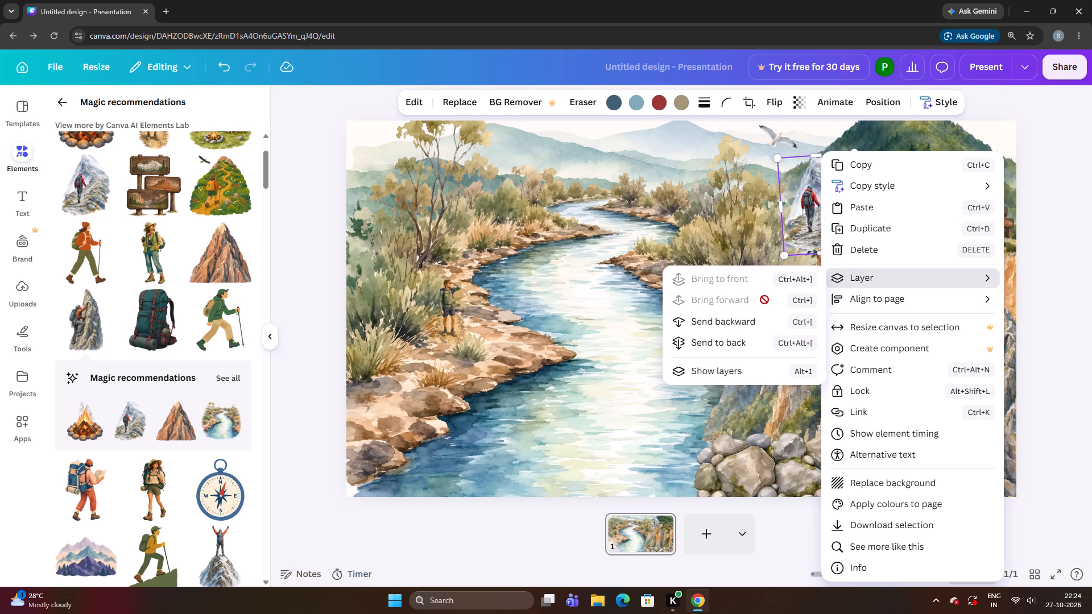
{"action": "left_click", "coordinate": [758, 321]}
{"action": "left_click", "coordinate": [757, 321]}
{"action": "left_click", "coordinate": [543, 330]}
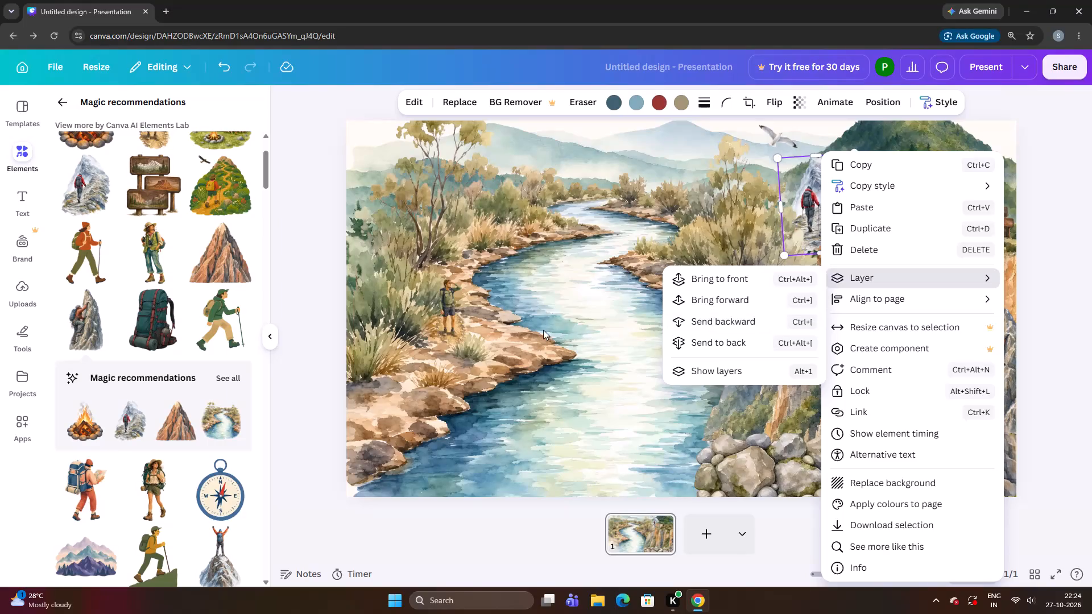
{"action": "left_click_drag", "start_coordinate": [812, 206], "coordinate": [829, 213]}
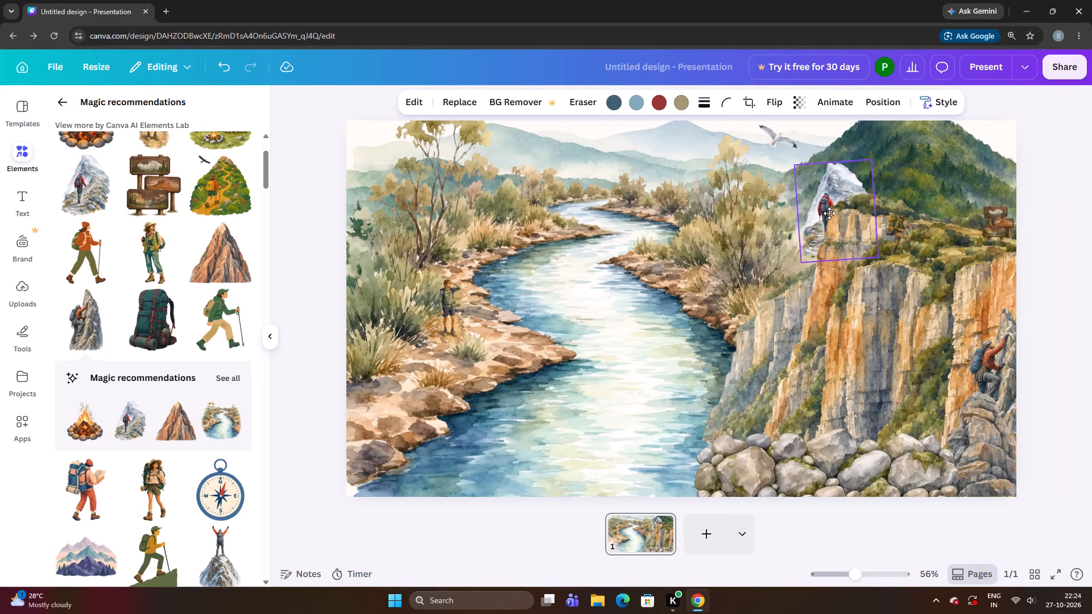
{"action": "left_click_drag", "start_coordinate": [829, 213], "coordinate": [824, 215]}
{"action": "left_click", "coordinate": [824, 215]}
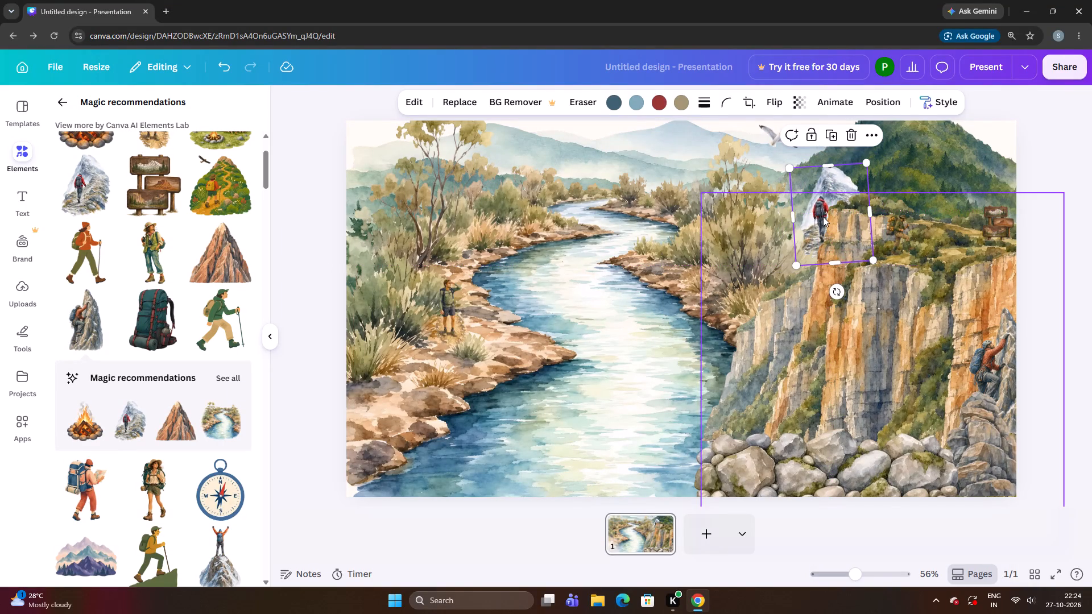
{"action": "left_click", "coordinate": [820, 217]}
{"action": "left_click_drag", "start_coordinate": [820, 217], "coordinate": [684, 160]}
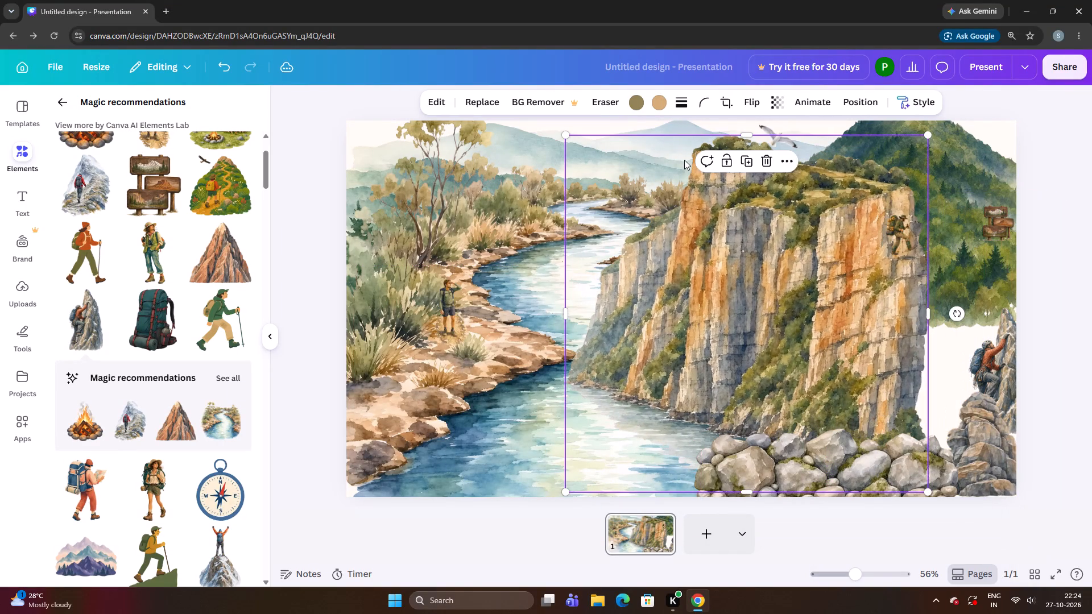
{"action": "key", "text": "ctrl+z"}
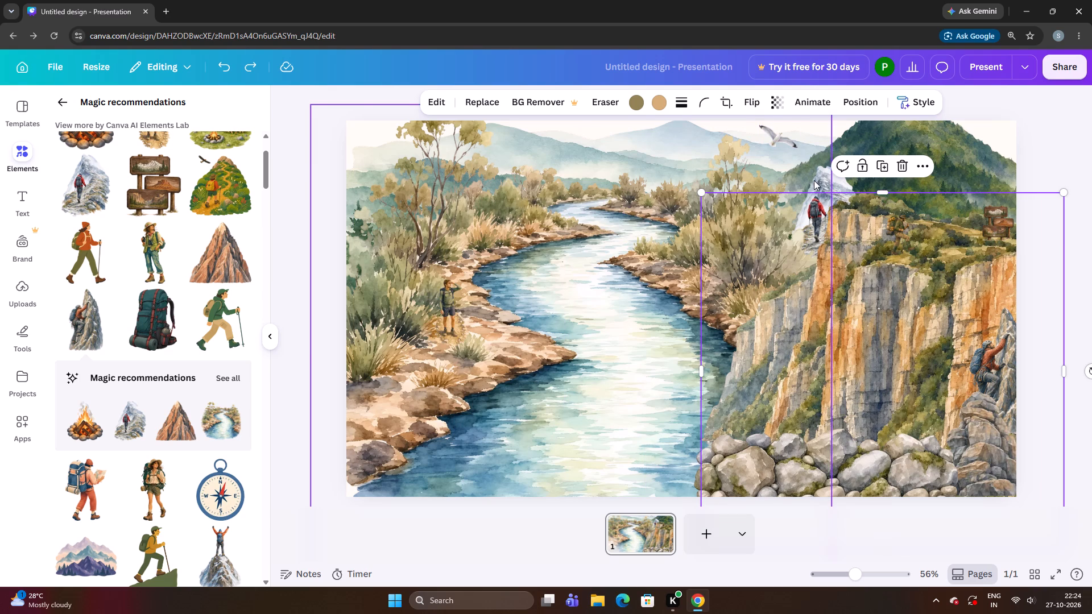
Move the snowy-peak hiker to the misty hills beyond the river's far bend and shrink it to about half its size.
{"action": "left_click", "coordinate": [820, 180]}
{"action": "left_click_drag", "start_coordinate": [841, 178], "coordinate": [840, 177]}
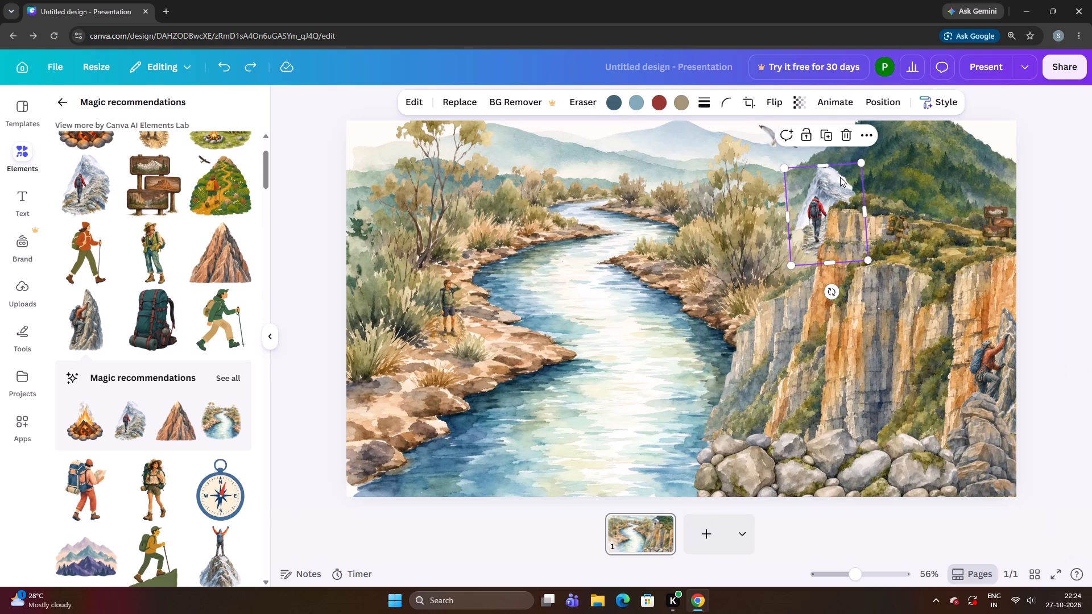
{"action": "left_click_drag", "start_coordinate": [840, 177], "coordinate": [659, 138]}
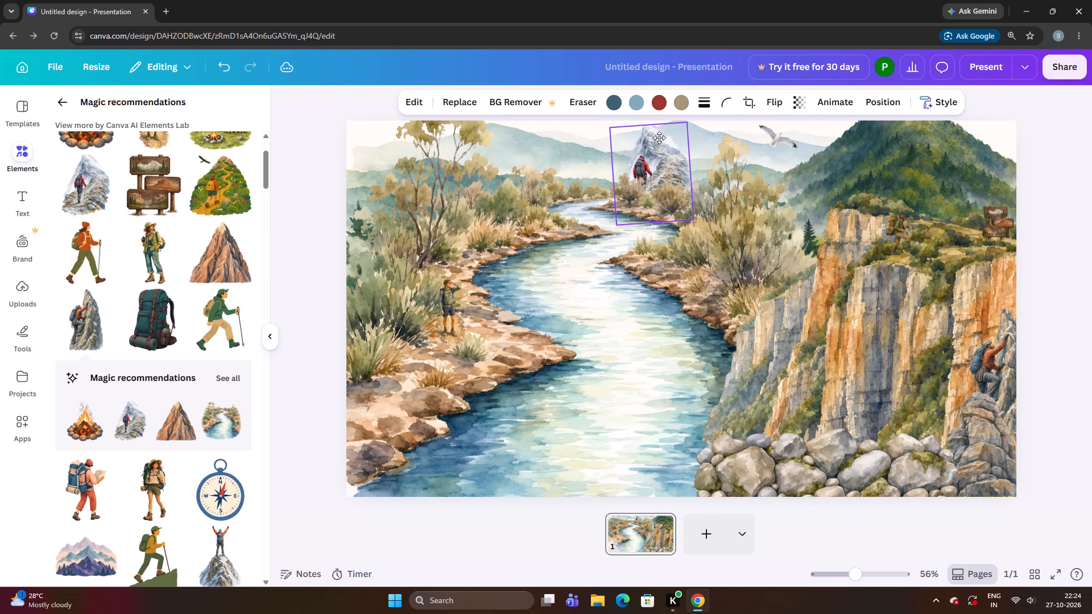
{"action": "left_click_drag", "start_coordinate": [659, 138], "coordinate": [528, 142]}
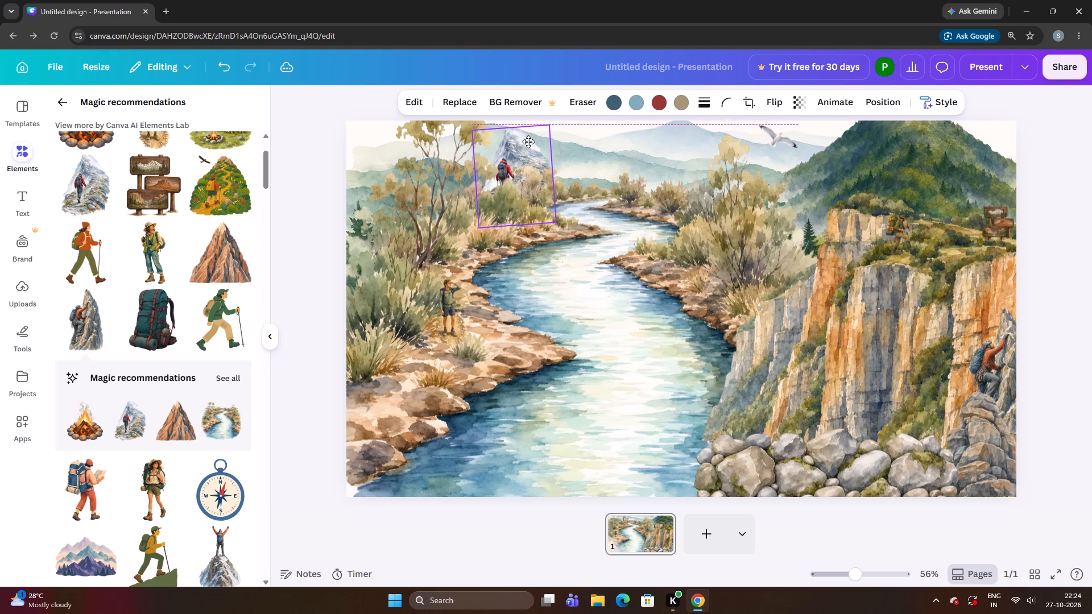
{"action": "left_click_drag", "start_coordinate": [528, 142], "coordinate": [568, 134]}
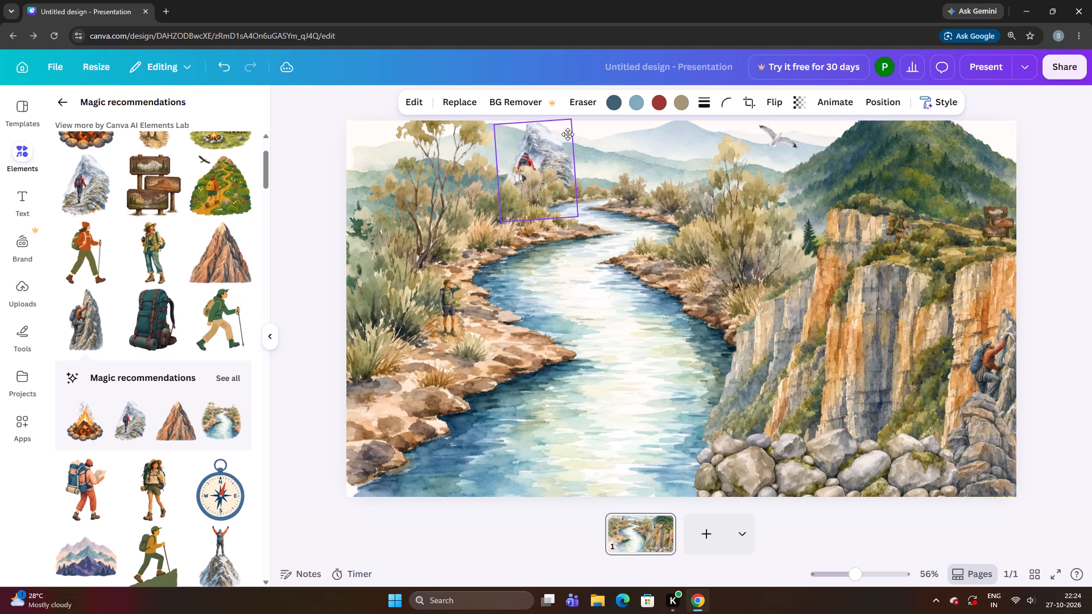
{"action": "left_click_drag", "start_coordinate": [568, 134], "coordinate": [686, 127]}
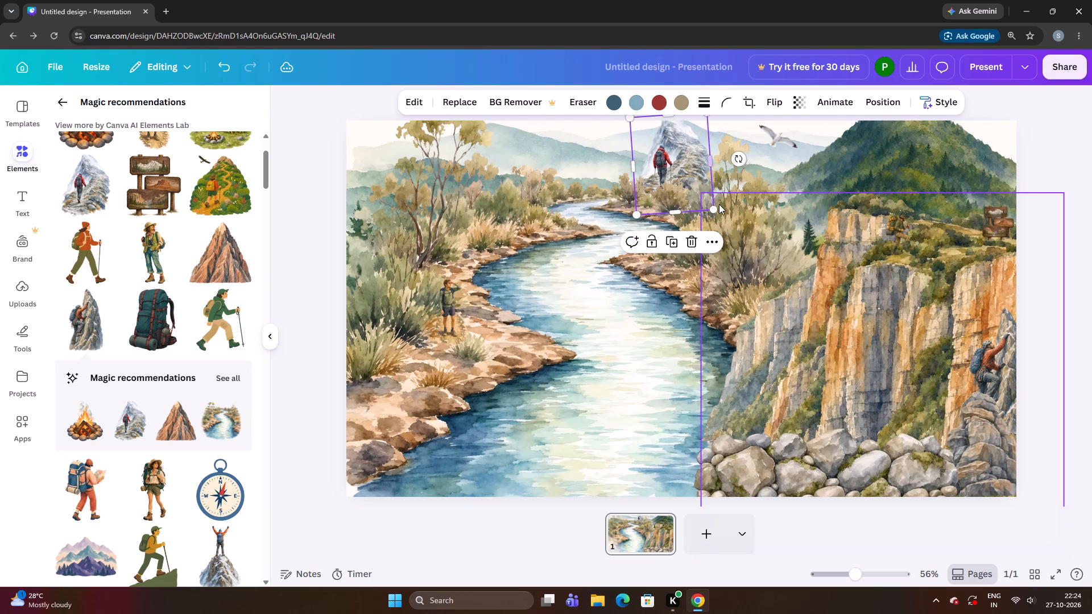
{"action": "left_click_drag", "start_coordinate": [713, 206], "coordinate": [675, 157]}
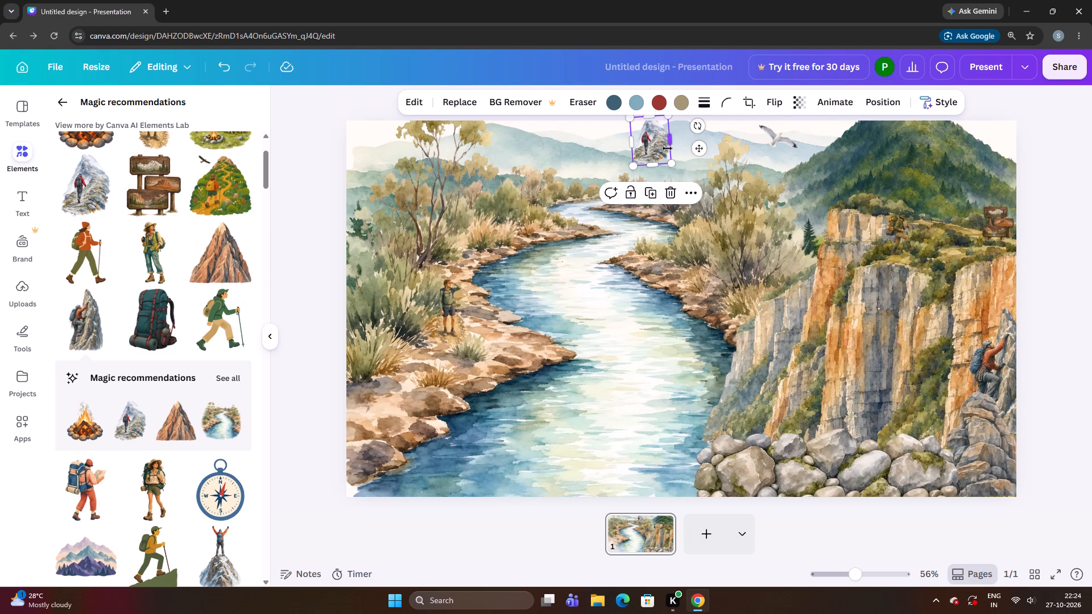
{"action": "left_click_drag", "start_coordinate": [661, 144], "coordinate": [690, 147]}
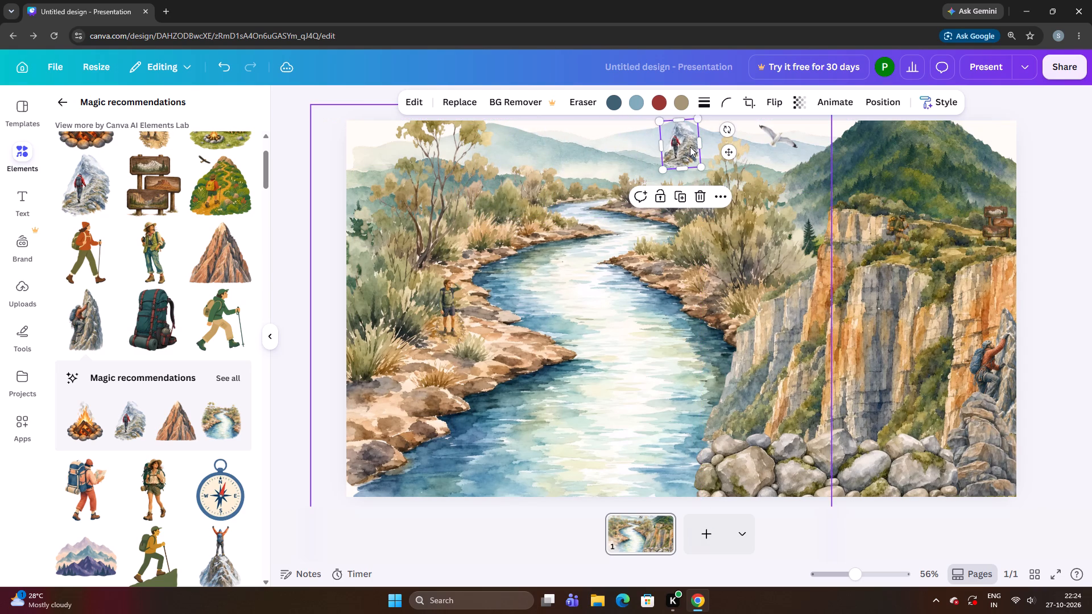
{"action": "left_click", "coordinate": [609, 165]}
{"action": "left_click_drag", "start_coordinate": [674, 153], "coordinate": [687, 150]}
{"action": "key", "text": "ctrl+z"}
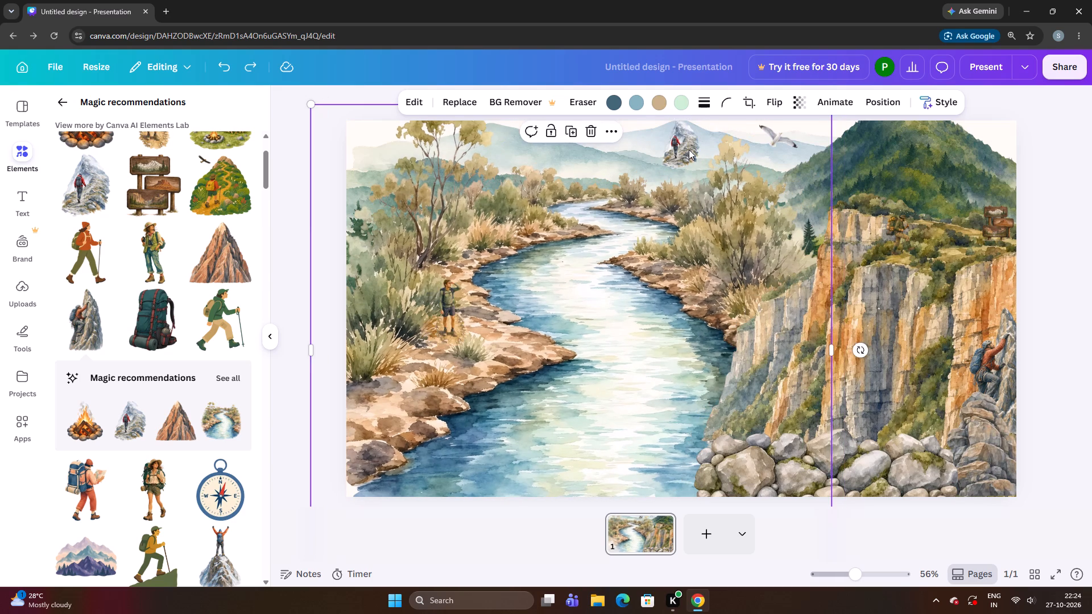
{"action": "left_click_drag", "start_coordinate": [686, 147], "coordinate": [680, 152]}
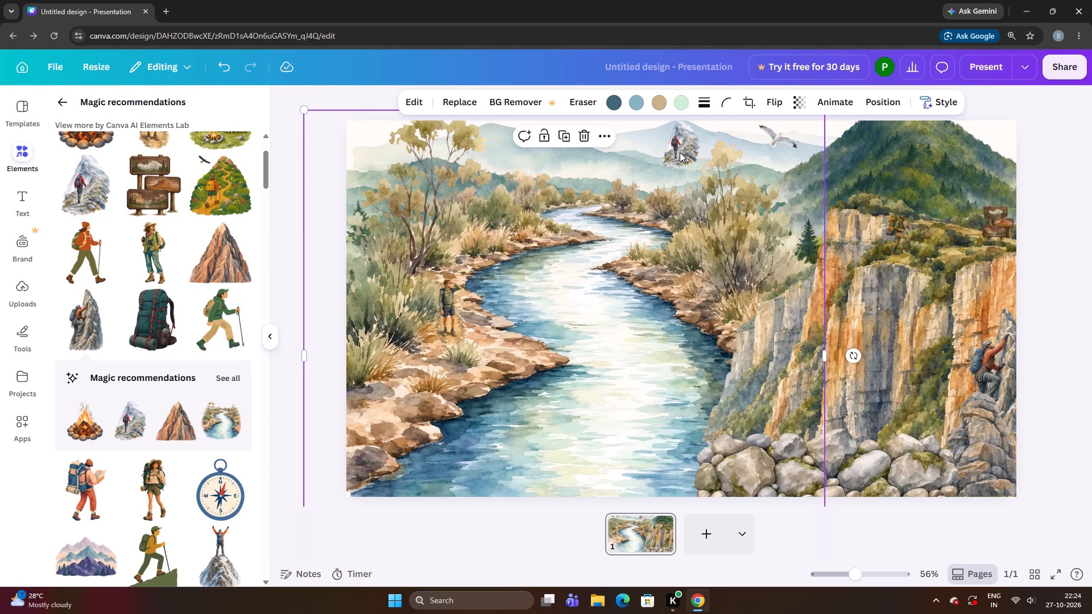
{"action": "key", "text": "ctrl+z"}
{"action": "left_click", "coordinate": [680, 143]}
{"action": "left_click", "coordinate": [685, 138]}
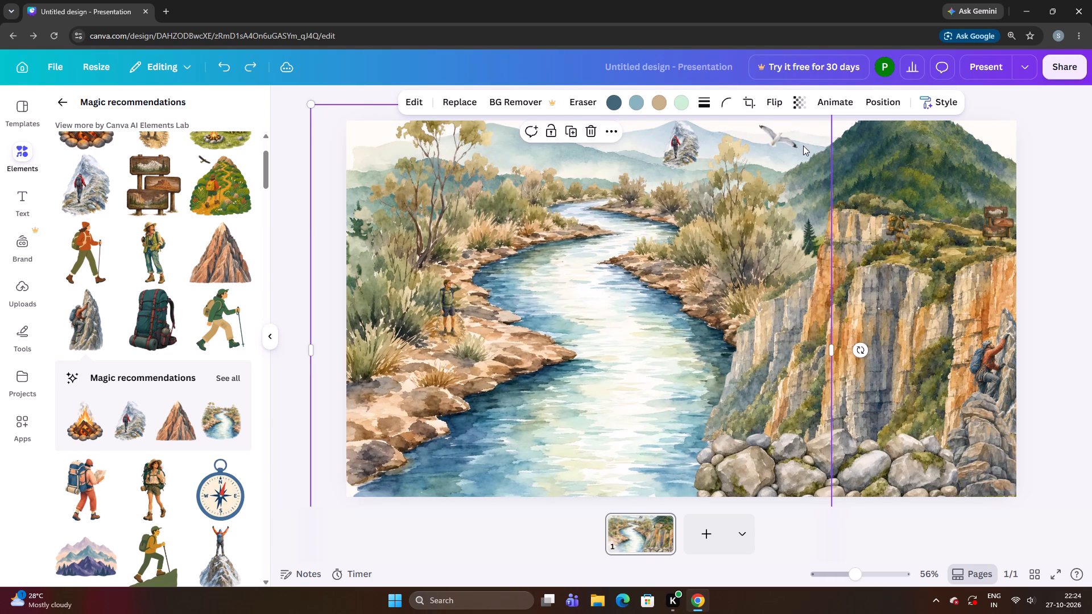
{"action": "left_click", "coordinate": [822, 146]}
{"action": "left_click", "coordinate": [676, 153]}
Lower the river scene to clear the misty hills and delete the small snowy-peak hiker there.
{"action": "left_click_drag", "start_coordinate": [632, 196], "coordinate": [634, 196]}
{"action": "left_click_drag", "start_coordinate": [634, 196], "coordinate": [628, 248]}
{"action": "left_click", "coordinate": [686, 137]}
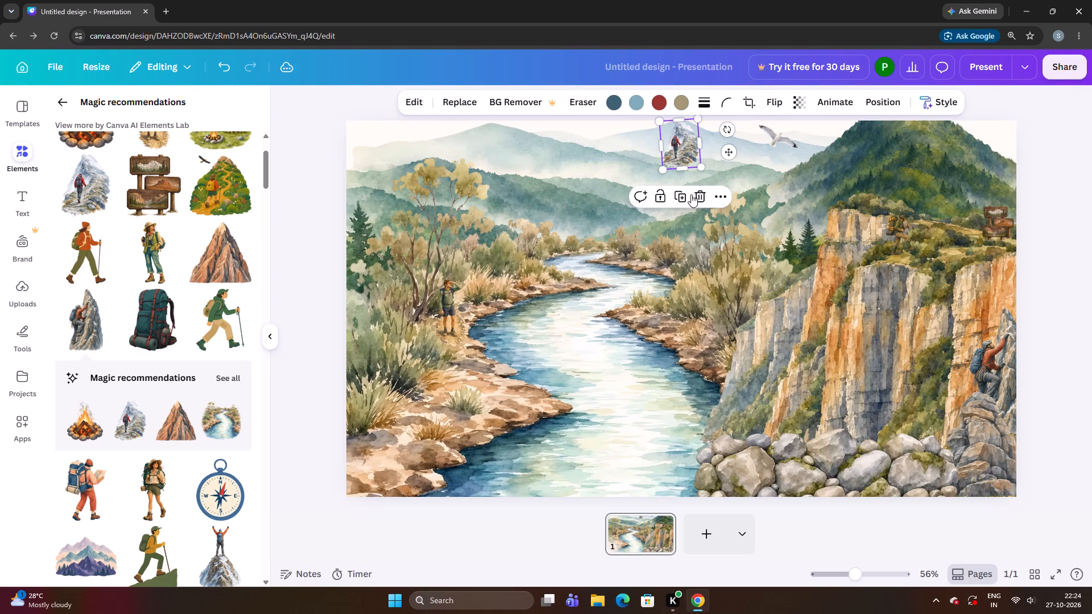
{"action": "left_click", "coordinate": [702, 195]}
Move the river scene back up so its far bend meets the misty hills and its bank adjoins the orange cliff.
{"action": "left_click_drag", "start_coordinate": [647, 227], "coordinate": [660, 169]}
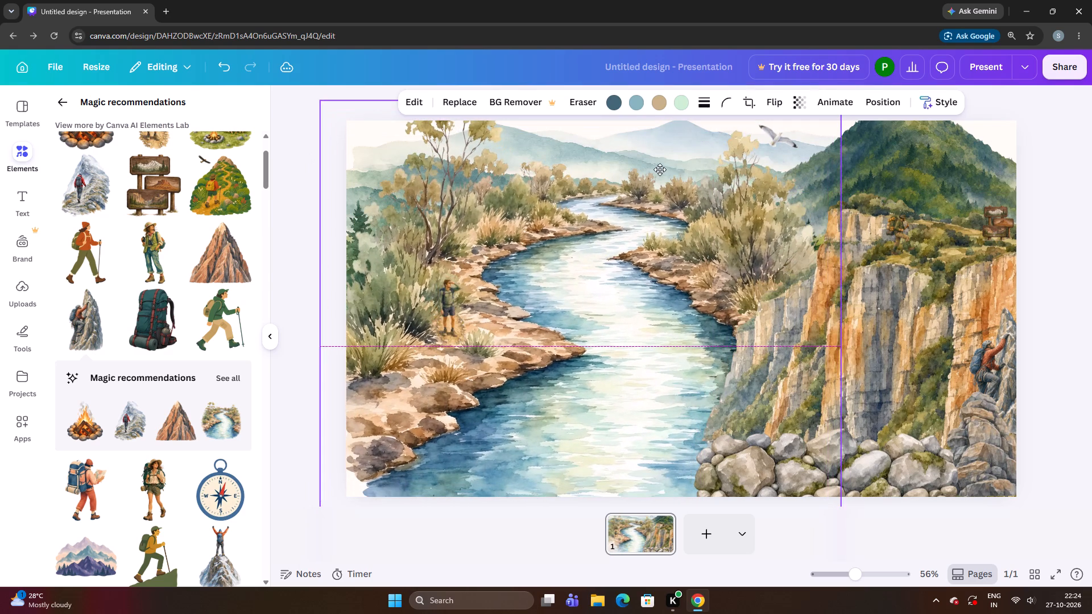
{"action": "left_click_drag", "start_coordinate": [660, 169], "coordinate": [658, 166]}
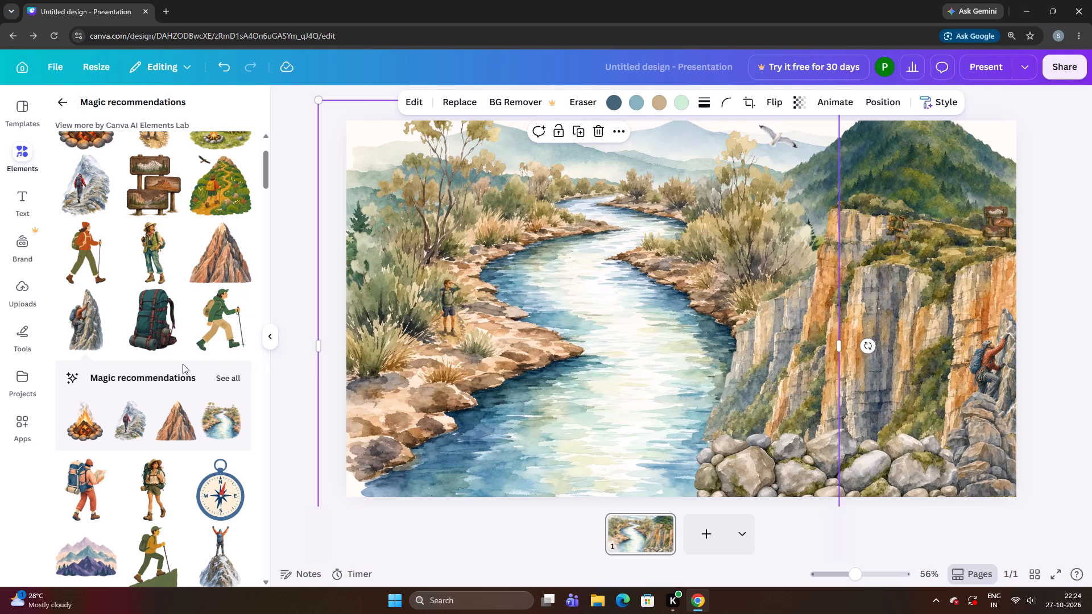
{"action": "left_click", "coordinate": [301, 304]}
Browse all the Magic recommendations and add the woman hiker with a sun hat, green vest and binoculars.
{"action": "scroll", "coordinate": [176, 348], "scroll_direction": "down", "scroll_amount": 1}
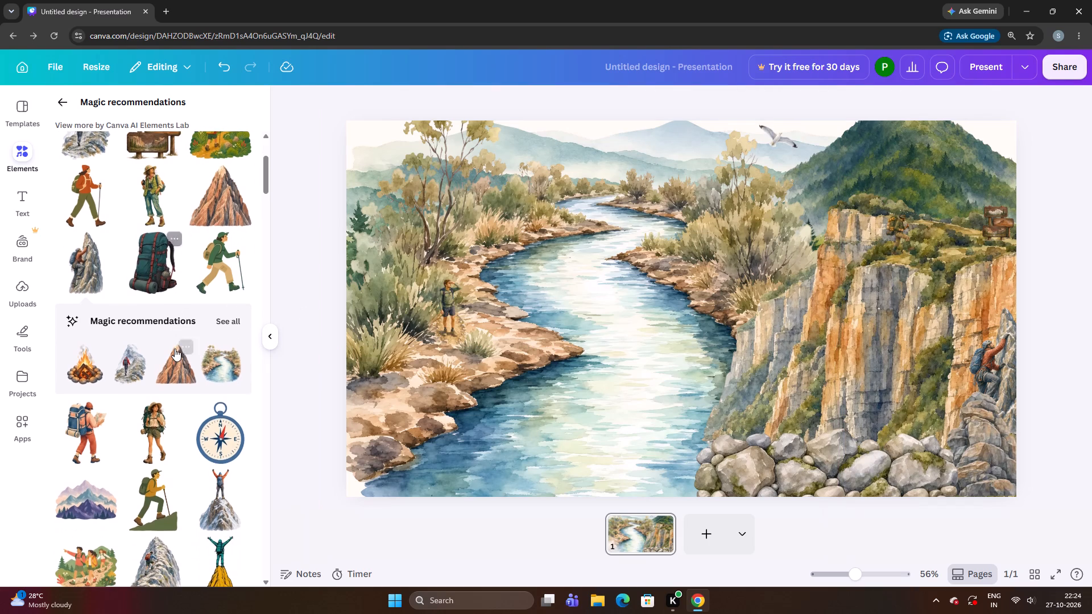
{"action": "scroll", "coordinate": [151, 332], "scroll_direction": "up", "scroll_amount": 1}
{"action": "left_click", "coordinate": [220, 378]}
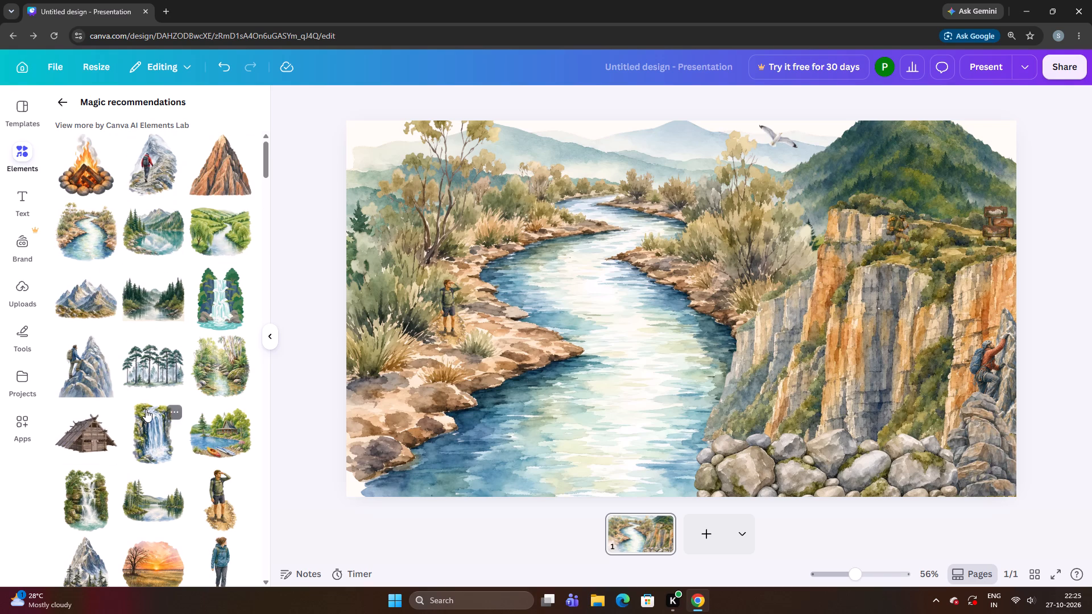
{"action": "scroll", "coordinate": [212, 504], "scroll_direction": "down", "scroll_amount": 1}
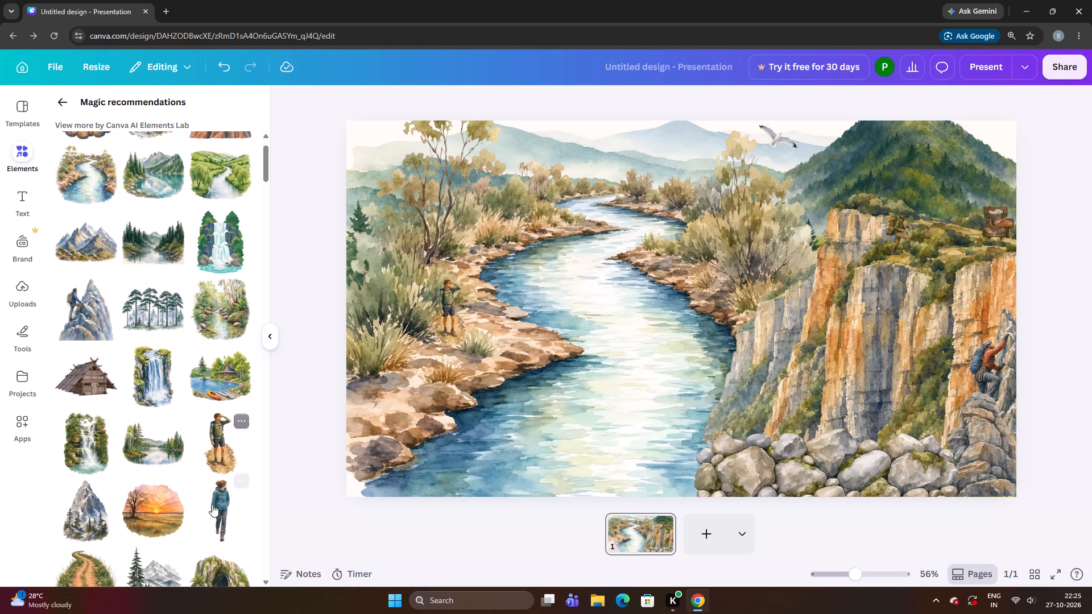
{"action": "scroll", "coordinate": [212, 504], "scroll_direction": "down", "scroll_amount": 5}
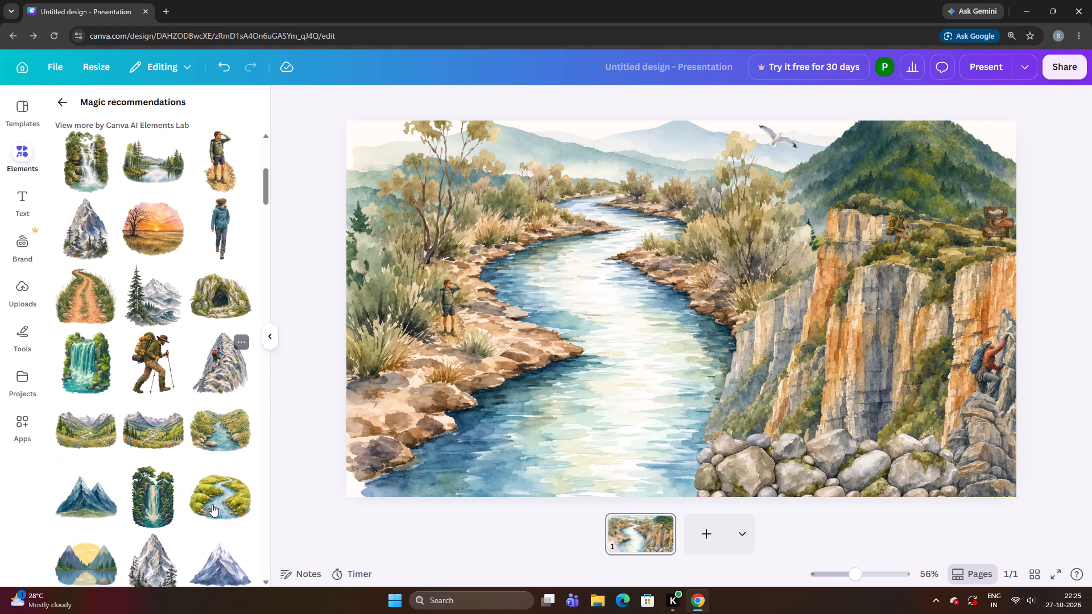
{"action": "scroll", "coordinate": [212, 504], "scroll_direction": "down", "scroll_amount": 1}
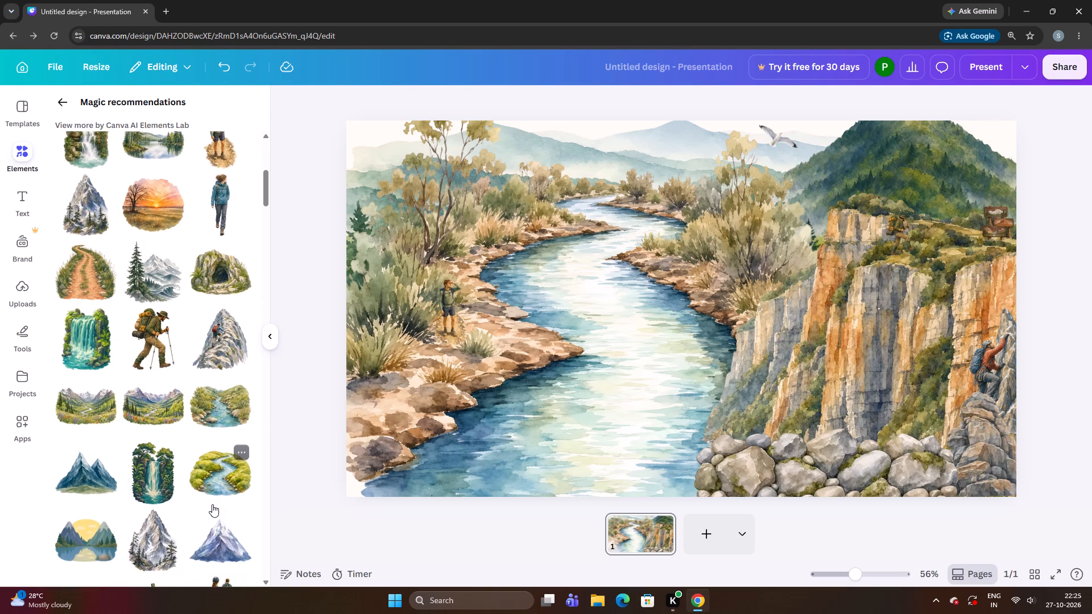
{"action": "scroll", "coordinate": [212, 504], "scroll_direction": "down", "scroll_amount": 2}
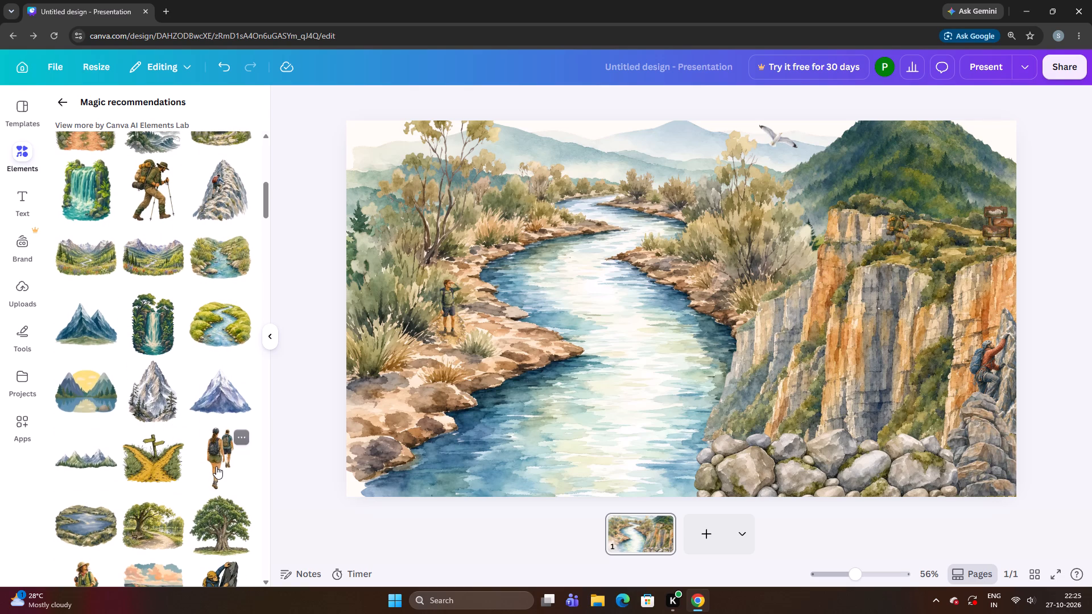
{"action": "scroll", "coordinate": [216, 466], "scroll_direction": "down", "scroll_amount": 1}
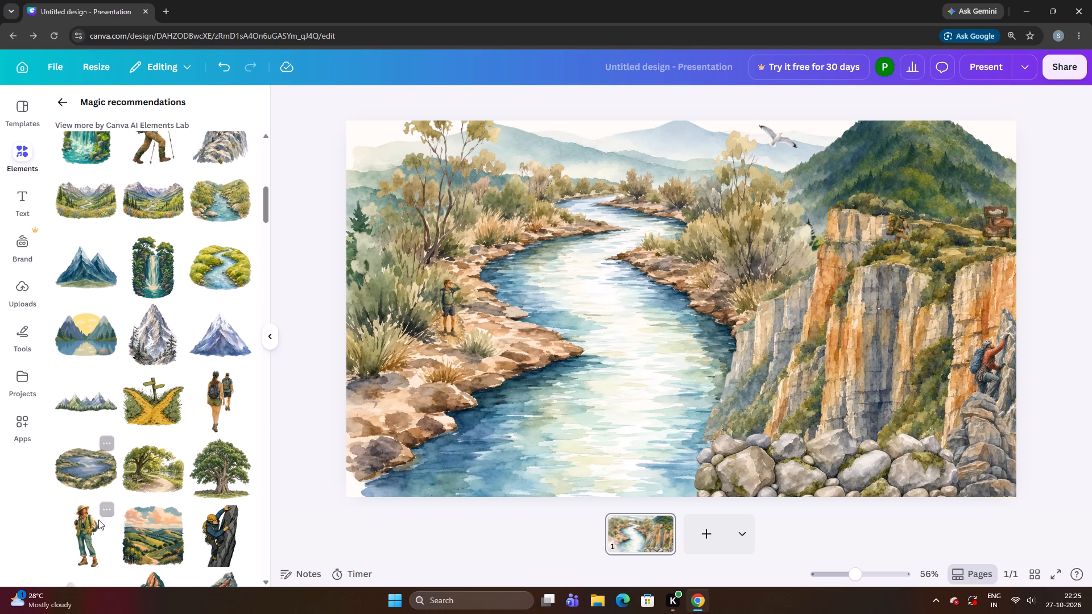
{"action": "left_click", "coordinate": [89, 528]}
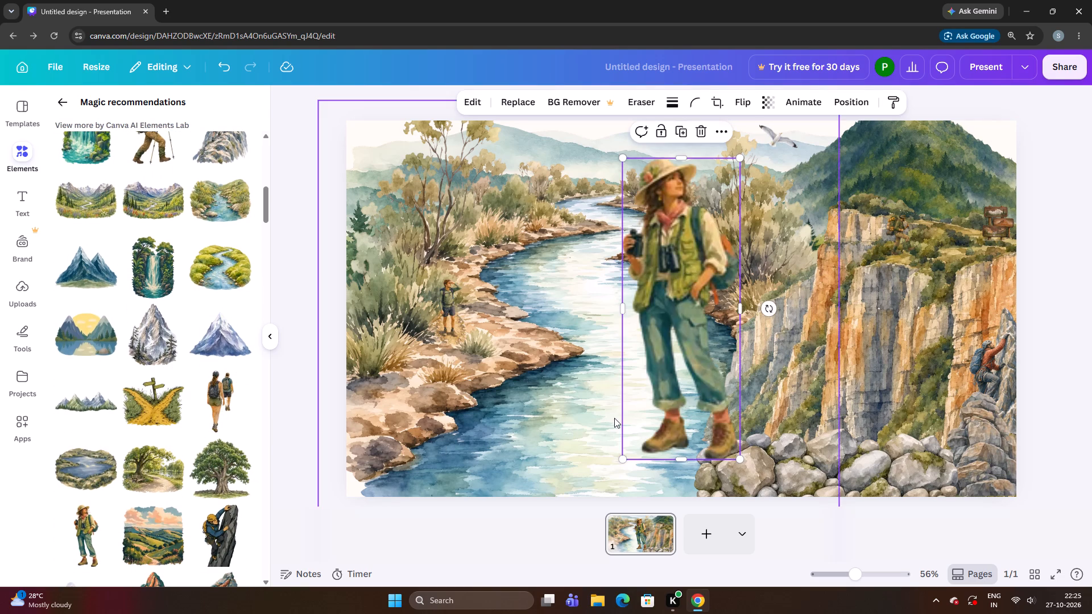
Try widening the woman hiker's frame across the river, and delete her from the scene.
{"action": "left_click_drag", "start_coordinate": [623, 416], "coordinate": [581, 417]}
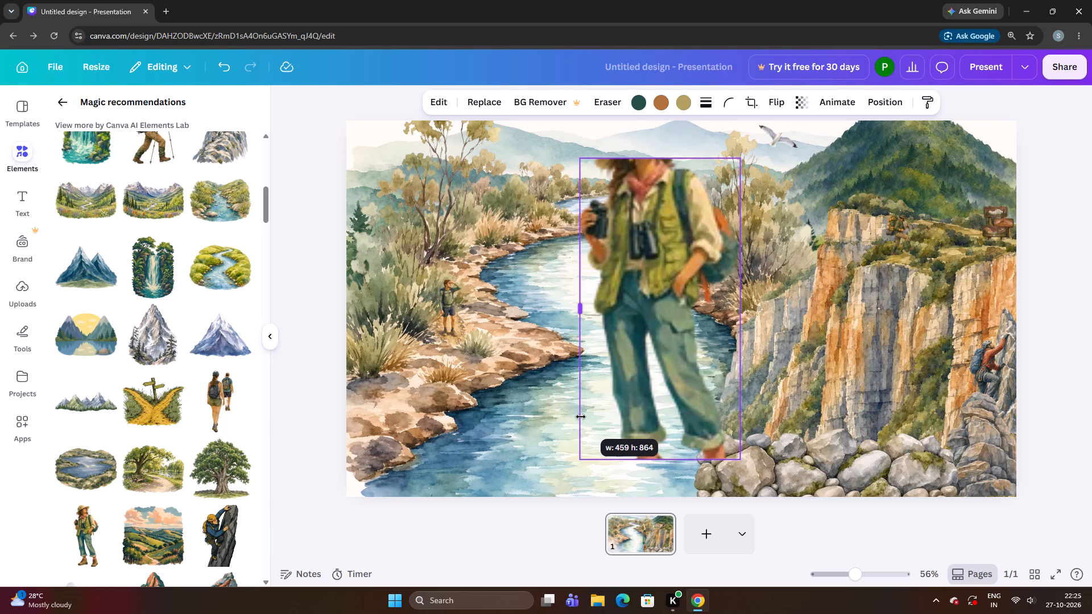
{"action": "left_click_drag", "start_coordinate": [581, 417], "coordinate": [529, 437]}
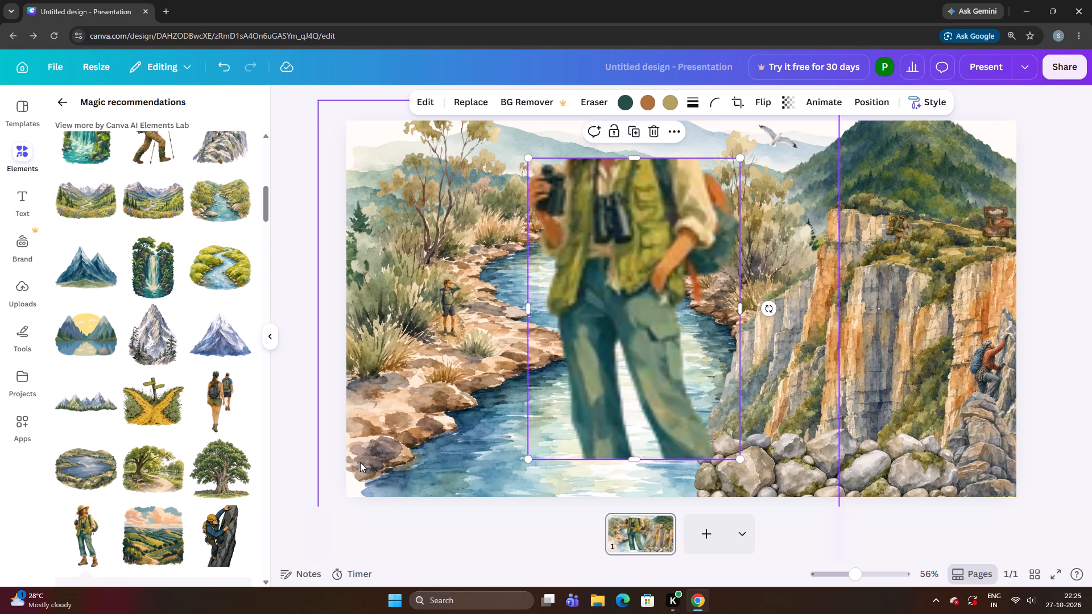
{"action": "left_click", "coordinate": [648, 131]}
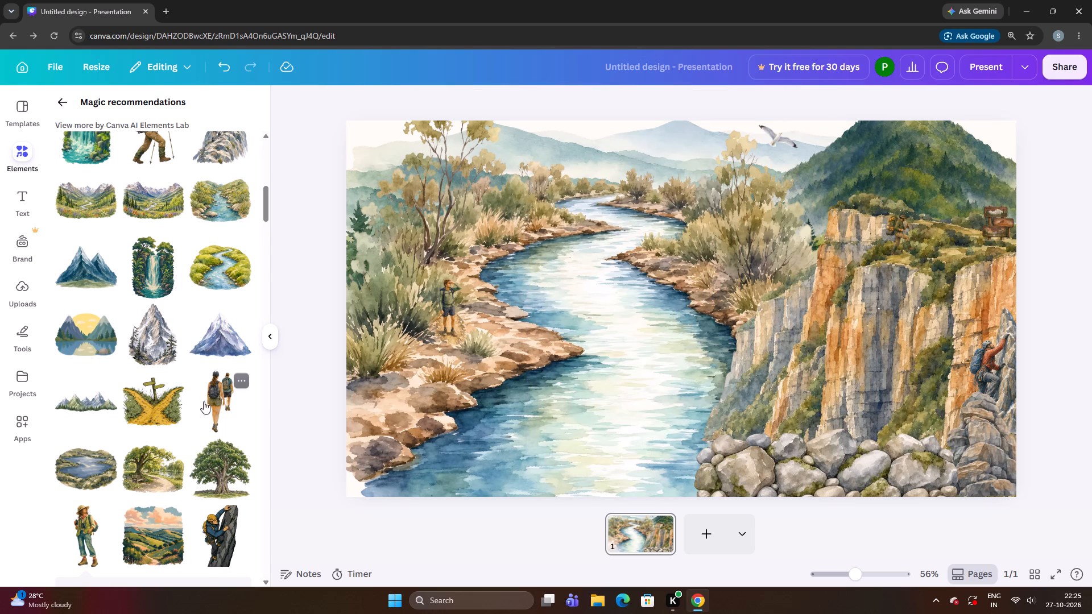
Add the brown-hatted backpacker seen from behind from the woman hiker's Magic recommendations.
{"action": "scroll", "coordinate": [125, 428], "scroll_direction": "down", "scroll_amount": 4}
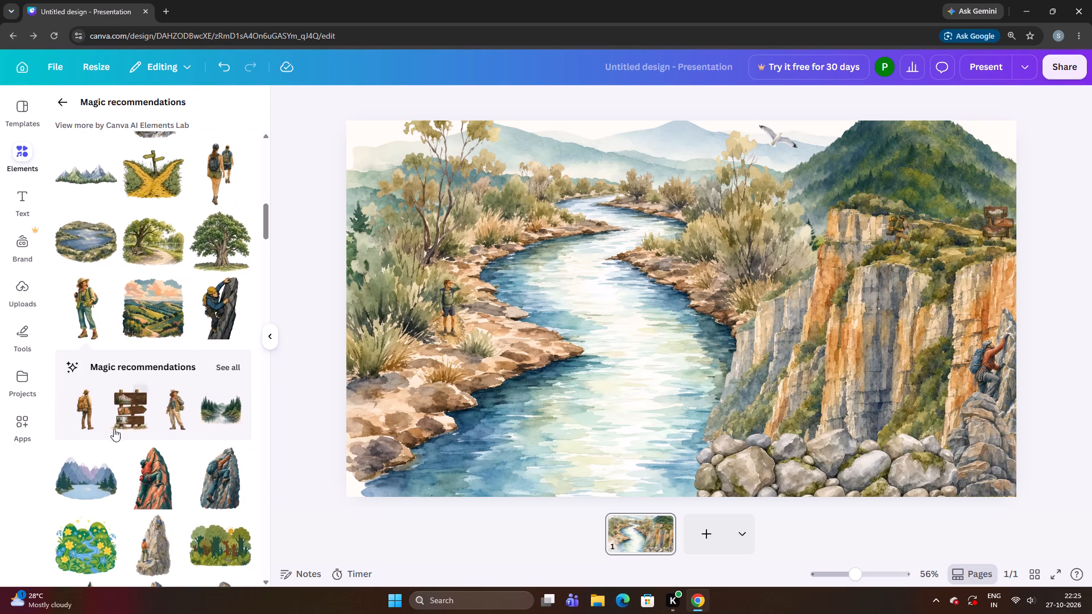
{"action": "left_click", "coordinate": [81, 417]}
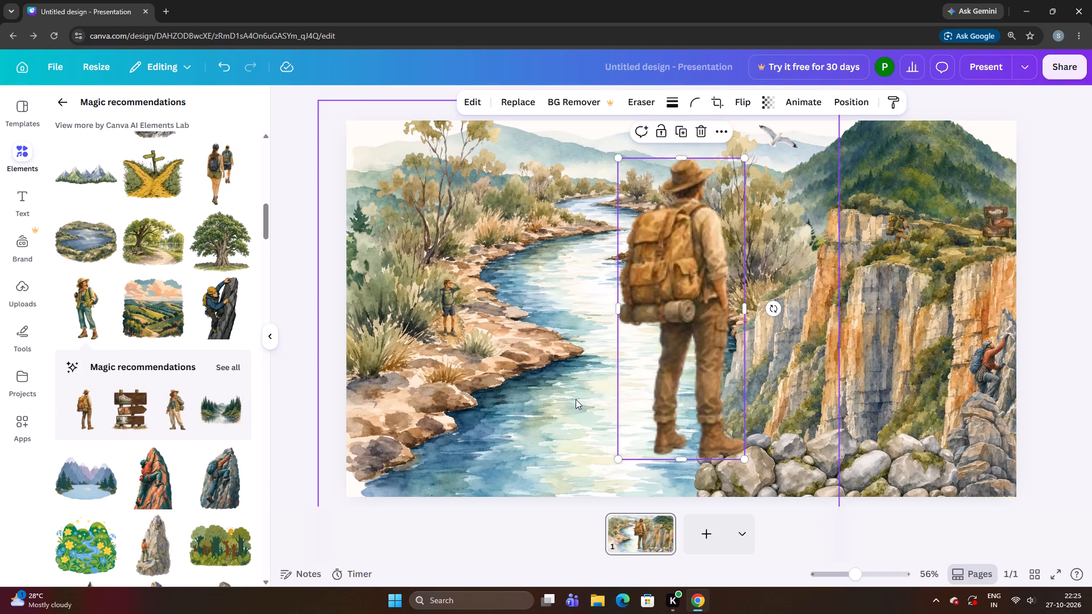
Shrink the brown-hatted backpacker to a small distant figure and stand him on the river's far left bank, keeping the river scene in place.
{"action": "left_click_drag", "start_coordinate": [576, 399], "coordinate": [568, 371]}
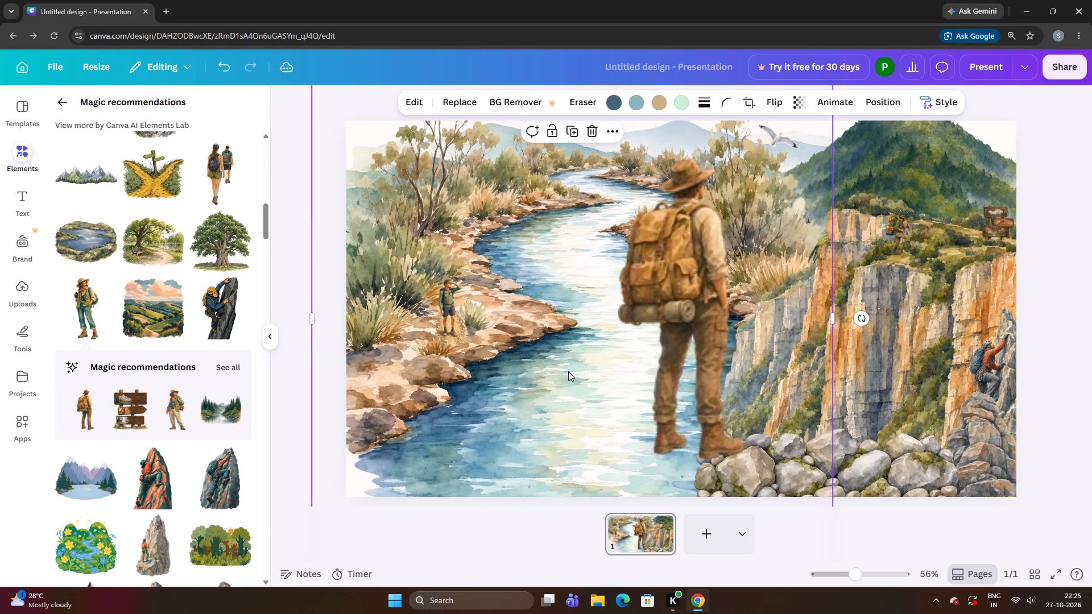
{"action": "key", "text": "ctrl+z"}
{"action": "left_click", "coordinate": [693, 358]}
{"action": "left_click_drag", "start_coordinate": [693, 358], "coordinate": [592, 389]}
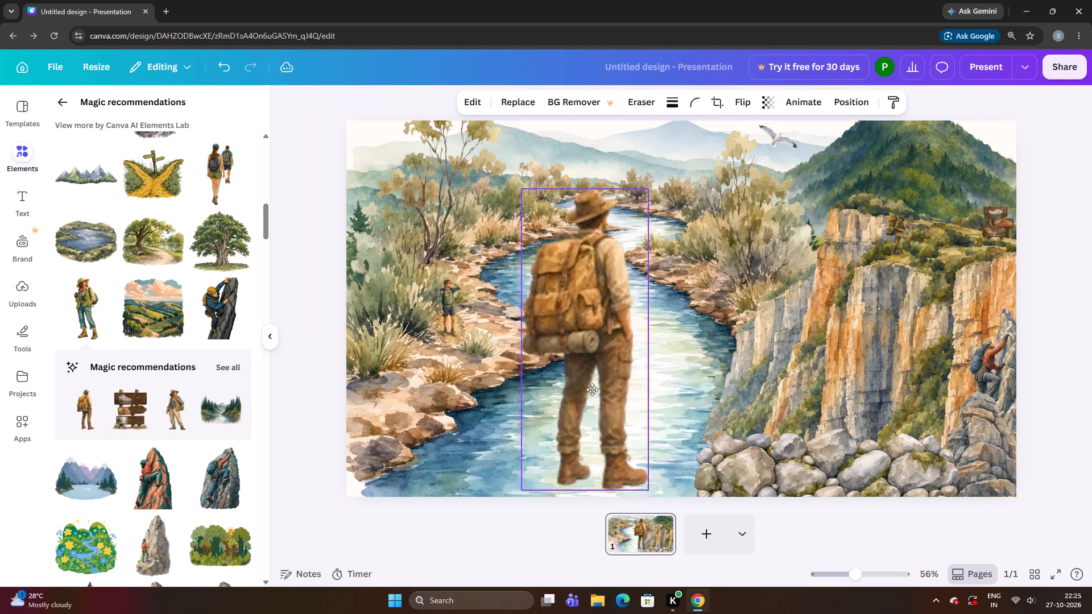
{"action": "left_click_drag", "start_coordinate": [592, 389], "coordinate": [591, 297]}
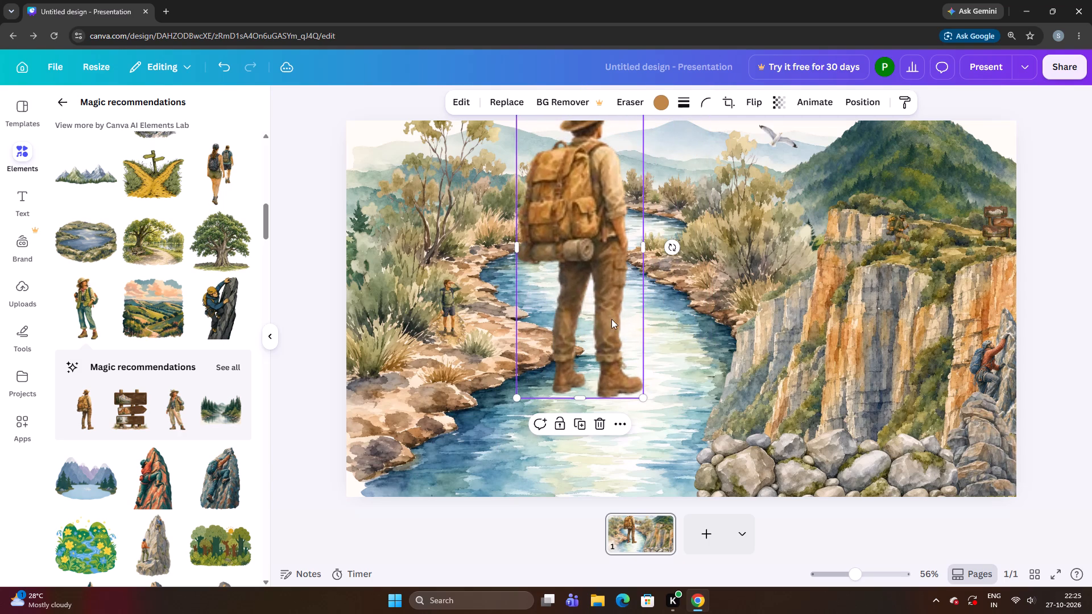
{"action": "left_click_drag", "start_coordinate": [648, 397], "coordinate": [606, 325]}
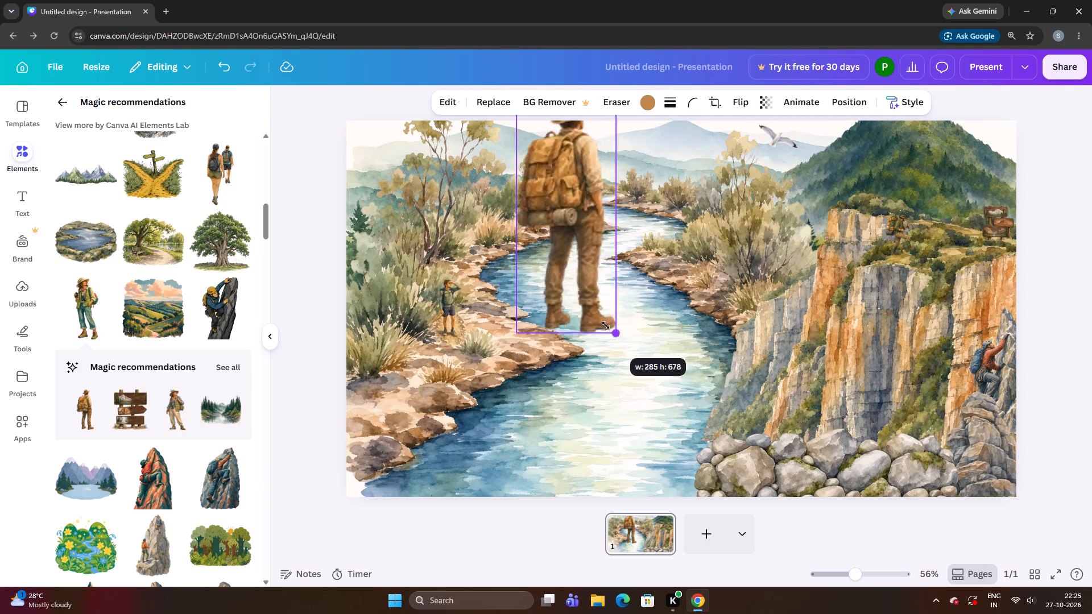
{"action": "left_click_drag", "start_coordinate": [606, 325], "coordinate": [577, 211]}
{"action": "left_click_drag", "start_coordinate": [552, 172], "coordinate": [659, 195]}
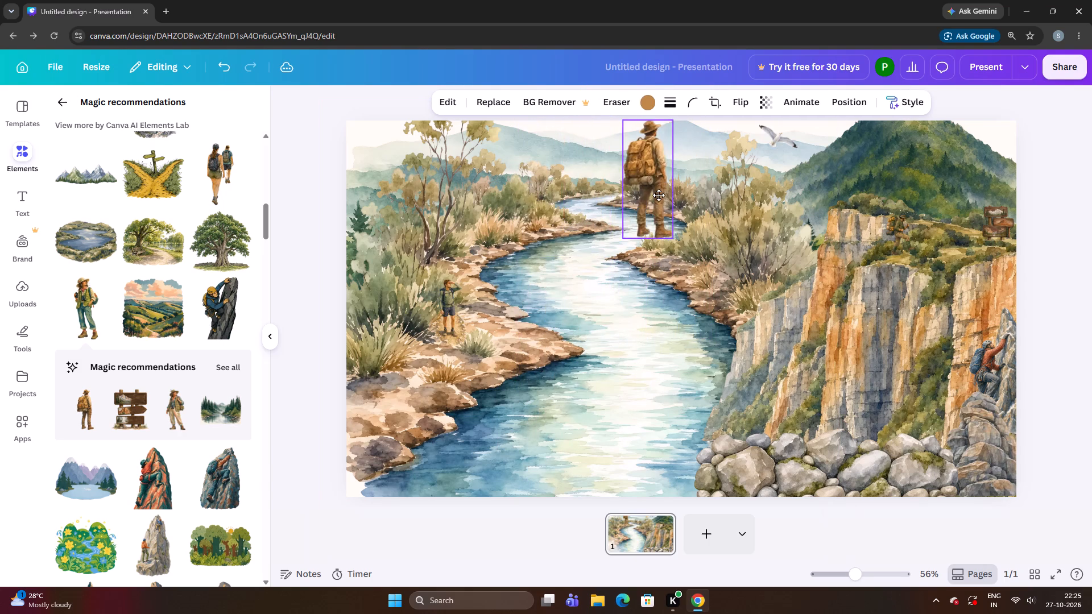
{"action": "left_click_drag", "start_coordinate": [659, 195], "coordinate": [582, 184]}
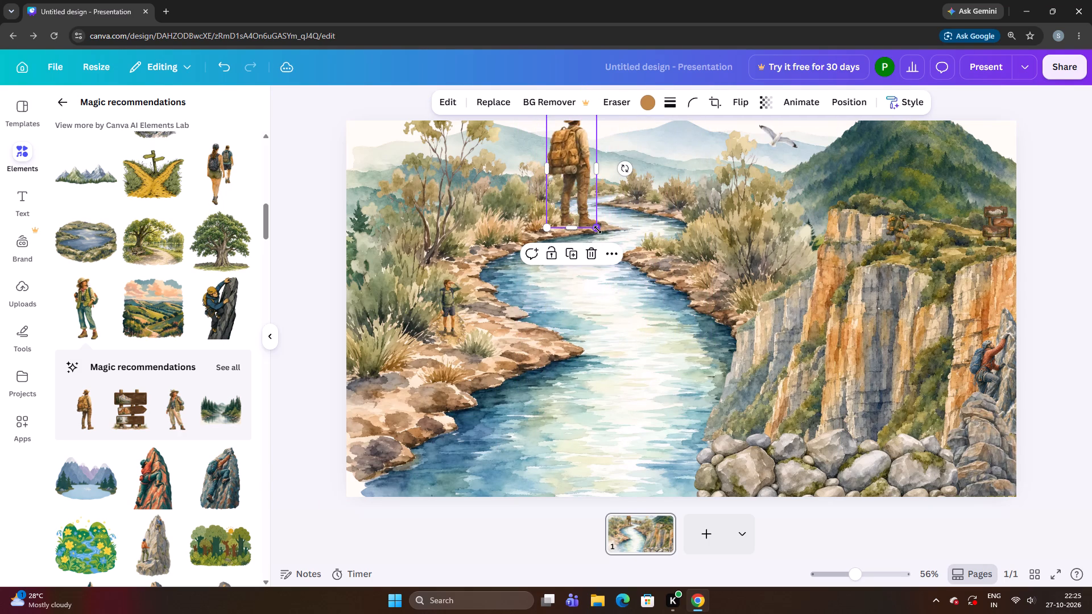
{"action": "left_click_drag", "start_coordinate": [598, 230], "coordinate": [570, 182]}
{"action": "left_click_drag", "start_coordinate": [565, 147], "coordinate": [572, 197]}
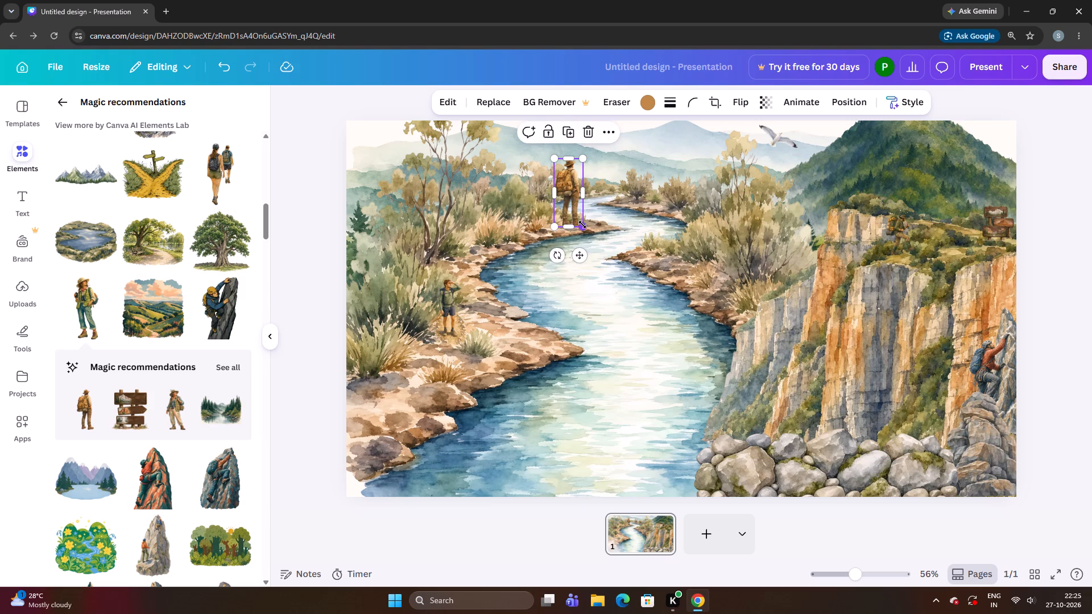
{"action": "left_click_drag", "start_coordinate": [582, 228], "coordinate": [573, 210]}
{"action": "left_click_drag", "start_coordinate": [563, 182], "coordinate": [570, 197]}
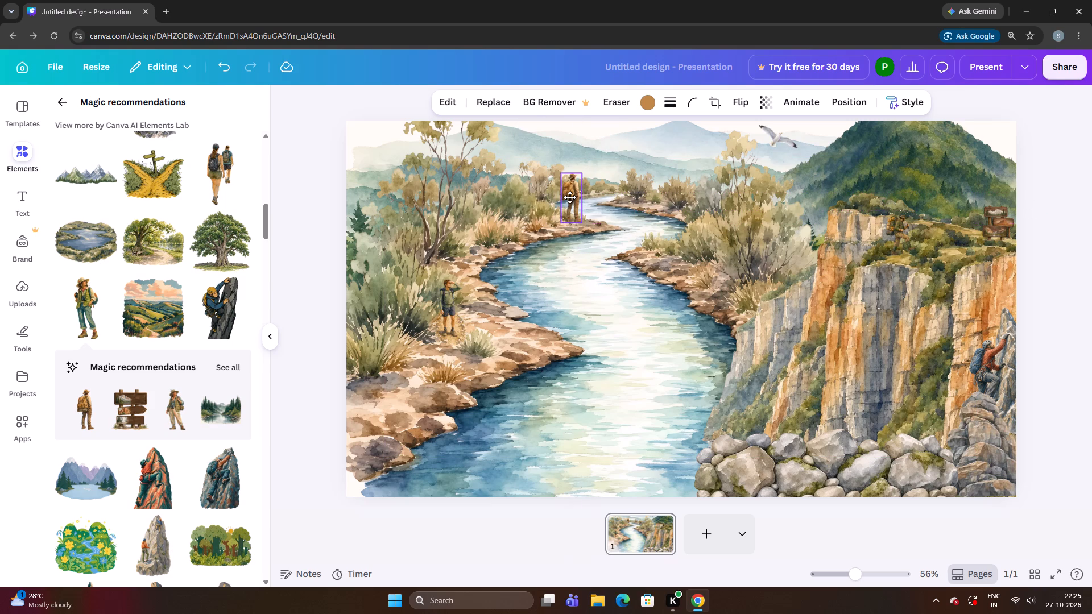
{"action": "left_click_drag", "start_coordinate": [570, 197], "coordinate": [571, 199]}
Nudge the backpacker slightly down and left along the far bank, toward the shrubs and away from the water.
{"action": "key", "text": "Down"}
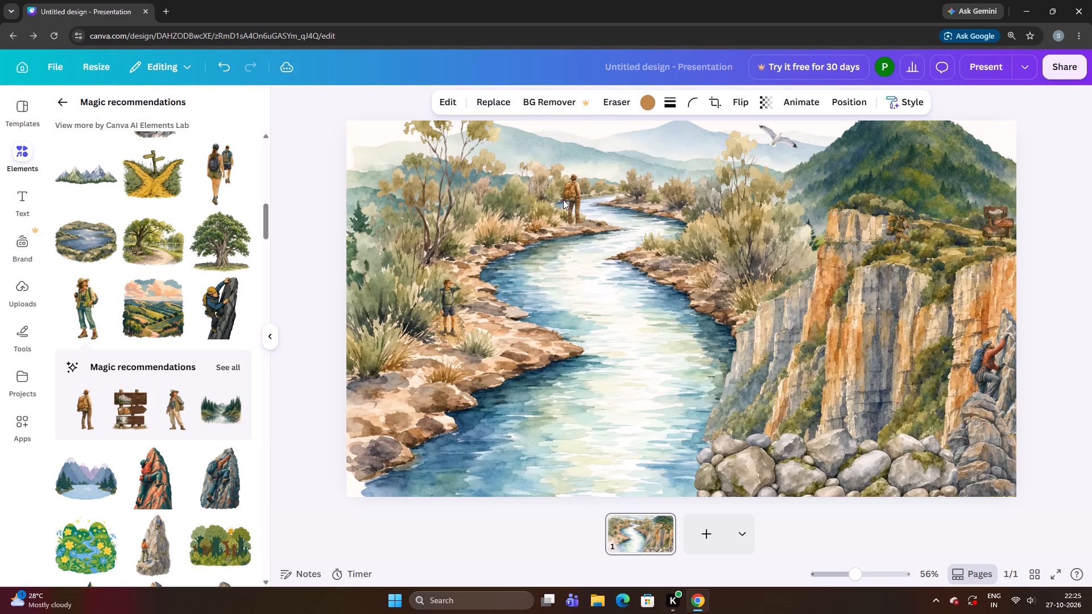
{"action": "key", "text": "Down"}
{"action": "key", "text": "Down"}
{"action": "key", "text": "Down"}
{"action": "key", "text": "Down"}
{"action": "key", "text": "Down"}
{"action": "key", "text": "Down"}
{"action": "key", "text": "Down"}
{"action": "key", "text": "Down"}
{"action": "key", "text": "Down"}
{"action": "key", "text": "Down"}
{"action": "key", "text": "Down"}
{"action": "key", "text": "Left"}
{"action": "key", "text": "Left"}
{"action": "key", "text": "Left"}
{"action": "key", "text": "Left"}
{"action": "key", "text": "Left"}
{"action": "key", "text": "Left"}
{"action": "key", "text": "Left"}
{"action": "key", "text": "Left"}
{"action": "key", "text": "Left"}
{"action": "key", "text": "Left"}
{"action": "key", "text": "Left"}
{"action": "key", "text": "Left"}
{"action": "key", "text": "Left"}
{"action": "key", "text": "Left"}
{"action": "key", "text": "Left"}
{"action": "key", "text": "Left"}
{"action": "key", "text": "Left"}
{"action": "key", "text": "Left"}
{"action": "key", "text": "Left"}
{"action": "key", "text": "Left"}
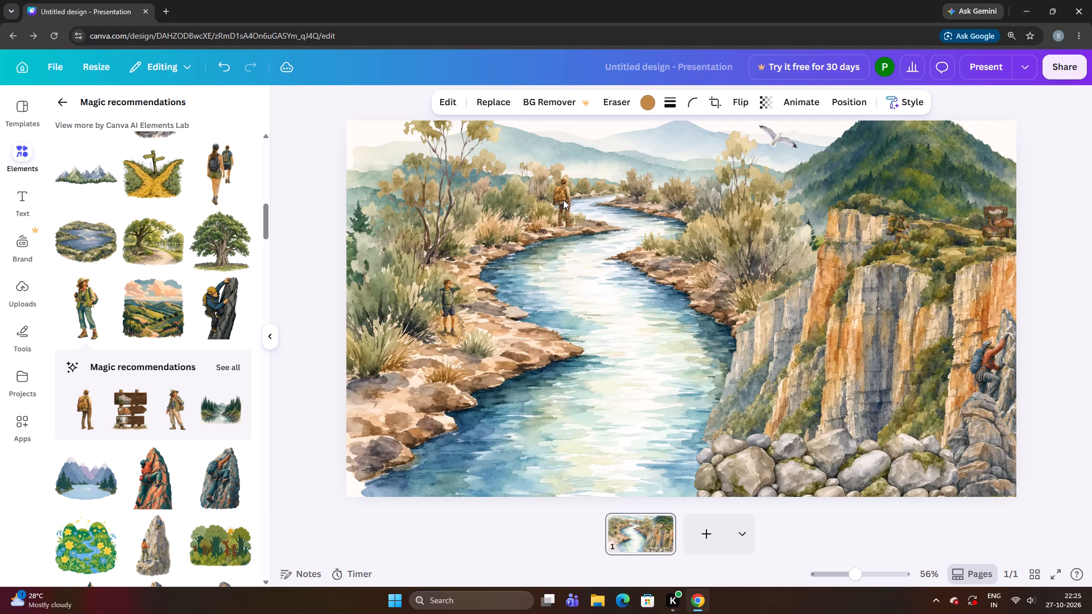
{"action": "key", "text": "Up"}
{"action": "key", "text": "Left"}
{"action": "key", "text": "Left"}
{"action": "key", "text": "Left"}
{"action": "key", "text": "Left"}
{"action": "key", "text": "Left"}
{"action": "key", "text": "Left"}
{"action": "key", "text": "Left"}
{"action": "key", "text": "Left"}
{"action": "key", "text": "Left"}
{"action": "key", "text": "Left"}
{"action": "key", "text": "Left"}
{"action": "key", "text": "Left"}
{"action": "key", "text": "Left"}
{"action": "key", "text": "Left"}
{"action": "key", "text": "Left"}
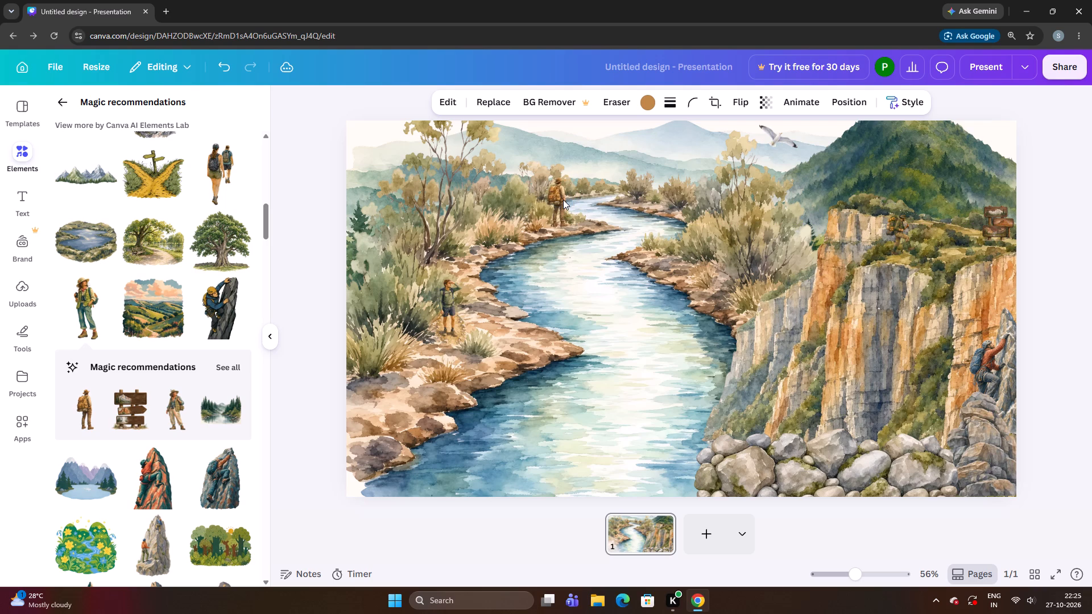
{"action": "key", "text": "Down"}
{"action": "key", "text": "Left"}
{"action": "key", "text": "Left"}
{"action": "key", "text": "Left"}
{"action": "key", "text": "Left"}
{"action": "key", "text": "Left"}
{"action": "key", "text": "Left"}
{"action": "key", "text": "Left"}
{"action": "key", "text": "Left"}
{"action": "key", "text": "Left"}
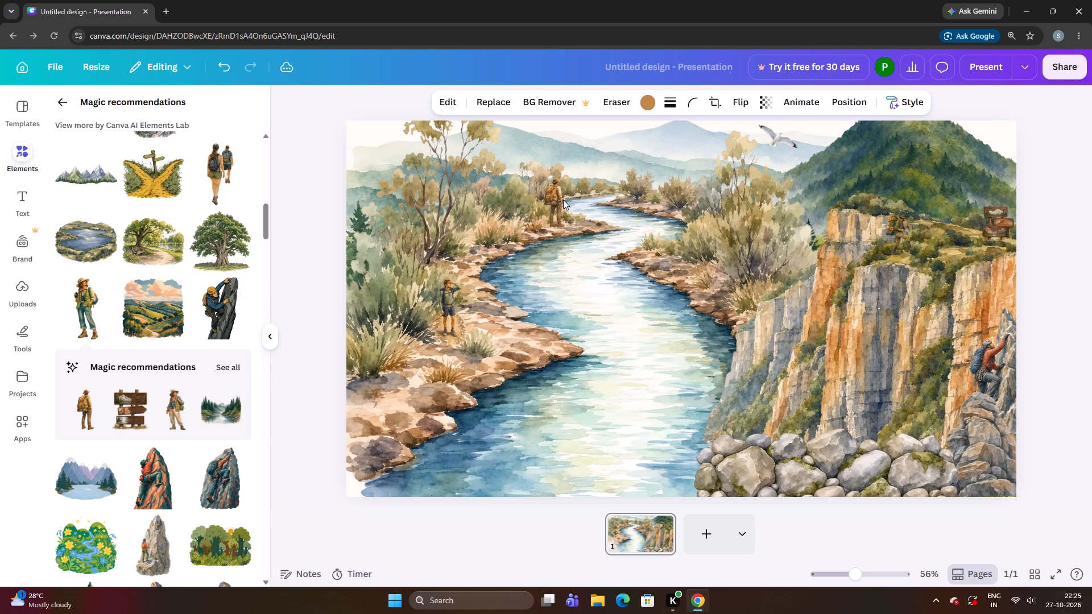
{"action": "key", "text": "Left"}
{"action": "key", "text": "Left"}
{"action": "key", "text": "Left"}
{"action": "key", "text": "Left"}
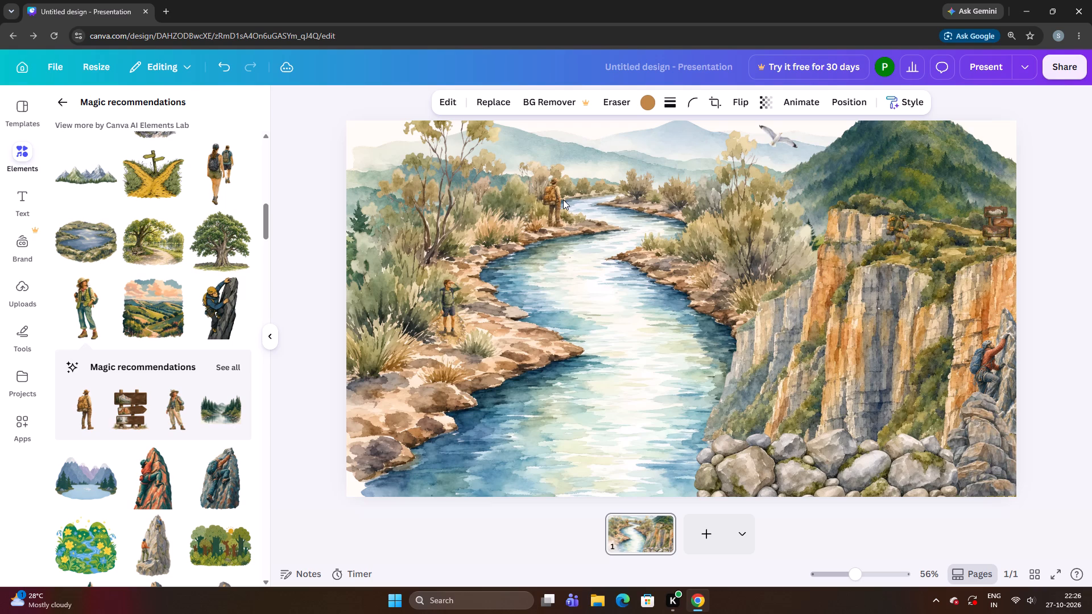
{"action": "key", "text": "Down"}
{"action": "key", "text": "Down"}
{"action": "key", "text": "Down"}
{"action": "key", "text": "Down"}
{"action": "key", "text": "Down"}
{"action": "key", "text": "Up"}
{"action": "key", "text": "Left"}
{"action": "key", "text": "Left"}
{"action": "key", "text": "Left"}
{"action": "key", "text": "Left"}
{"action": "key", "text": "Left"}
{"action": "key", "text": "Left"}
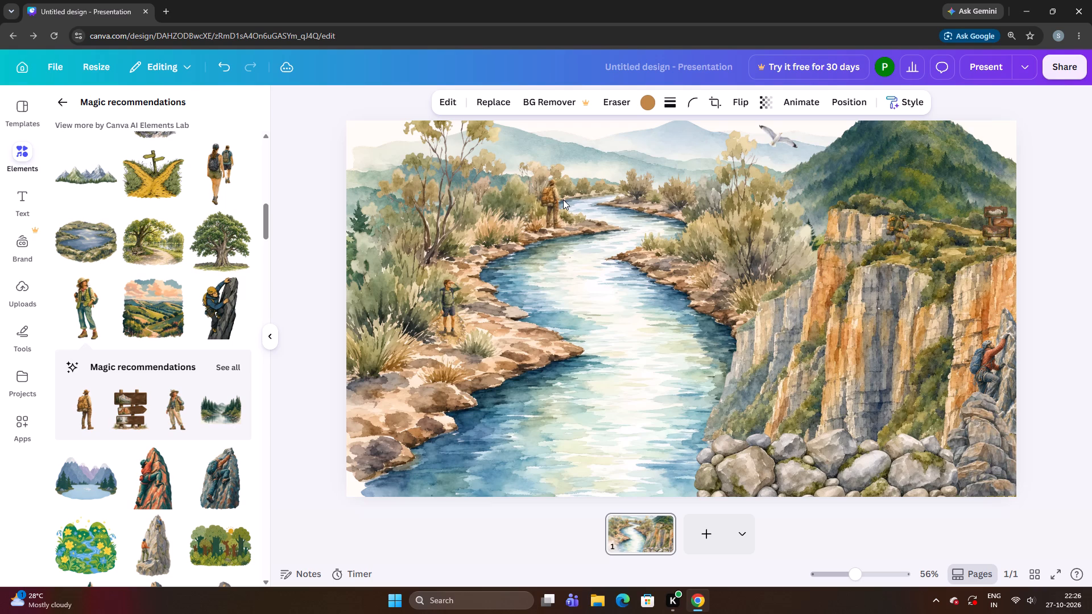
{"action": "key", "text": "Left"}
Nudge the backpacker down and right to the rocky tip of the far left bank, beside the river bend.
{"action": "key", "text": "Down"}
{"action": "key", "text": "Down"}
{"action": "key", "text": "Down"}
{"action": "key", "text": "Down"}
{"action": "key", "text": "Down"}
{"action": "key", "text": "Down"}
{"action": "key", "text": "Down"}
{"action": "key", "text": "Down"}
{"action": "key", "text": "Down"}
{"action": "key", "text": "Down"}
{"action": "key", "text": "Down"}
{"action": "key", "text": "Down"}
{"action": "key", "text": "Down"}
{"action": "key", "text": "Right"}
{"action": "key", "text": "Right"}
{"action": "key", "text": "Right"}
{"action": "key", "text": "Right"}
{"action": "key", "text": "Right"}
{"action": "key", "text": "Right"}
{"action": "key", "text": "Right"}
{"action": "key", "text": "Right"}
{"action": "key", "text": "Right"}
{"action": "key", "text": "Right"}
{"action": "key", "text": "Right"}
{"action": "key", "text": "Right"}
{"action": "key", "text": "Right"}
{"action": "key", "text": "Right"}
{"action": "key", "text": "Right"}
{"action": "key", "text": "Right"}
{"action": "key", "text": "Right"}
{"action": "key", "text": "Right"}
{"action": "key", "text": "Right"}
{"action": "key", "text": "Right"}
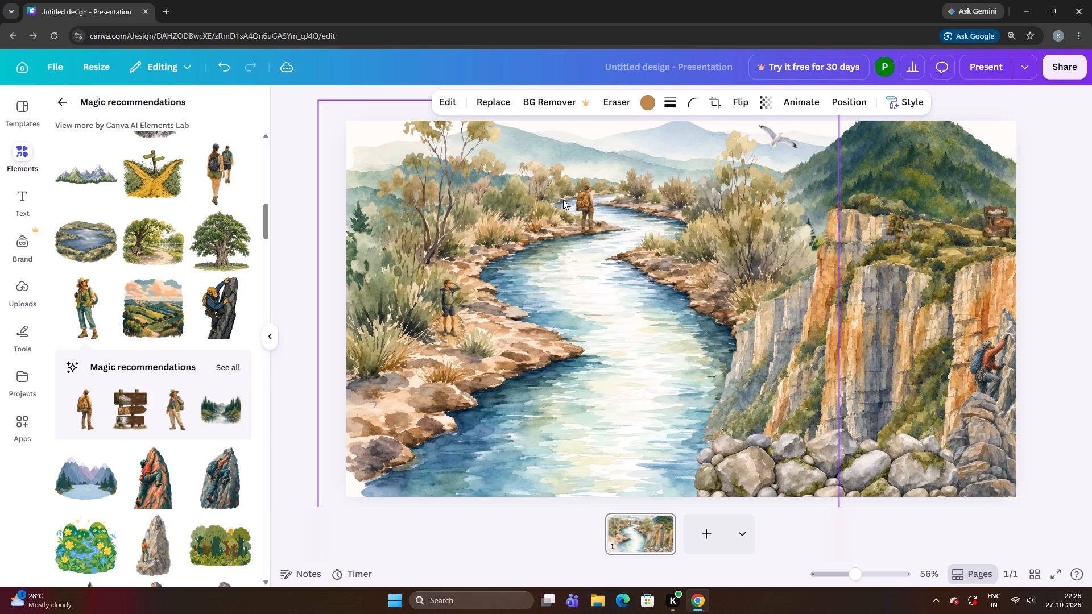
Fine-tune the backpacker slightly up and right so his boots rest on the bank's rocky tip near the water.
{"action": "key", "text": "Up"}
{"action": "key", "text": "Up"}
{"action": "key", "text": "Up"}
{"action": "key", "text": "Up"}
{"action": "key", "text": "Up"}
{"action": "key", "text": "Up"}
{"action": "key", "text": "Up"}
{"action": "key", "text": "Up"}
{"action": "key", "text": "Up"}
{"action": "key", "text": "Up"}
{"action": "key", "text": "Up"}
{"action": "key", "text": "Up"}
{"action": "key", "text": "Up"}
{"action": "key", "text": "Up"}
{"action": "key", "text": "Up"}
{"action": "key", "text": "Up"}
{"action": "key", "text": "Up"}
{"action": "key", "text": "Up"}
{"action": "key", "text": "Down"}
{"action": "key", "text": "Down"}
{"action": "key", "text": "Down"}
{"action": "key", "text": "Down"}
{"action": "key", "text": "Down"}
{"action": "key", "text": "Down"}
{"action": "key", "text": "Down"}
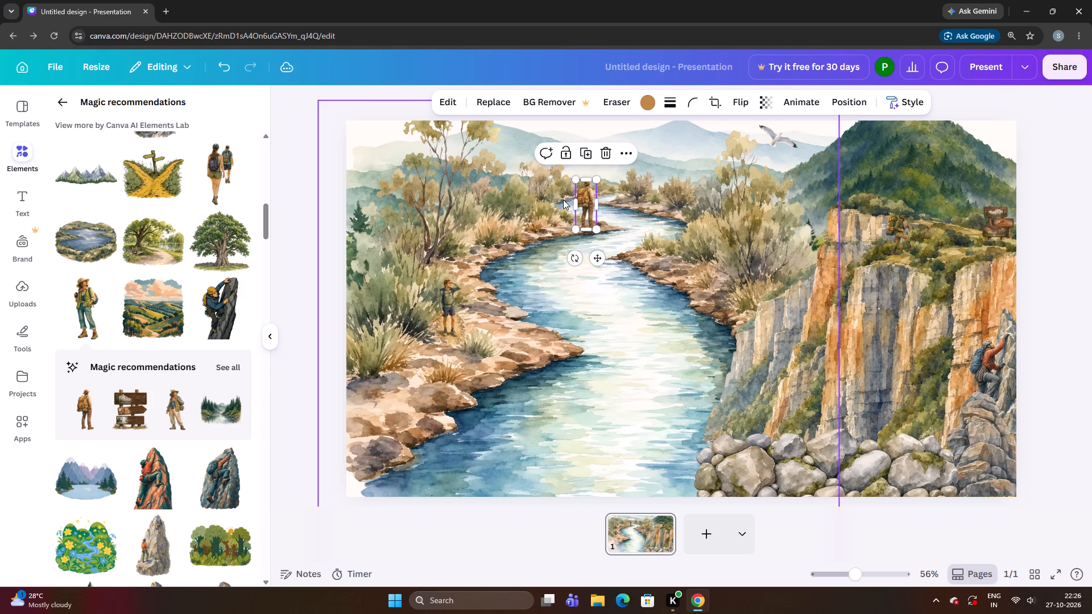
{"action": "key", "text": "Right"}
{"action": "key", "text": "Up"}
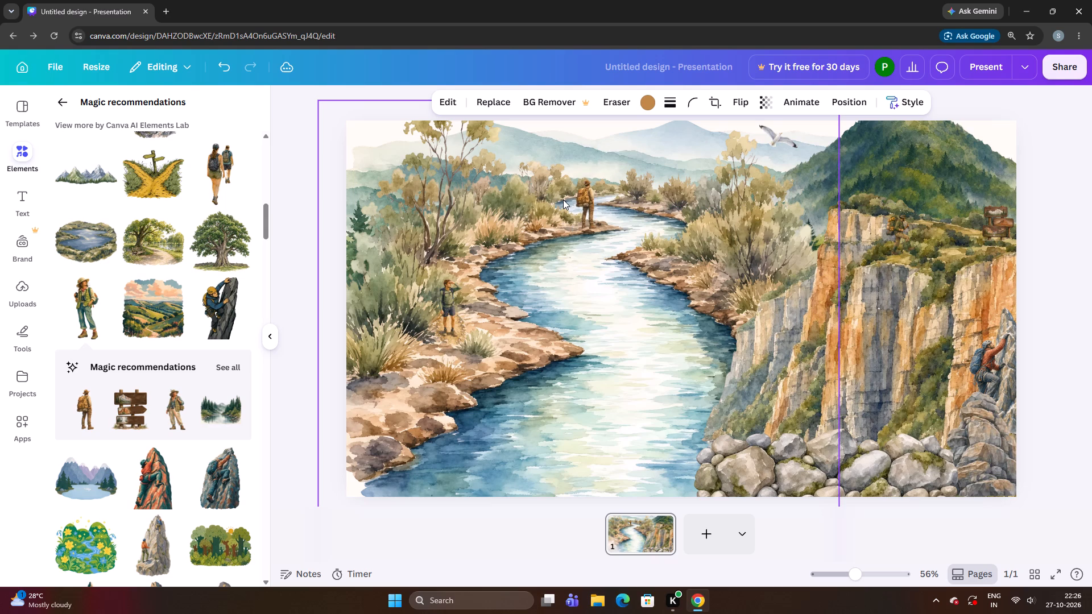
{"action": "key", "text": "Right"}
{"action": "key", "text": "Right"}
{"action": "key", "text": "Right"}
{"action": "key", "text": "Up"}
{"action": "key", "text": "Up"}
{"action": "key", "text": "Up"}
{"action": "key", "text": "Up"}
{"action": "key", "text": "Down"}
{"action": "key", "text": "Right"}
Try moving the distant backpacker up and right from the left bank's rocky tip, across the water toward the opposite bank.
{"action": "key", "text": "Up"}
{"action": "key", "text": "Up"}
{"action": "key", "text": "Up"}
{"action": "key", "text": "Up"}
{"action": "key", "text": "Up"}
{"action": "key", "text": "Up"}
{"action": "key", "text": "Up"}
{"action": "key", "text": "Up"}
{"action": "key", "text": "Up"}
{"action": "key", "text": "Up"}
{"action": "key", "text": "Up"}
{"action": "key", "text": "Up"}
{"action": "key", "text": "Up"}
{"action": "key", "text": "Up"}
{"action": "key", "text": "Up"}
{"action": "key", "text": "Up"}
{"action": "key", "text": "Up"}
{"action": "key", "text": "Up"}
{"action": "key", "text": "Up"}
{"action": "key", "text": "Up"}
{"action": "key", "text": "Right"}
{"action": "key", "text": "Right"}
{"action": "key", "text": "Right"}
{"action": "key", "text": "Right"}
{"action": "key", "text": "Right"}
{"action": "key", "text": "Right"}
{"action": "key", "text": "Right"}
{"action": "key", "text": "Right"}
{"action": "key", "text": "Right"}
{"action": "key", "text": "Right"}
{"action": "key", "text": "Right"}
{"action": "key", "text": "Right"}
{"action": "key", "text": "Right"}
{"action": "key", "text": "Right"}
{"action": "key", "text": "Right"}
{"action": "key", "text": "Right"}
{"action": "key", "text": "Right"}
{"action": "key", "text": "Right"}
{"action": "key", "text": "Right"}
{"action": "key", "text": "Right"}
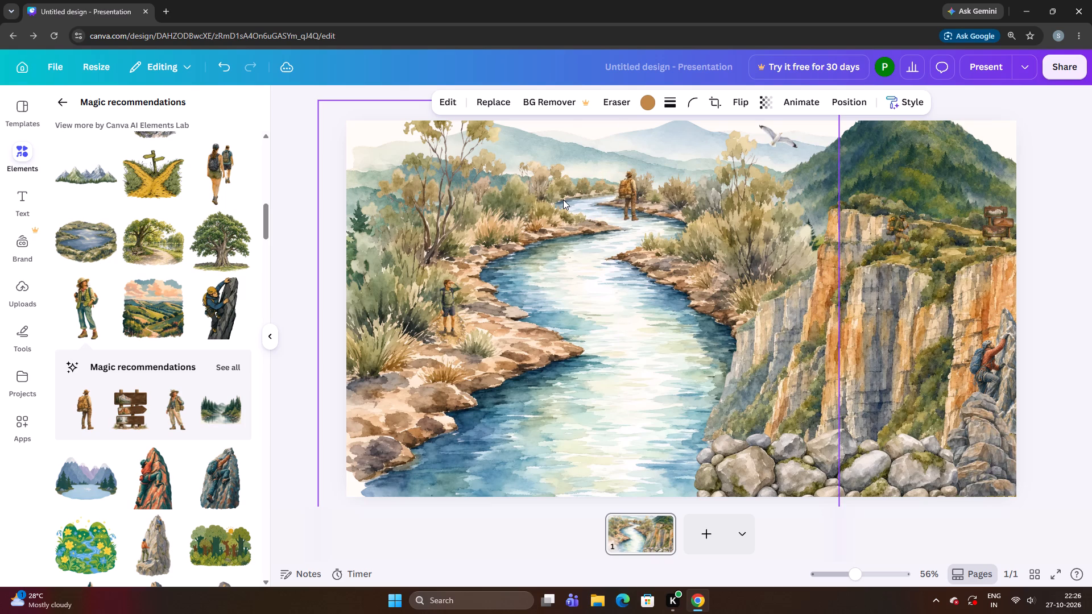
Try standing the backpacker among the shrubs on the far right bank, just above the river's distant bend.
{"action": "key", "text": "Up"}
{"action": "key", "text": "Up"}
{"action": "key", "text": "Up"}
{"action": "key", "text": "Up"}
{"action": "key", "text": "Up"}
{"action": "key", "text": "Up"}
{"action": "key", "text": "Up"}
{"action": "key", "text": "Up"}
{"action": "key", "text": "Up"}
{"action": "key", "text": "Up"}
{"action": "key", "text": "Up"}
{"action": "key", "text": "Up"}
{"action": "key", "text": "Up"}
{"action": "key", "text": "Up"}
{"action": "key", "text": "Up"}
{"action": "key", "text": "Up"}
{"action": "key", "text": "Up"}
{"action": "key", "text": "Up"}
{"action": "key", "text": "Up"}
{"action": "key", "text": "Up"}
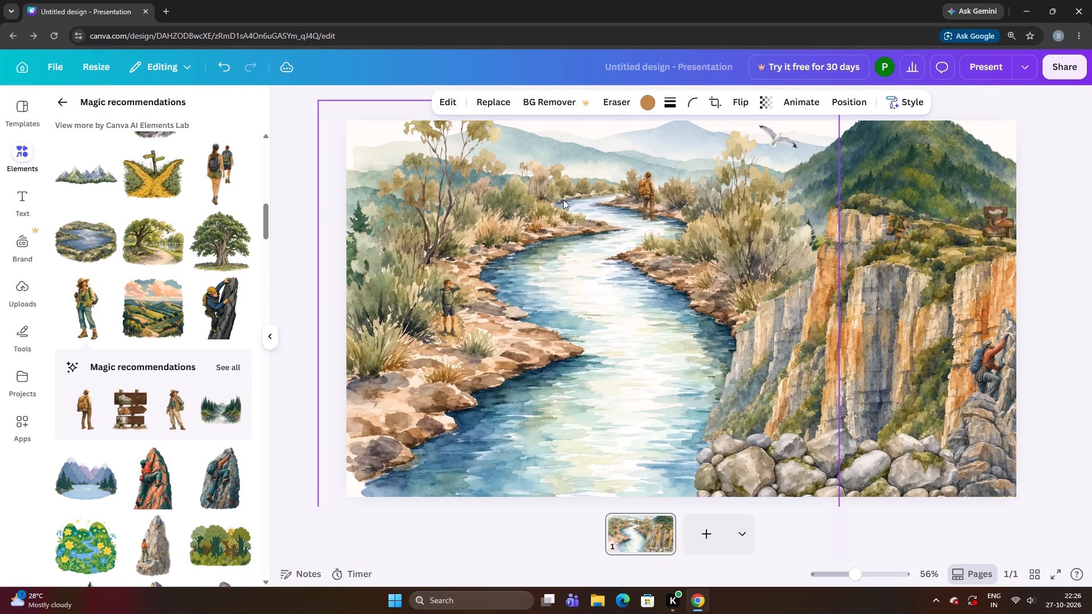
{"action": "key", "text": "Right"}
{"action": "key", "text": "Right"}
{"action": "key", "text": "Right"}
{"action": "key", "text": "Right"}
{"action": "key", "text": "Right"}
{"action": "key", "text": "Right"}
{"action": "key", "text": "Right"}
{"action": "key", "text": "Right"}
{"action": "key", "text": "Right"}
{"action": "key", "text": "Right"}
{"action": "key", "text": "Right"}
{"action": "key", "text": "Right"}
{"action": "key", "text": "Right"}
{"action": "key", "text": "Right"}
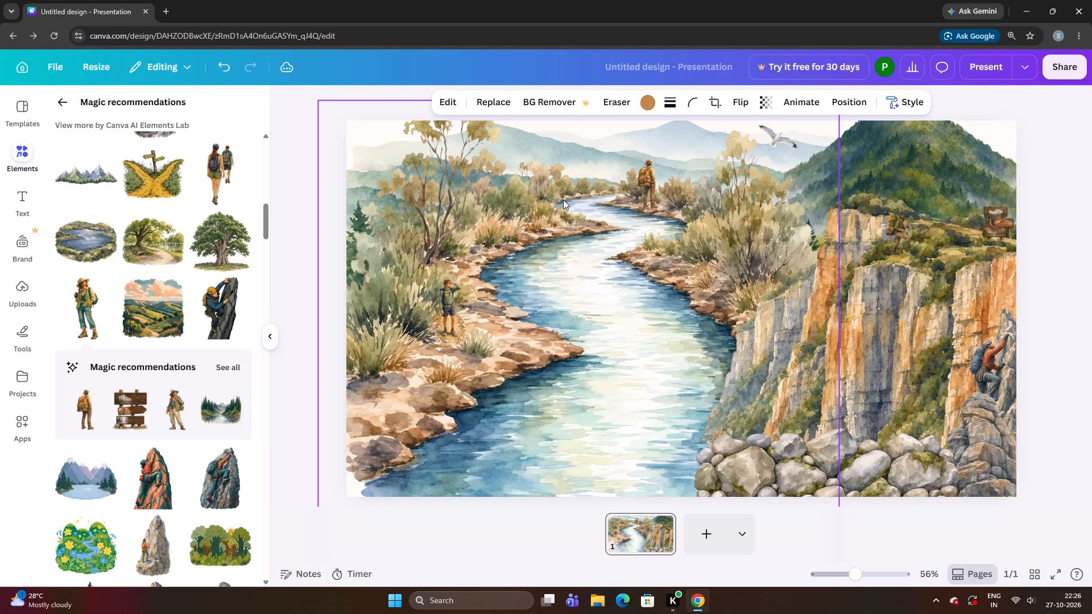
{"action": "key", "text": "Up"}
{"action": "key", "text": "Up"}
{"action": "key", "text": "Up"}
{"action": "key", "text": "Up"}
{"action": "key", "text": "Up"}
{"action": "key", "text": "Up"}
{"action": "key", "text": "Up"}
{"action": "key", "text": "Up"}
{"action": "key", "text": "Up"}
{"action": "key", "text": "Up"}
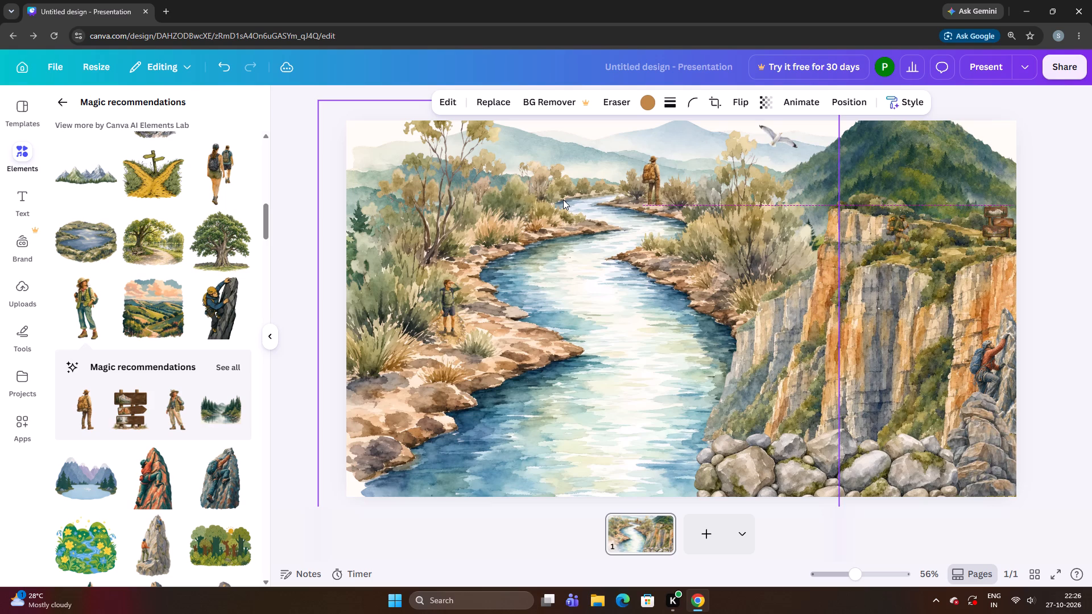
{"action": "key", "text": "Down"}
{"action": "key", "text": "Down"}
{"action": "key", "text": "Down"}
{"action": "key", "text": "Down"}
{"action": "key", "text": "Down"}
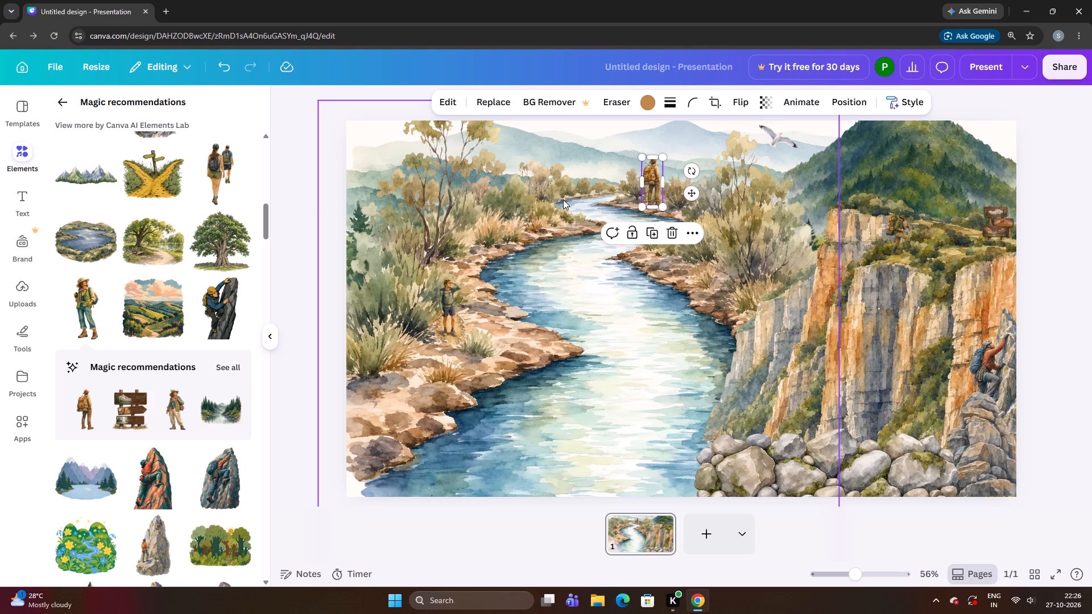
Bring the backpacker back across the water and down onto the rocky tip of the far left bank.
{"action": "key", "text": "Left"}
{"action": "key", "text": "Left"}
{"action": "key", "text": "Left"}
{"action": "key", "text": "Left"}
{"action": "key", "text": "Left"}
{"action": "key", "text": "Left"}
{"action": "key", "text": "Left"}
{"action": "key", "text": "Left"}
{"action": "key", "text": "Left"}
{"action": "key", "text": "Left"}
{"action": "key", "text": "Left"}
{"action": "key", "text": "Left"}
{"action": "key", "text": "Left"}
{"action": "key", "text": "Left"}
{"action": "key", "text": "Left"}
{"action": "key", "text": "Left"}
{"action": "key", "text": "Left"}
{"action": "key", "text": "Left"}
{"action": "key", "text": "Left"}
{"action": "key", "text": "Left"}
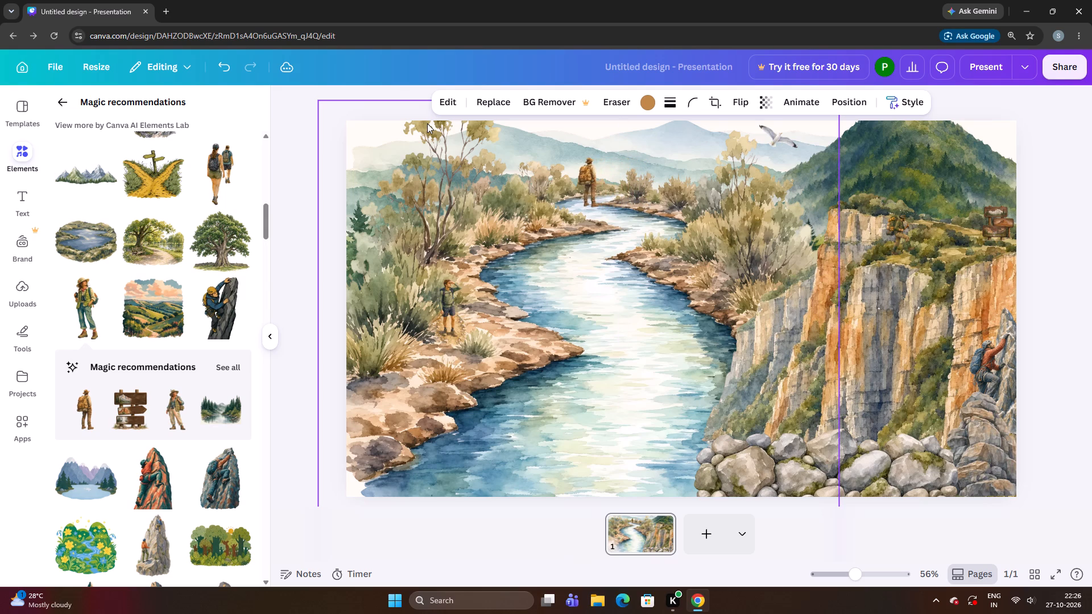
{"action": "key", "text": "Down"}
{"action": "key", "text": "Down"}
{"action": "key", "text": "Down"}
{"action": "key", "text": "Down"}
{"action": "key", "text": "Down"}
{"action": "key", "text": "Down"}
{"action": "key", "text": "Down"}
{"action": "key", "text": "Down"}
{"action": "key", "text": "Down"}
{"action": "key", "text": "Down"}
{"action": "key", "text": "Down"}
{"action": "key", "text": "Down"}
{"action": "key", "text": "Down"}
{"action": "key", "text": "Down"}
{"action": "key", "text": "Down"}
{"action": "key", "text": "Down"}
{"action": "key", "text": "Down"}
{"action": "key", "text": "Down"}
{"action": "key", "text": "Down"}
{"action": "key", "text": "Down"}
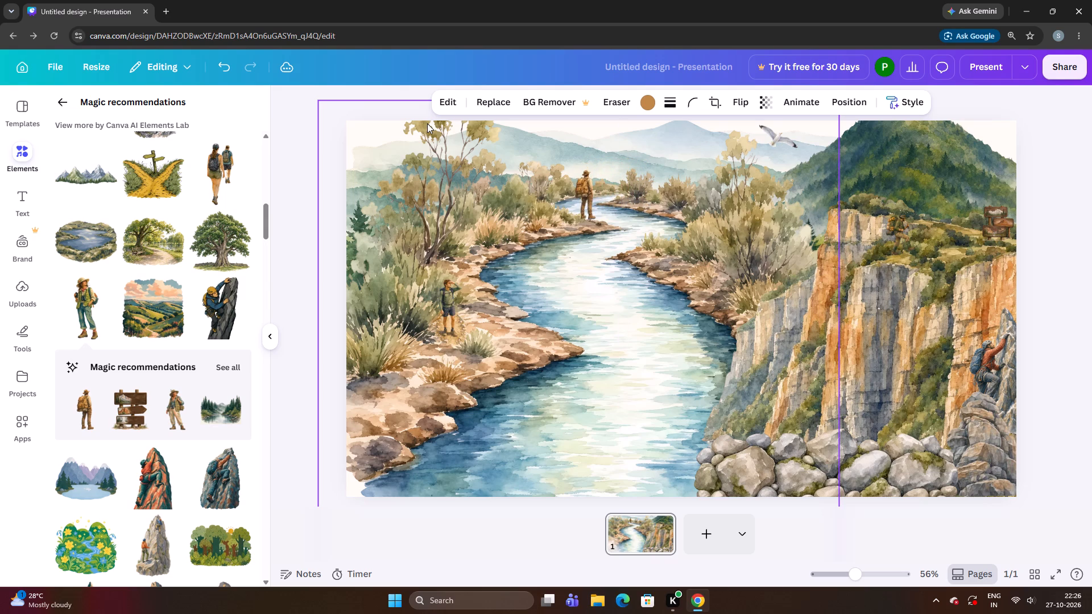
Fine-tune the backpacker slightly left and down so his boots rest on the far left bank's rocky ground beside the shrubs.
{"action": "key", "text": "Up"}
{"action": "key", "text": "Left"}
{"action": "key", "text": "Left"}
{"action": "key", "text": "Left"}
{"action": "key", "text": "Left"}
{"action": "key", "text": "Left"}
{"action": "key", "text": "Left"}
{"action": "key", "text": "Left"}
{"action": "key", "text": "Left"}
{"action": "key", "text": "Left"}
{"action": "key", "text": "Left"}
{"action": "key", "text": "Left"}
{"action": "key", "text": "Left"}
{"action": "key", "text": "Left"}
{"action": "key", "text": "Left"}
{"action": "key", "text": "Left"}
{"action": "key", "text": "Down"}
{"action": "key", "text": "Down"}
{"action": "key", "text": "Down"}
{"action": "key", "text": "Down"}
{"action": "key", "text": "Down"}
{"action": "key", "text": "Down"}
{"action": "key", "text": "Down"}
{"action": "key", "text": "Down"}
{"action": "key", "text": "Down"}
{"action": "key", "text": "Down"}
{"action": "key", "text": "Down"}
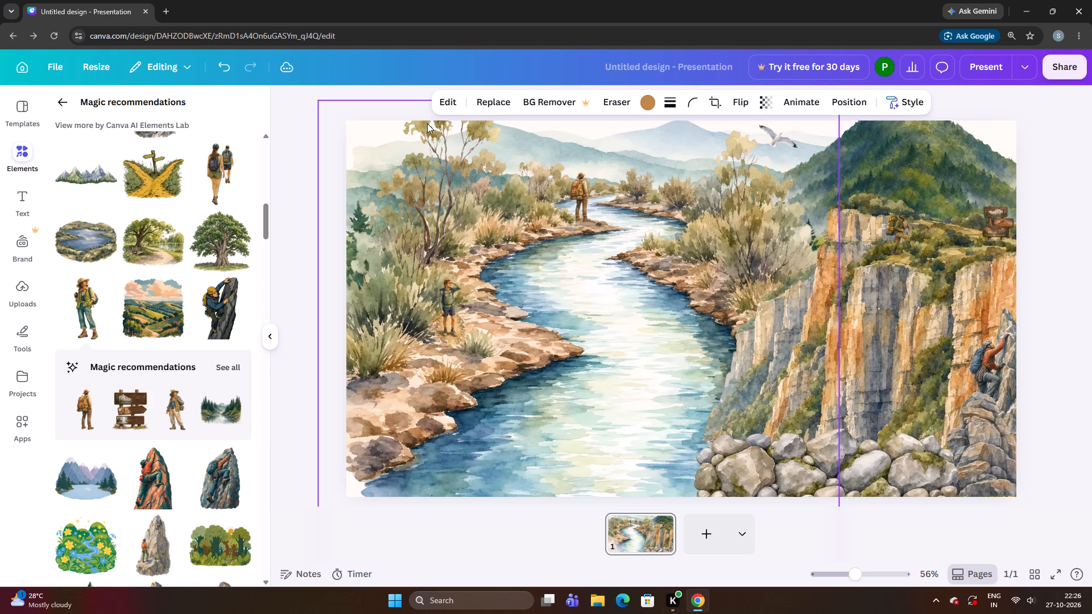
{"action": "key", "text": "Down"}
{"action": "key", "text": "Down"}
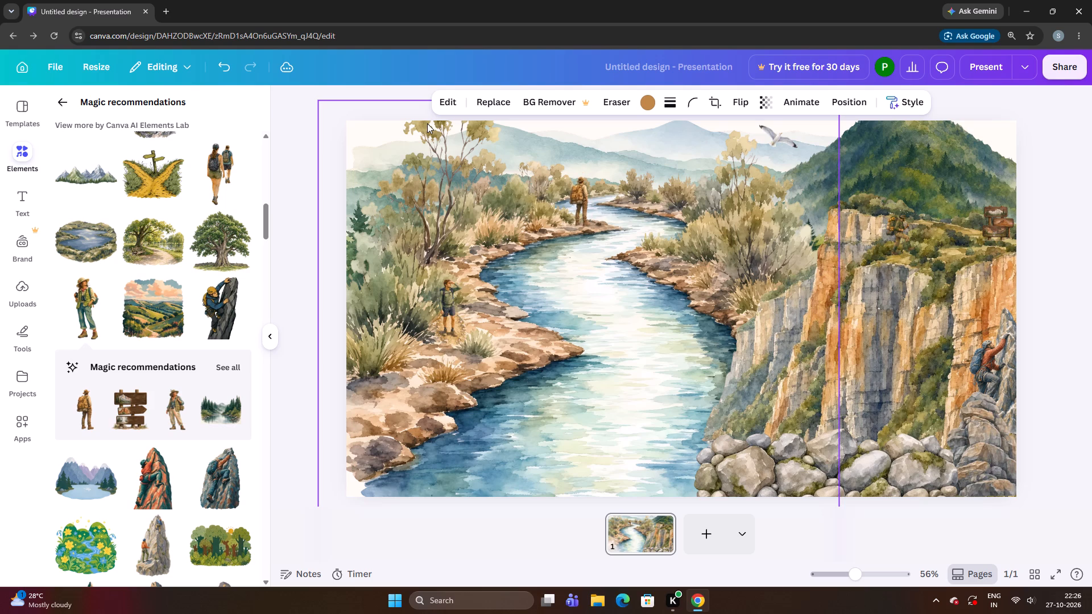
{"action": "key", "text": "Up"}
{"action": "key", "text": "Left"}
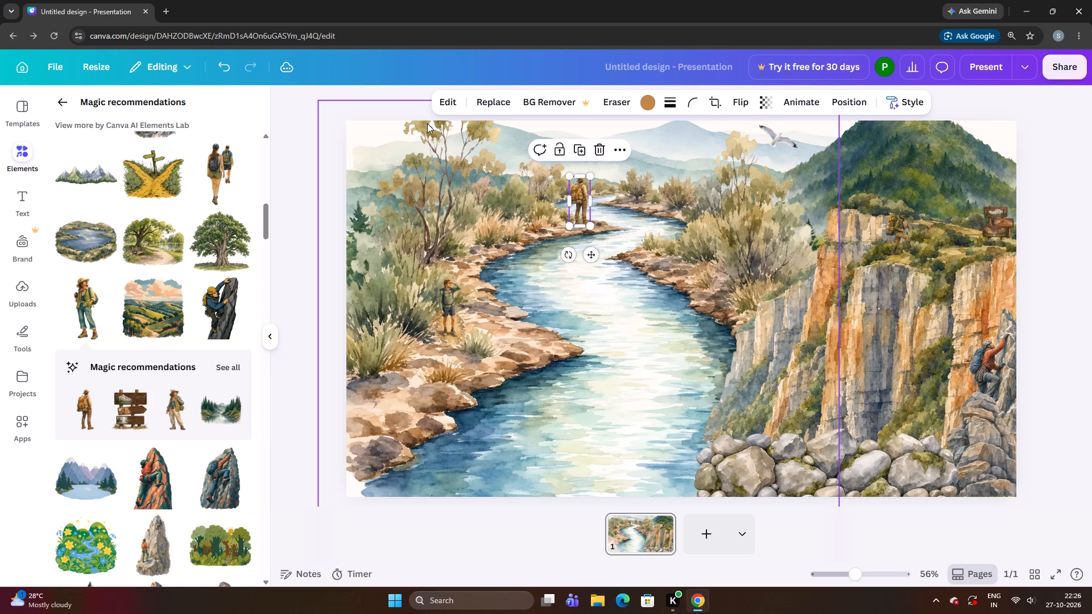
Shrink the distant backpacker slightly and lower him a little on the rocky tip of the far left bank.
{"action": "left_click", "coordinate": [447, 259]}
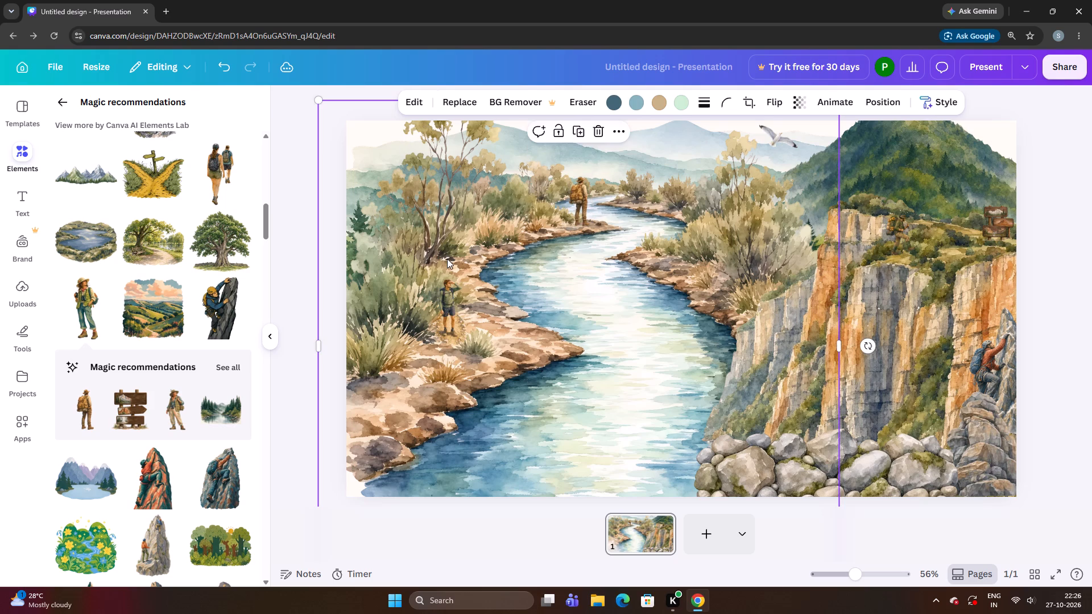
{"action": "left_click", "coordinate": [573, 213]}
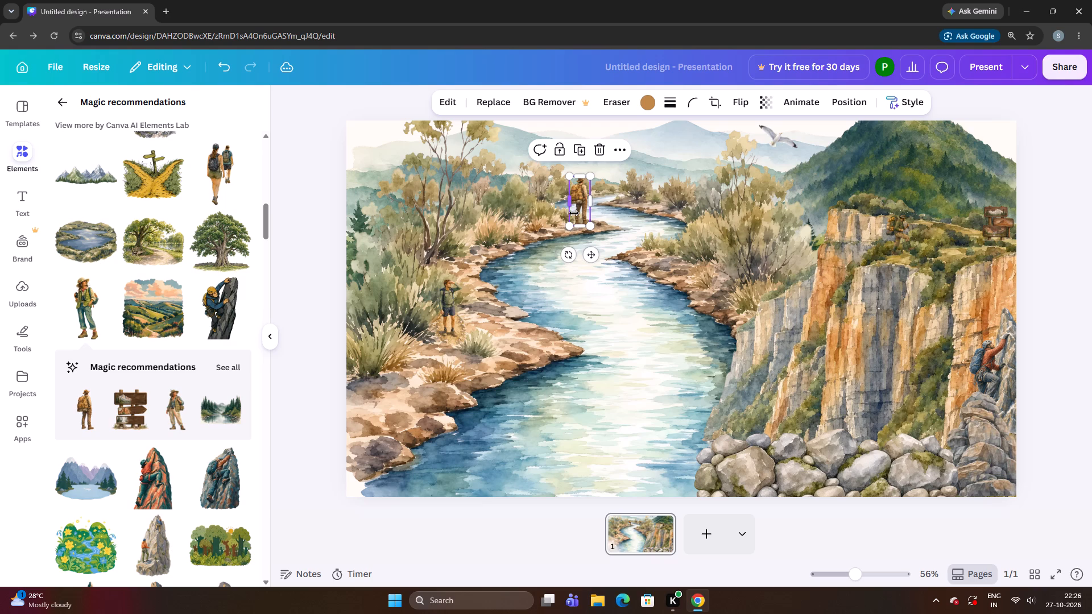
{"action": "left_click", "coordinate": [591, 223]}
{"action": "left_click", "coordinate": [582, 211]}
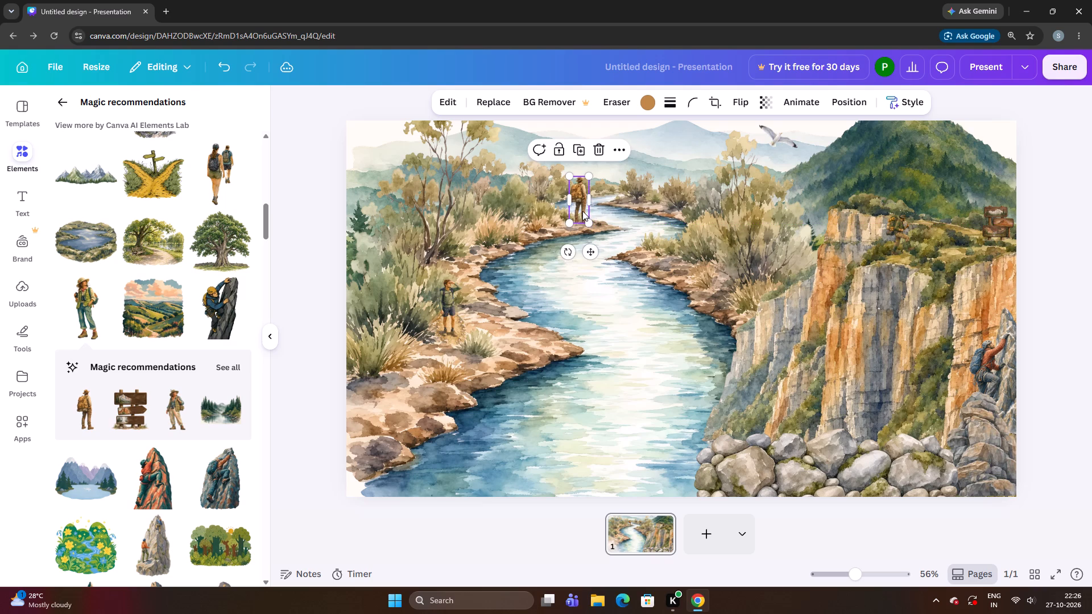
{"action": "left_click", "coordinate": [526, 225]}
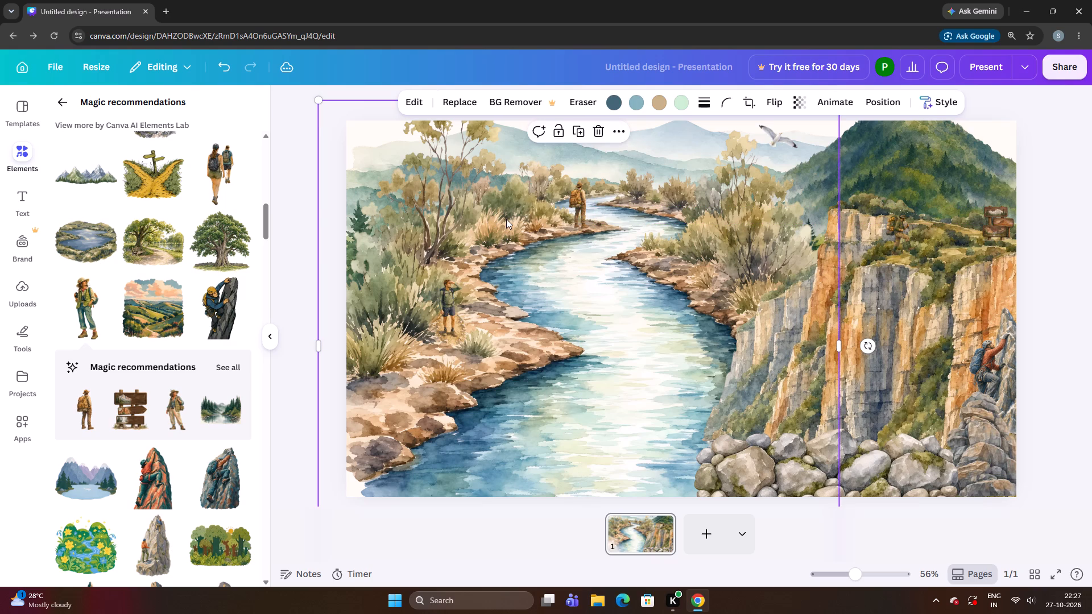
{"action": "left_click", "coordinate": [580, 218]}
{"action": "key", "text": "Left"}
{"action": "key", "text": "Left"}
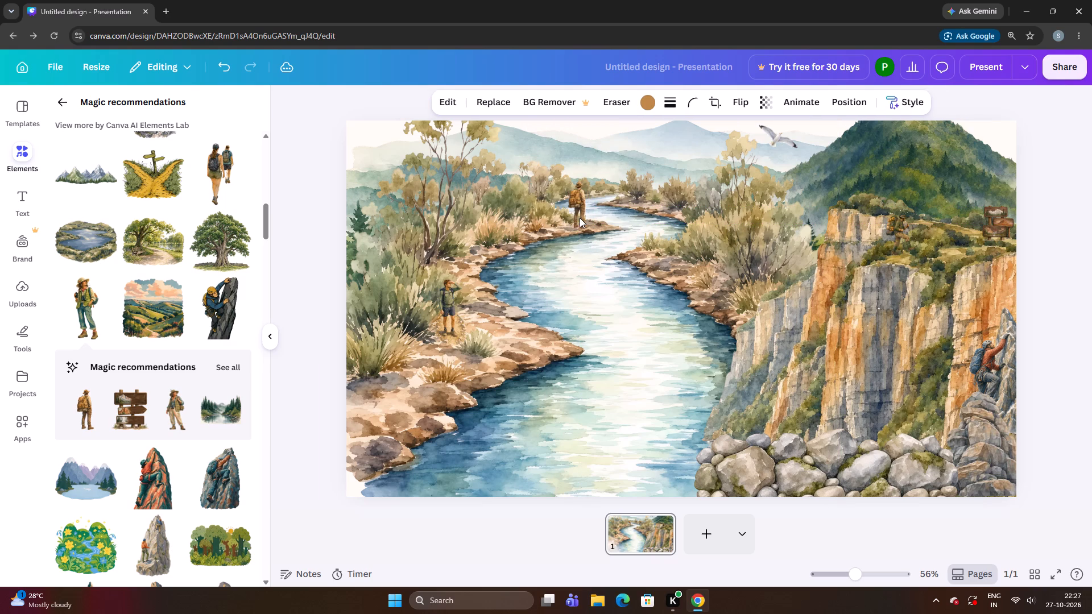
{"action": "key", "text": "Right"}
{"action": "key", "text": "Right"}
{"action": "key", "text": "Right"}
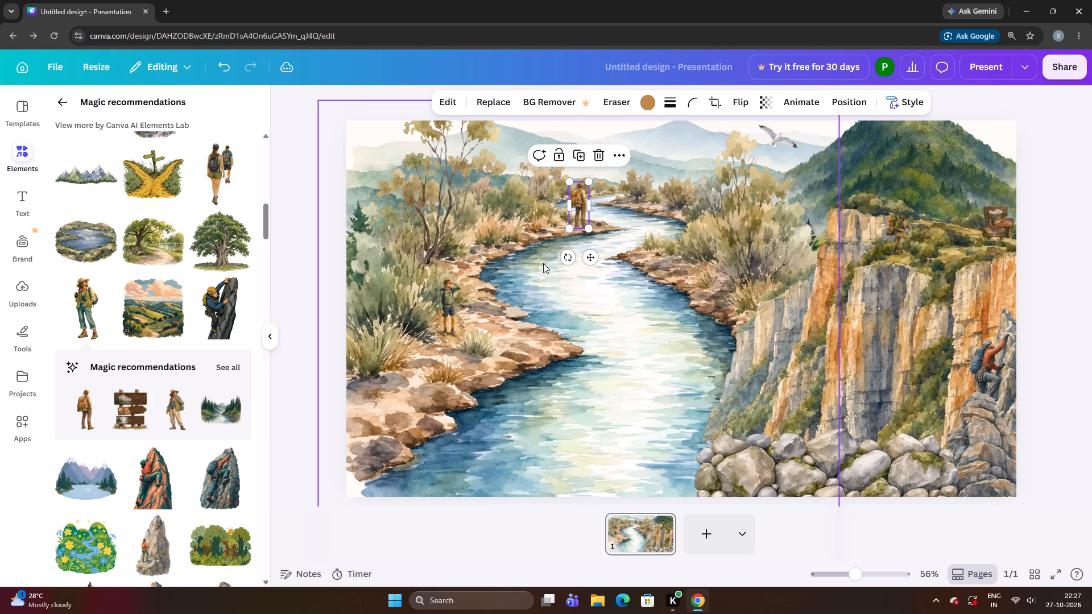
Nudge the backpacker slightly right along the far left bank's rocky tip, keeping his boots level with the ground.
{"action": "left_click", "coordinate": [536, 236]}
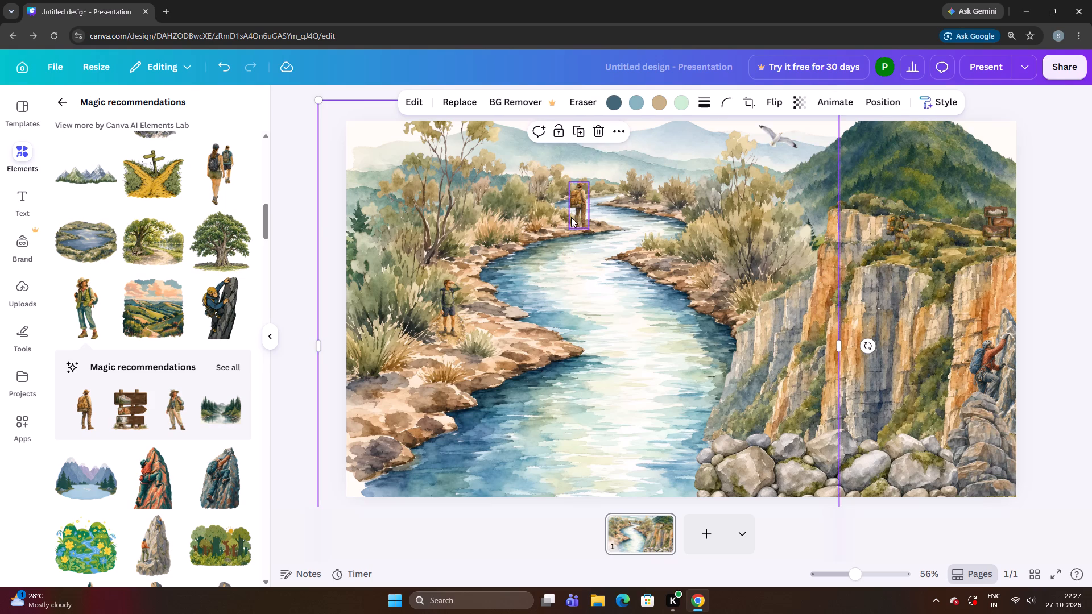
{"action": "left_click", "coordinate": [571, 217]}
{"action": "key", "text": "Right"}
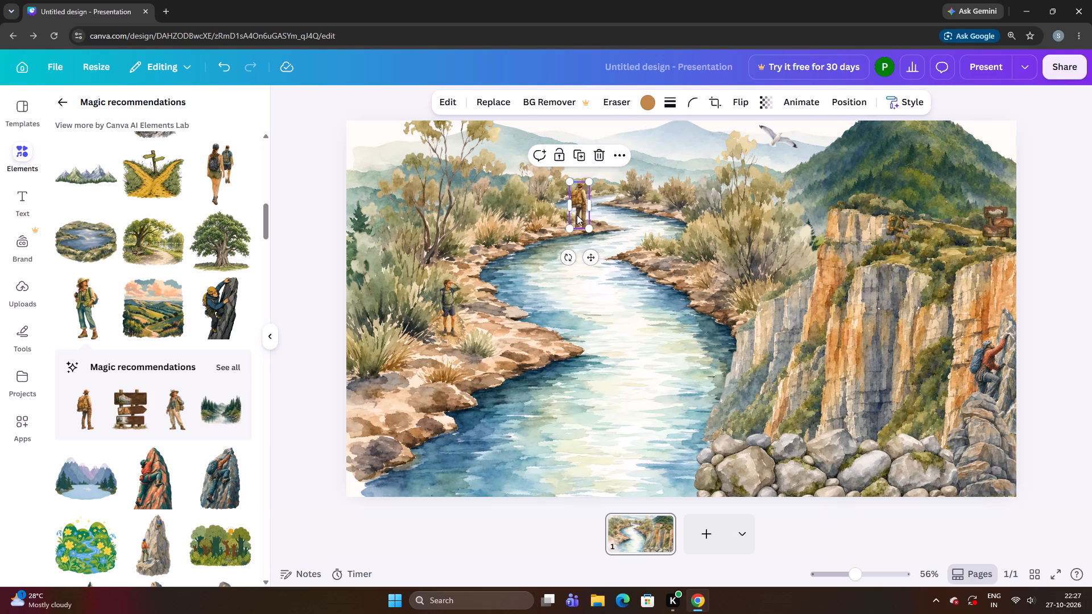
{"action": "key", "text": "Up"}
{"action": "key", "text": "Right"}
{"action": "key", "text": "Right"}
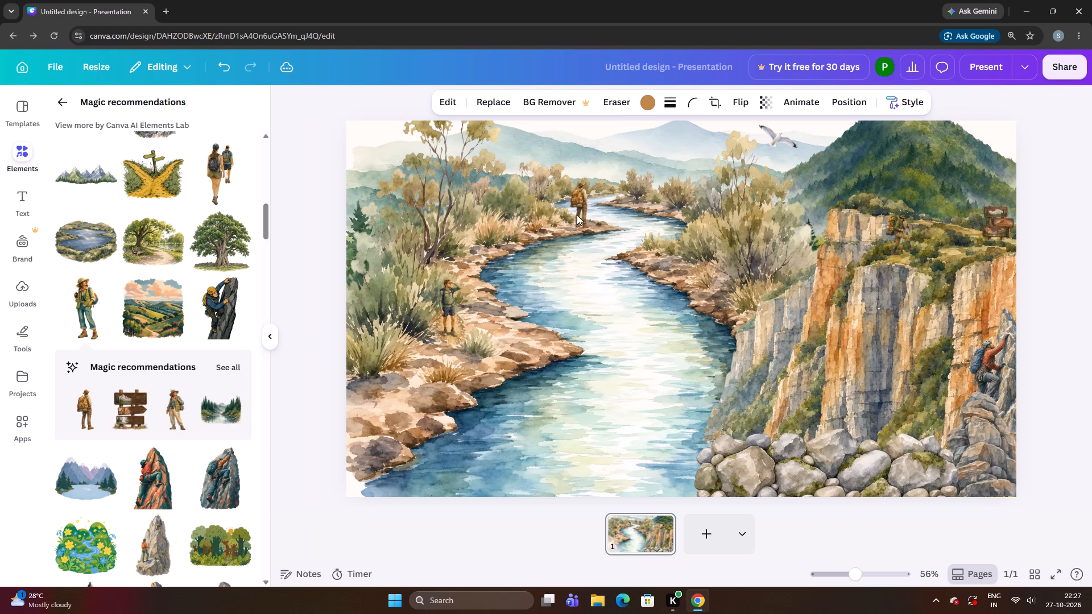
{"action": "key", "text": "Down"}
{"action": "key", "text": "Right"}
{"action": "key", "text": "Up"}
{"action": "key", "text": "Up"}
{"action": "key", "text": "Down"}
{"action": "key", "text": "Left"}
{"action": "key", "text": "Up"}
{"action": "key", "text": "Right"}
{"action": "key", "text": "Right"}
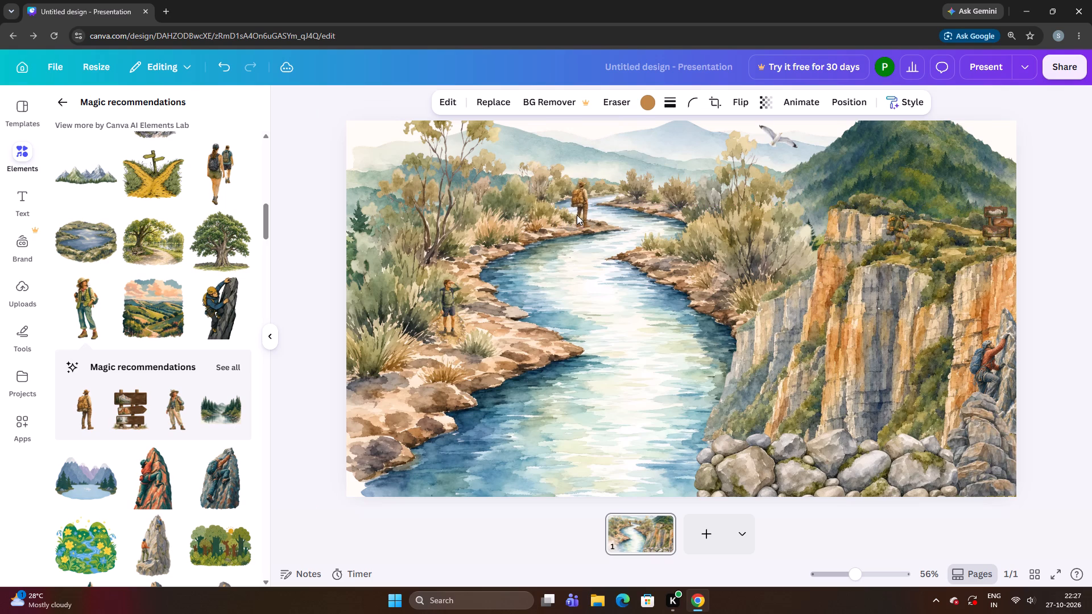
{"action": "key", "text": "Right"}
{"action": "key", "text": "Down"}
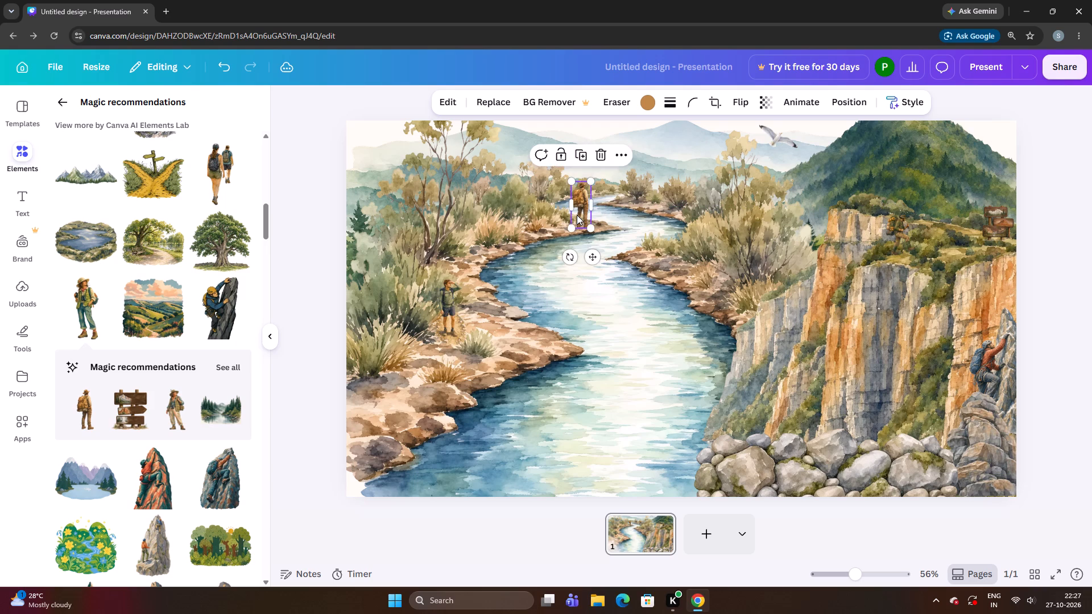
Fine-tune the backpacker in tiny steps in all directions, ending a hair further left on the rocky tip.
{"action": "key", "text": "Left"}
{"action": "key", "text": "Down"}
{"action": "key", "text": "Up"}
{"action": "key", "text": "Up"}
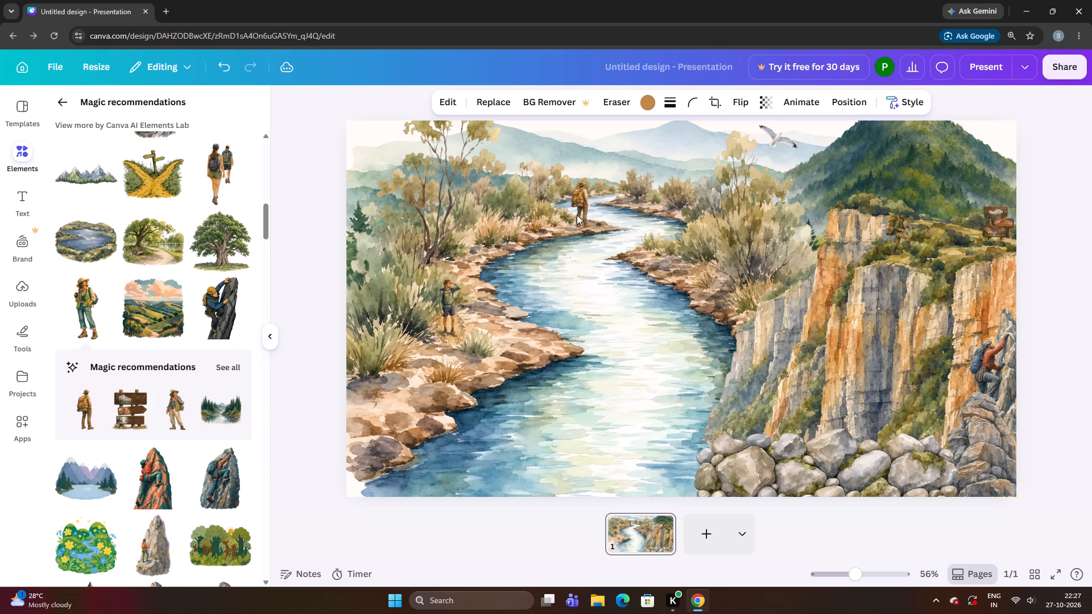
{"action": "key", "text": "Left"}
{"action": "key", "text": "Left"}
{"action": "key", "text": "Right"}
{"action": "key", "text": "Left"}
{"action": "key", "text": "Left"}
{"action": "key", "text": "Left"}
{"action": "key", "text": "Down"}
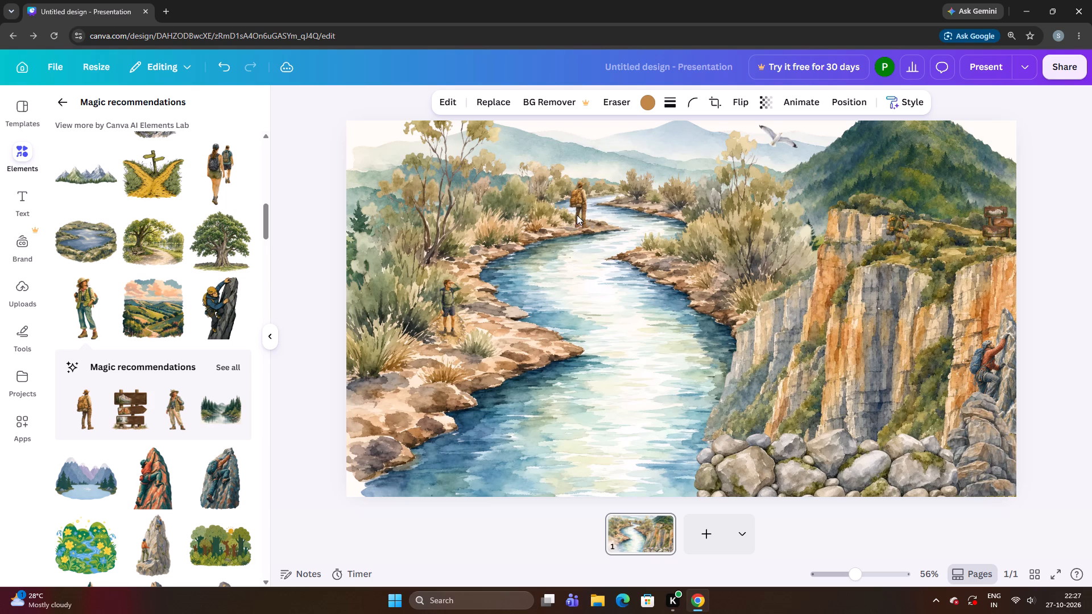
{"action": "key", "text": "Right"}
{"action": "key", "text": "Right"}
{"action": "key", "text": "Right"}
{"action": "key", "text": "Right"}
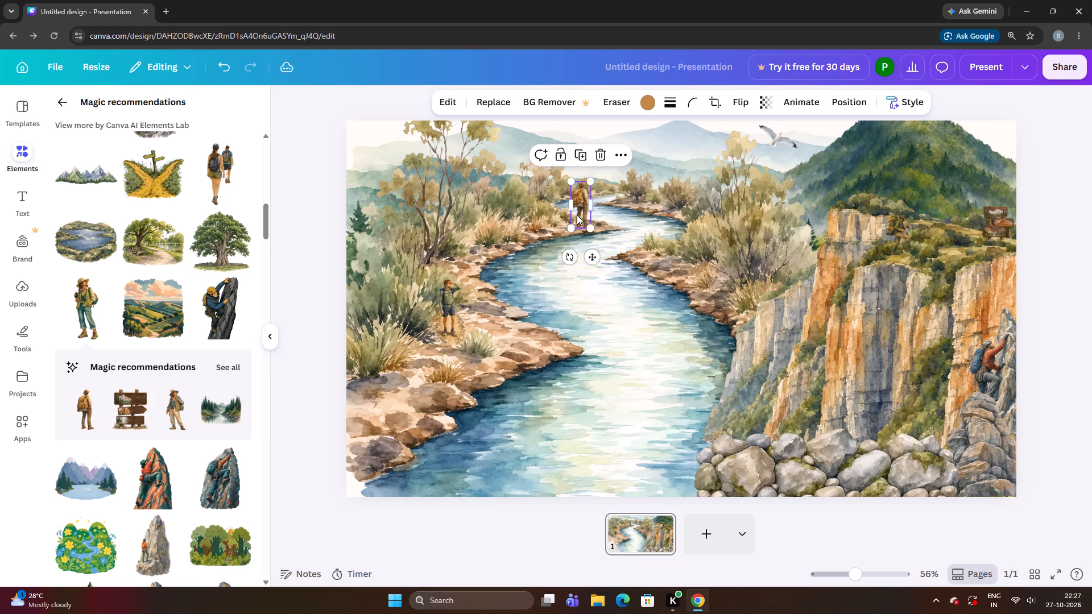
{"action": "key", "text": "Down"}
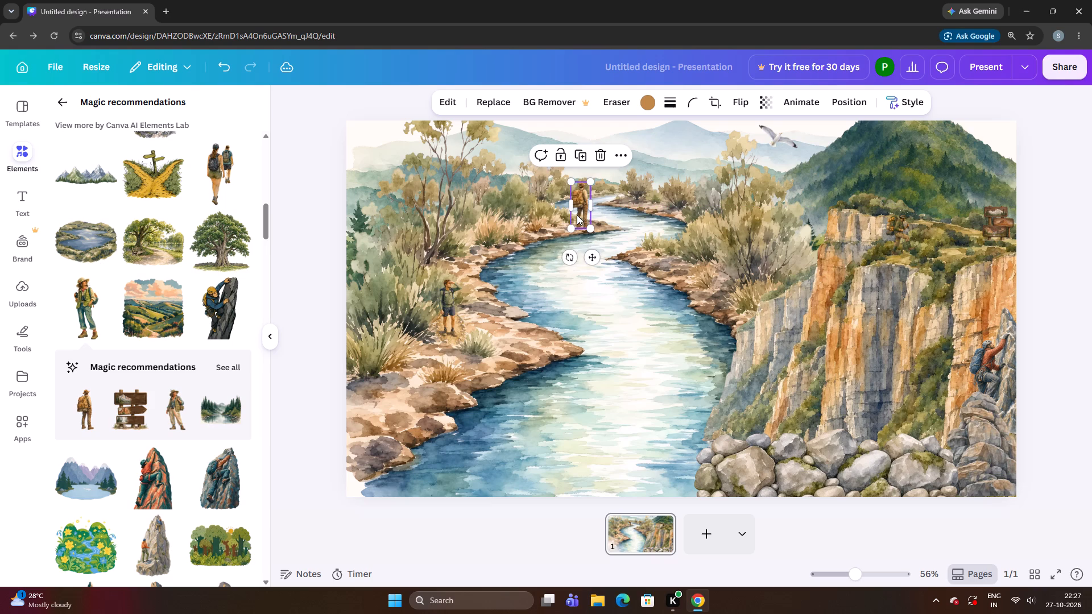
{"action": "key", "text": "Up"}
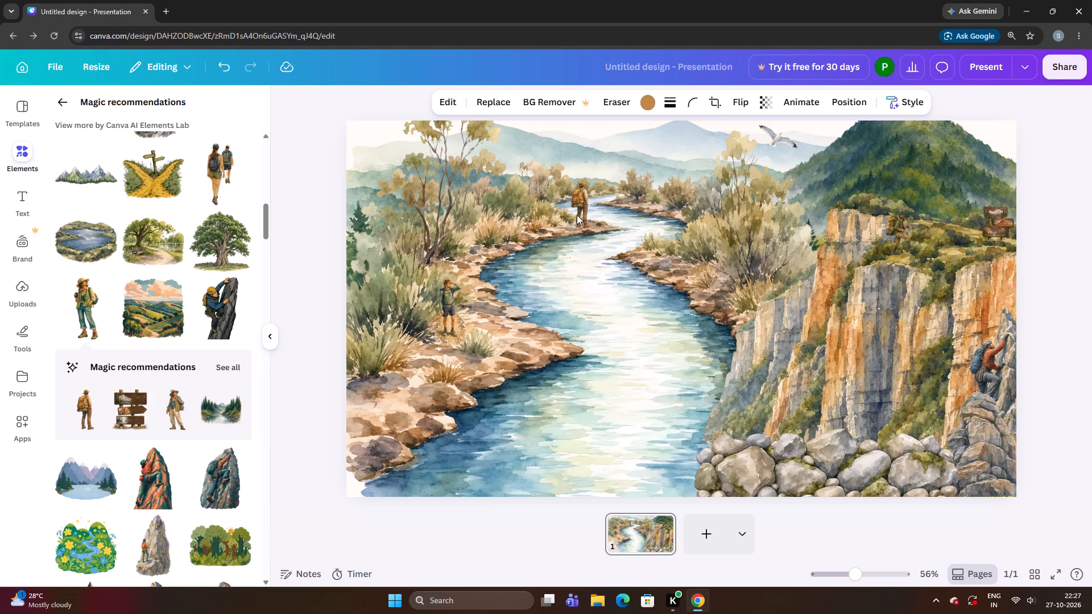
{"action": "key", "text": "Down"}
{"action": "key", "text": "Up"}
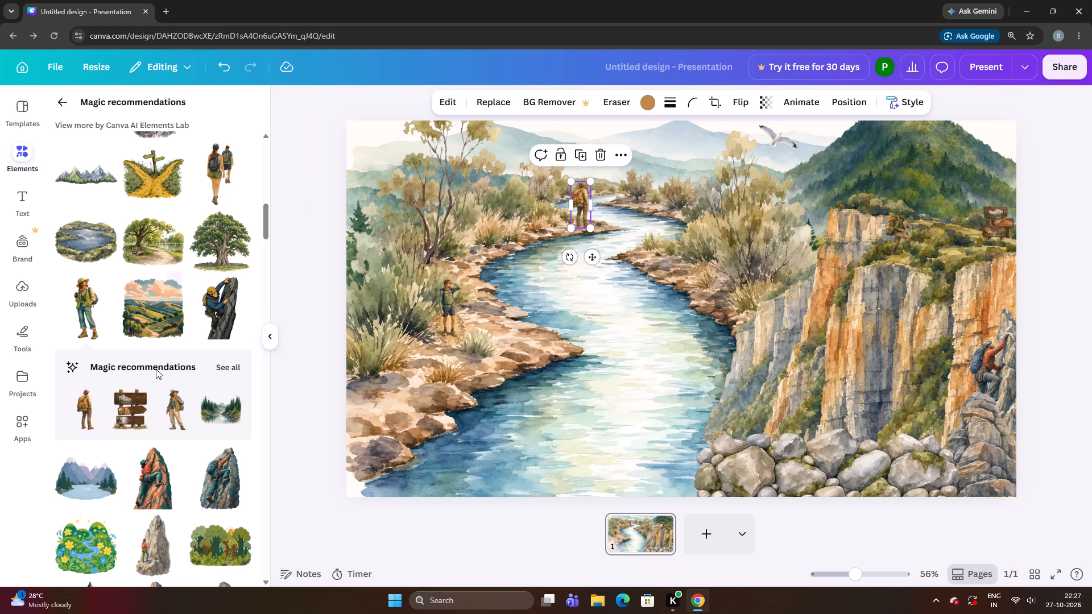
Browse further through the magic recommendations for another graphic that could suit the scene.
{"action": "scroll", "coordinate": [156, 380], "scroll_direction": "down", "scroll_amount": 8}
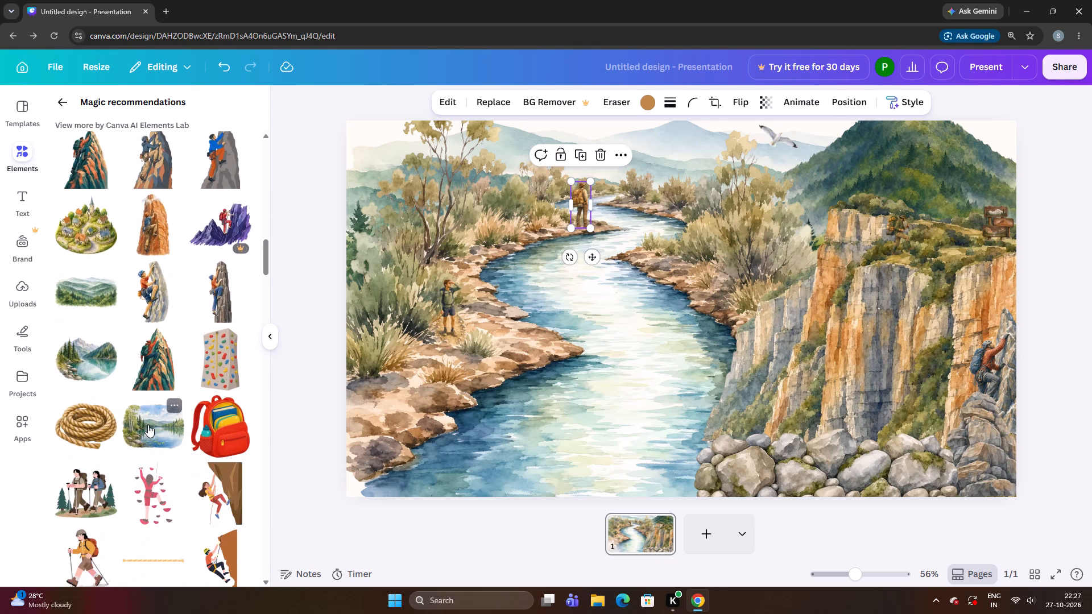
{"action": "scroll", "coordinate": [148, 425], "scroll_direction": "down", "scroll_amount": 10}
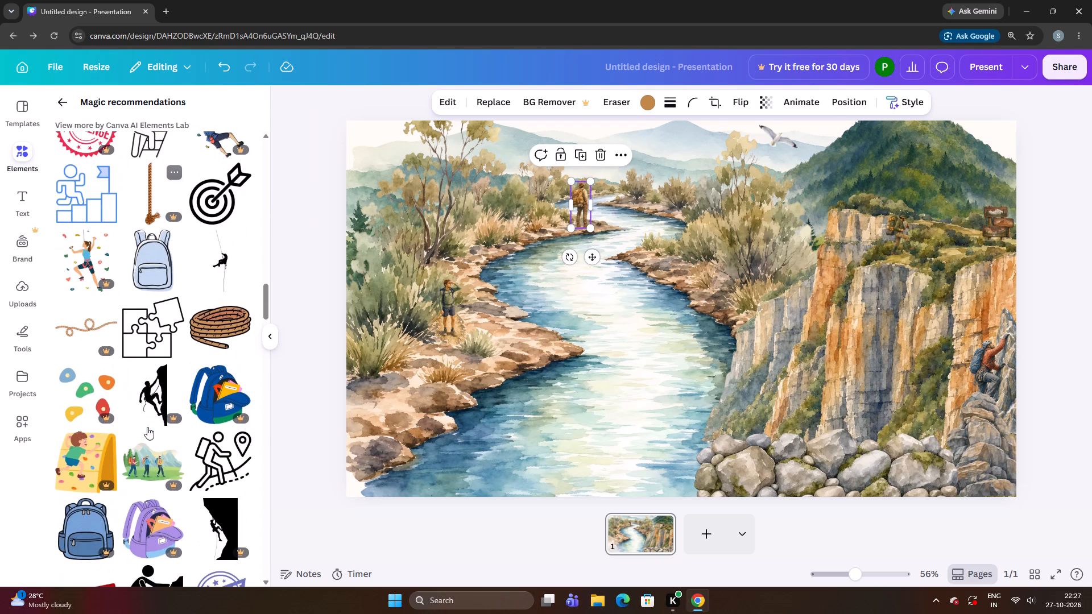
{"action": "scroll", "coordinate": [147, 427], "scroll_direction": "down", "scroll_amount": 10}
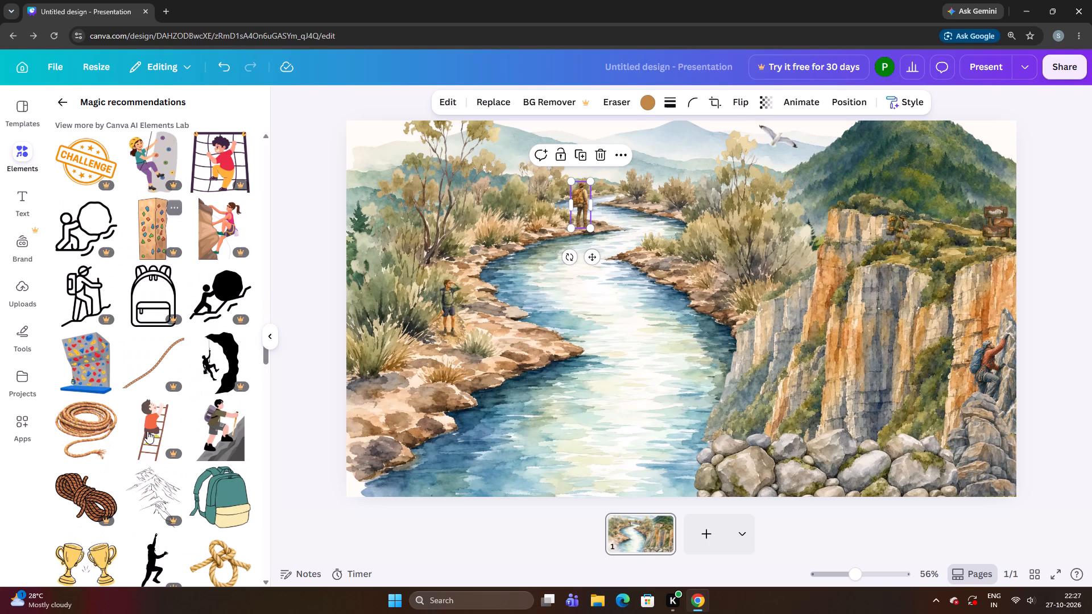
{"action": "scroll", "coordinate": [147, 431], "scroll_direction": "down", "scroll_amount": 10}
{"action": "scroll", "coordinate": [147, 431], "scroll_direction": "up", "scroll_amount": 4}
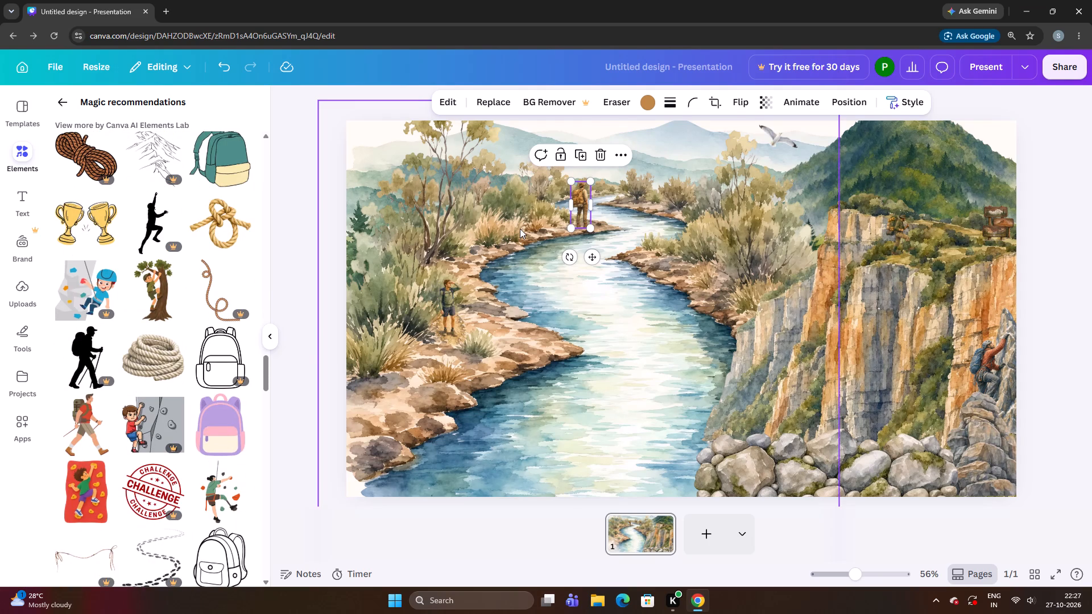
Reselect the distant backpacker and nudge him a hair left on the rocky tip.
{"action": "left_click", "coordinate": [520, 229]}
{"action": "left_click", "coordinate": [577, 199]}
{"action": "key", "text": "Left"}
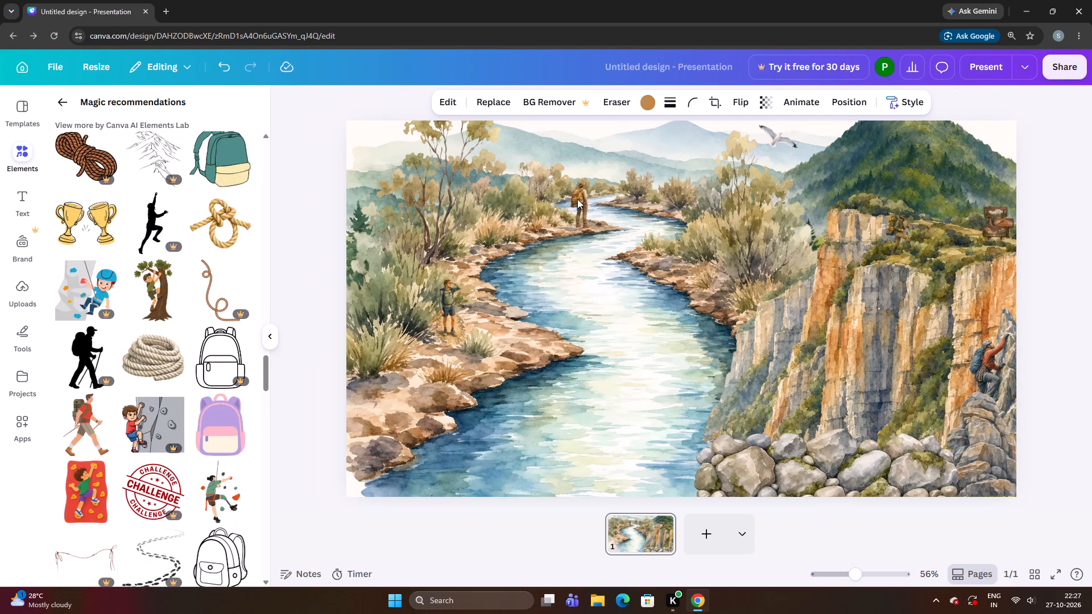
{"action": "key", "text": "Left"}
{"action": "key", "text": "Right"}
Leave the magic recommendations and add the recommended green river valley illustration with willow trees to the page.
{"action": "scroll", "coordinate": [143, 246], "scroll_direction": "up", "scroll_amount": 20}
{"action": "scroll", "coordinate": [143, 246], "scroll_direction": "up", "scroll_amount": 3}
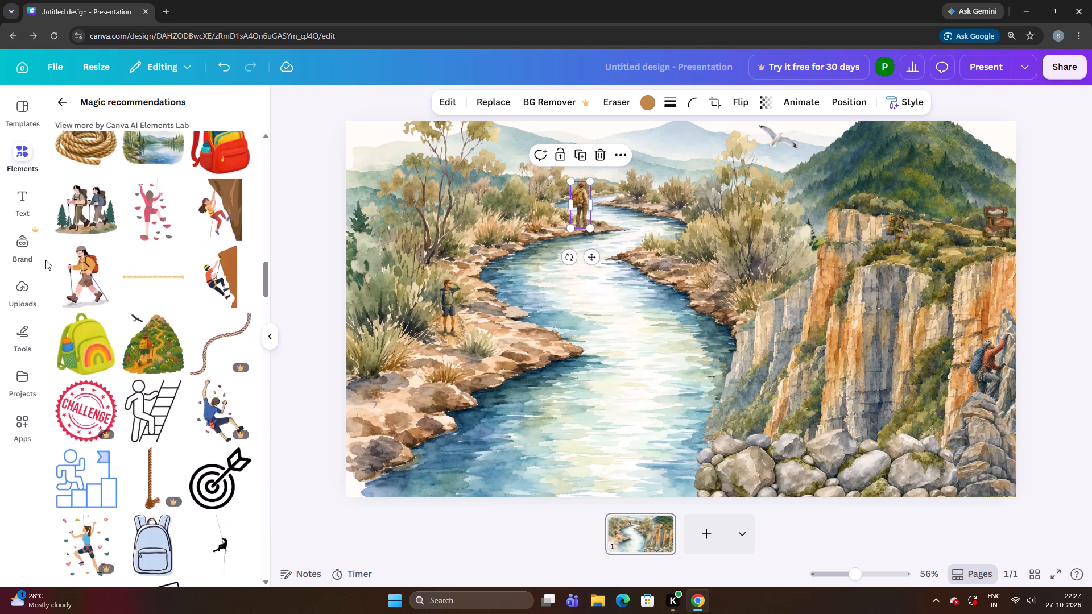
{"action": "scroll", "coordinate": [45, 260], "scroll_direction": "up", "scroll_amount": 1}
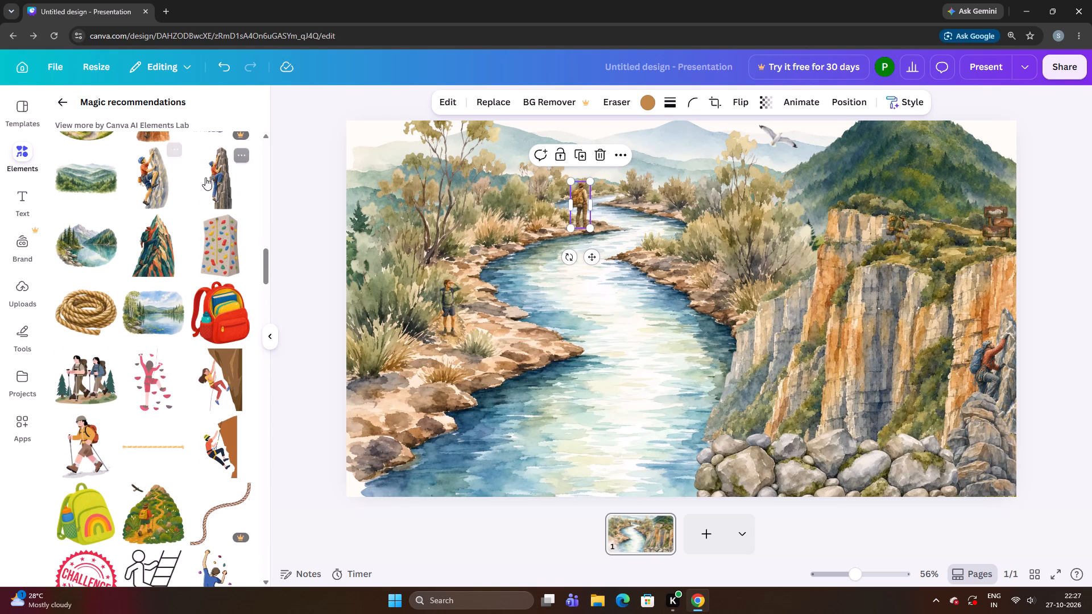
{"action": "left_click", "coordinate": [63, 102]}
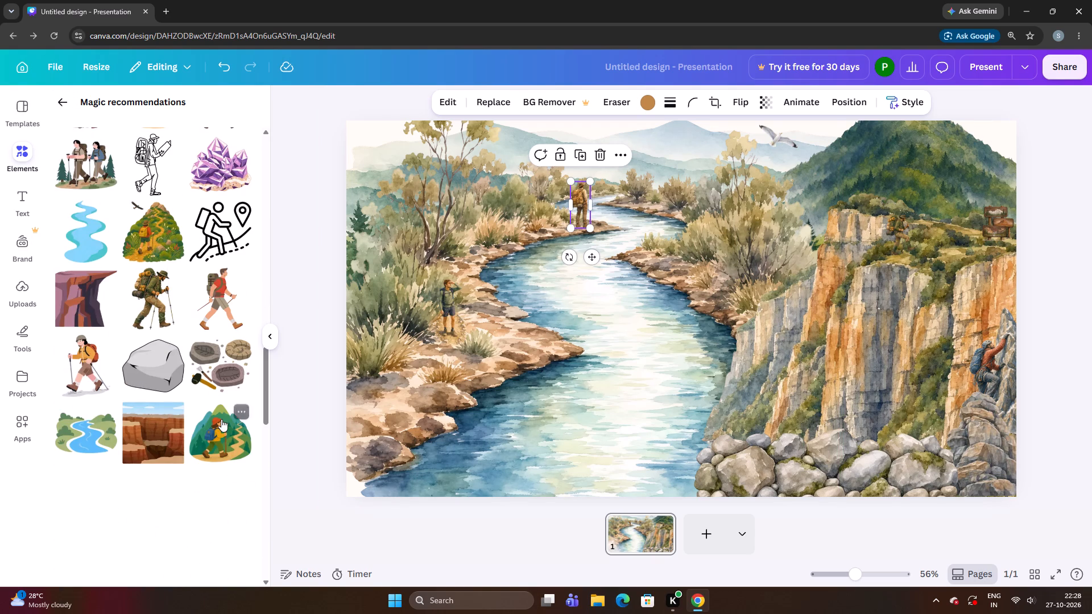
{"action": "scroll", "coordinate": [221, 419], "scroll_direction": "up", "scroll_amount": 5}
{"action": "scroll", "coordinate": [168, 463], "scroll_direction": "down", "scroll_amount": 4}
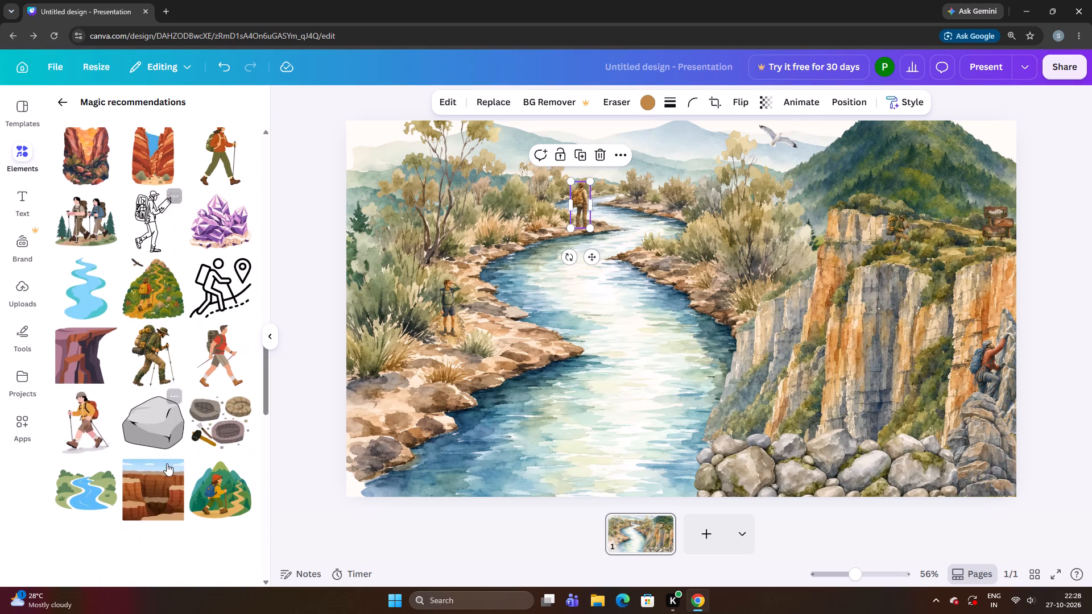
{"action": "left_click", "coordinate": [77, 104]}
{"action": "left_click", "coordinate": [61, 104]}
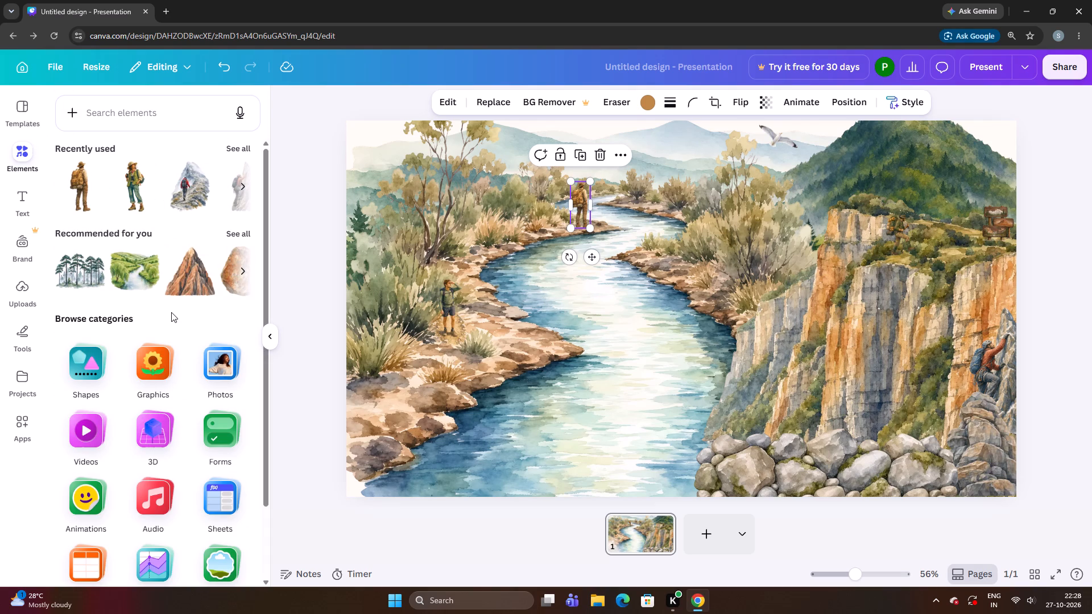
{"action": "scroll", "coordinate": [171, 312], "scroll_direction": "down", "scroll_amount": 4}
{"action": "left_click", "coordinate": [159, 186]}
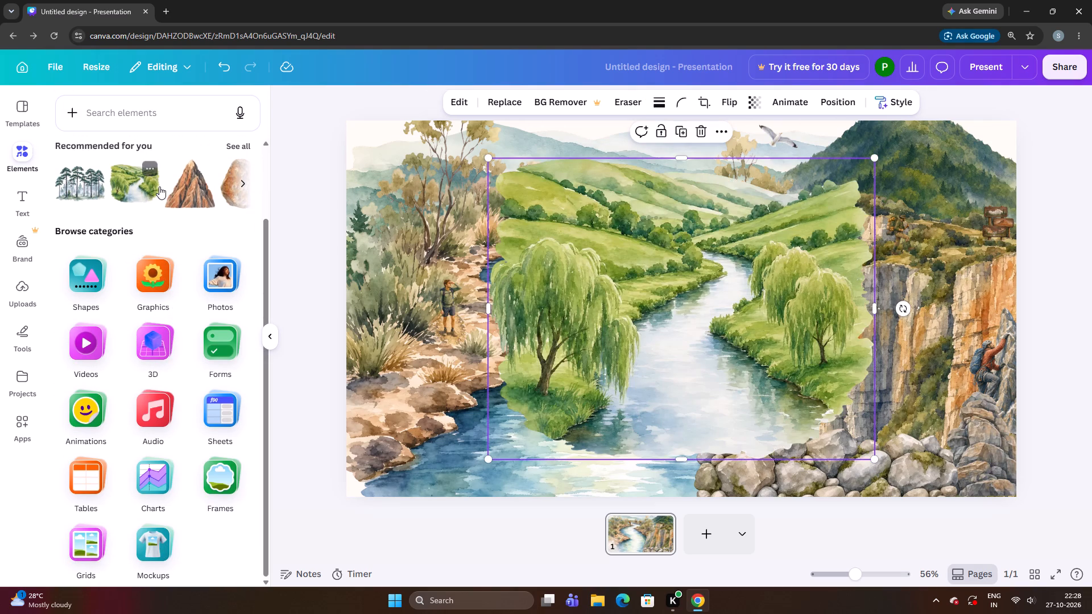
Try the green willow valley illustration further left and slightly higher over the river, and delete it from the page.
{"action": "left_click_drag", "start_coordinate": [547, 294], "coordinate": [489, 293]}
{"action": "left_click_drag", "start_coordinate": [588, 355], "coordinate": [589, 355]}
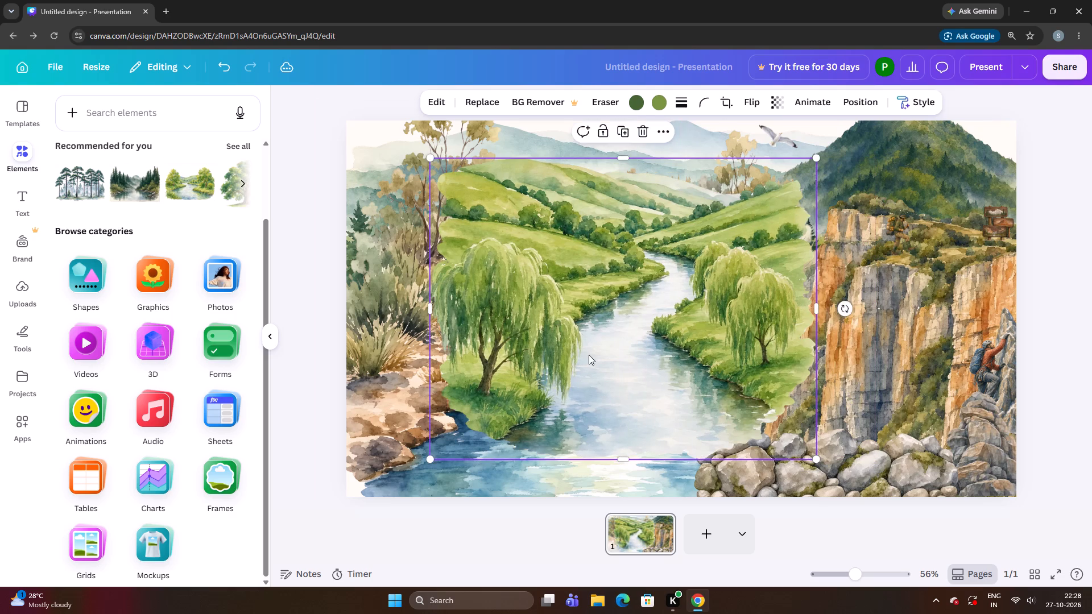
{"action": "left_click_drag", "start_coordinate": [589, 355], "coordinate": [580, 338]}
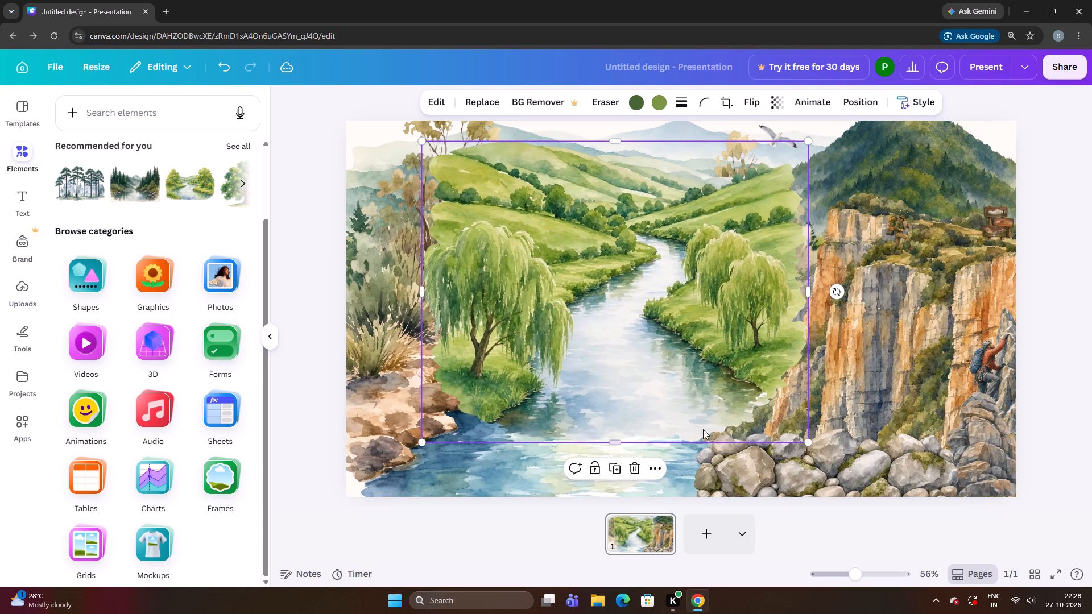
{"action": "left_click", "coordinate": [630, 467]}
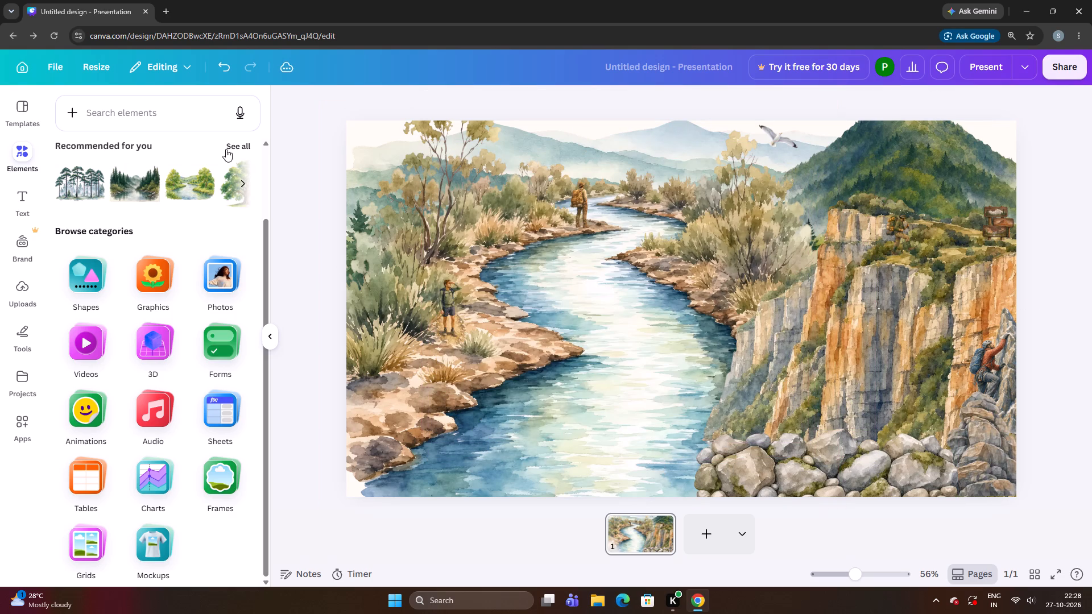
Browse the full list of magic recommendations for another figure or graphic that suits the river and cliff scene.
{"action": "left_click", "coordinate": [235, 179]}
{"action": "left_click", "coordinate": [235, 179]}
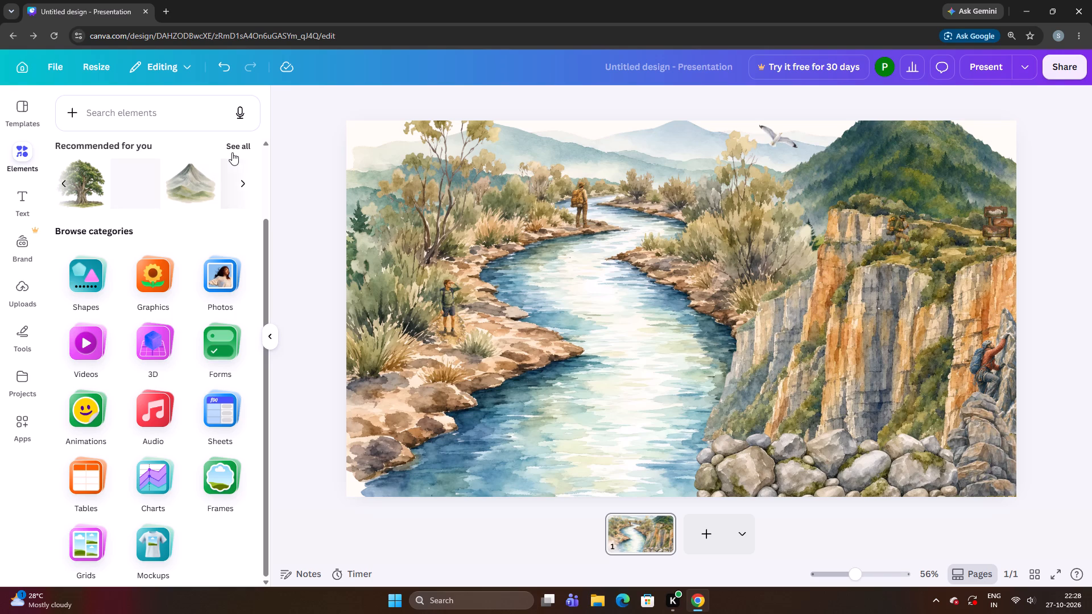
{"action": "left_click", "coordinate": [233, 152]}
{"action": "scroll", "coordinate": [140, 371], "scroll_direction": "down", "scroll_amount": 3}
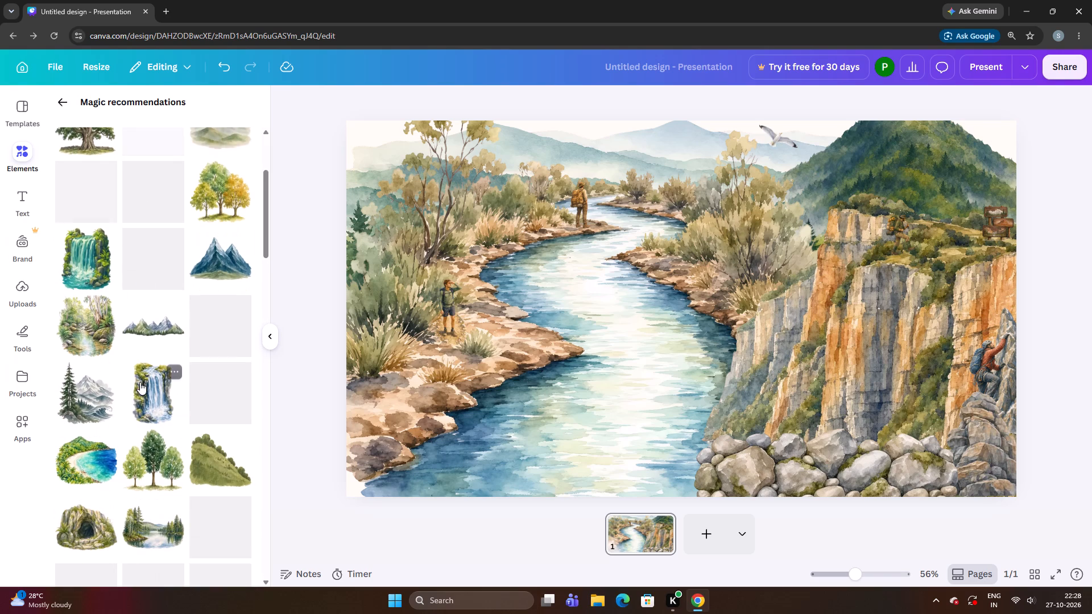
{"action": "scroll", "coordinate": [140, 382], "scroll_direction": "down", "scroll_amount": 4}
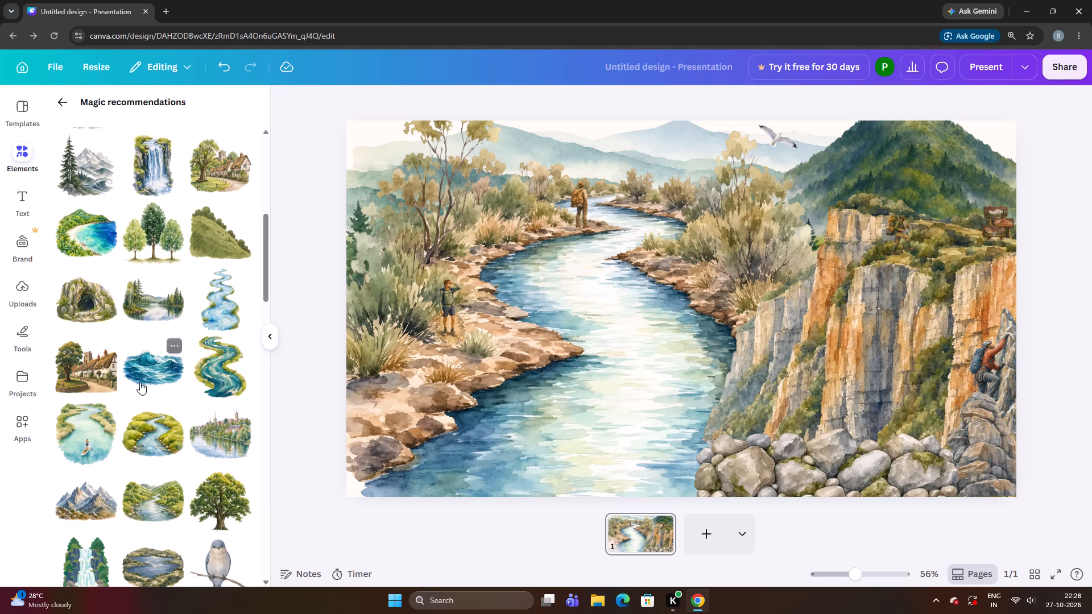
{"action": "scroll", "coordinate": [94, 422], "scroll_direction": "down", "scroll_amount": 3}
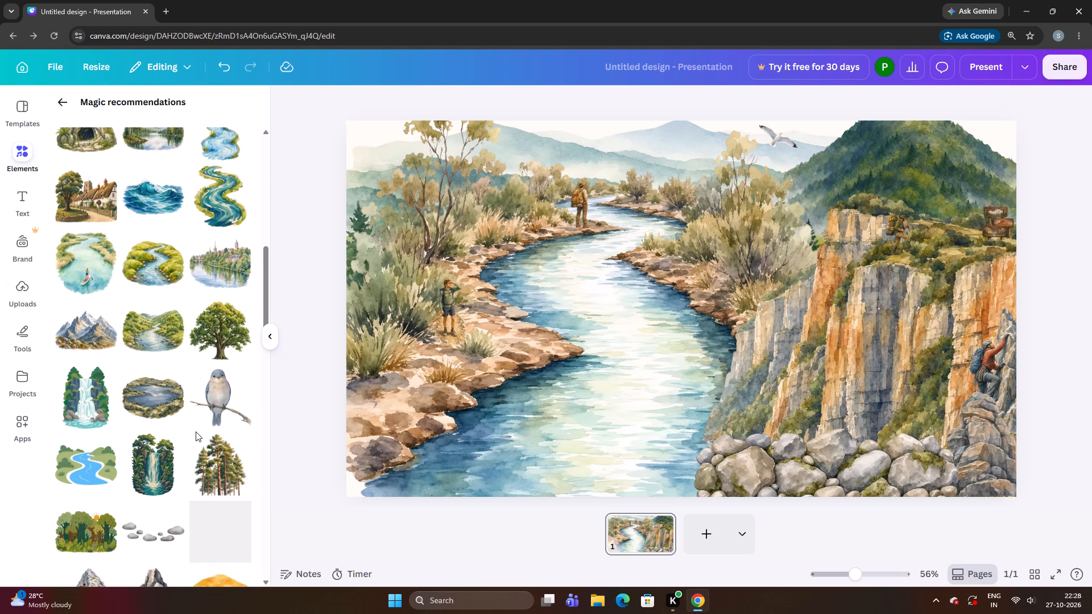
{"action": "scroll", "coordinate": [196, 432], "scroll_direction": "down", "scroll_amount": 9}
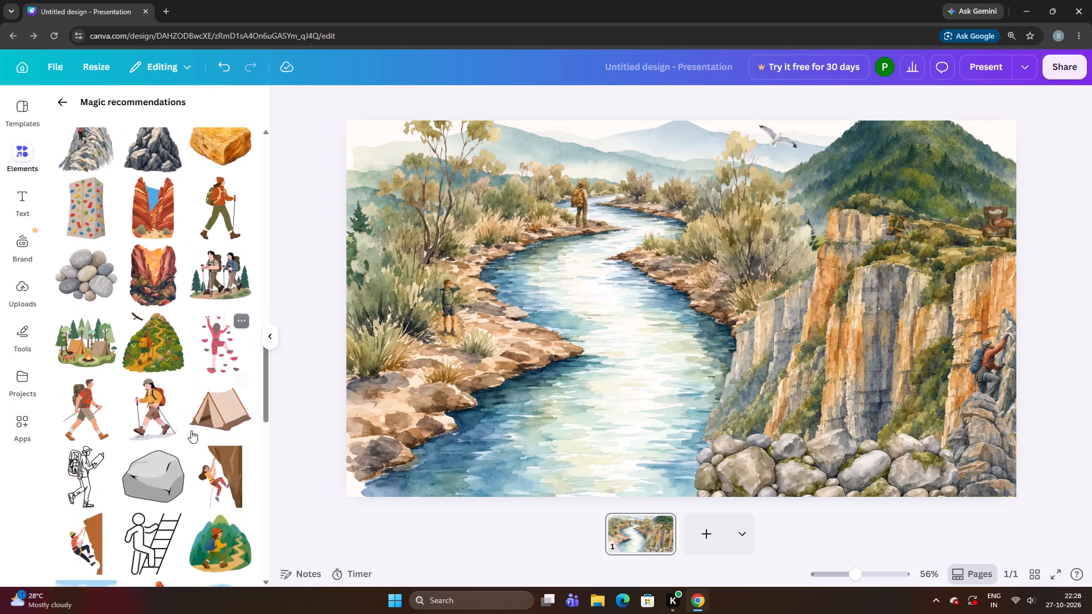
{"action": "scroll", "coordinate": [191, 430], "scroll_direction": "down", "scroll_amount": 6}
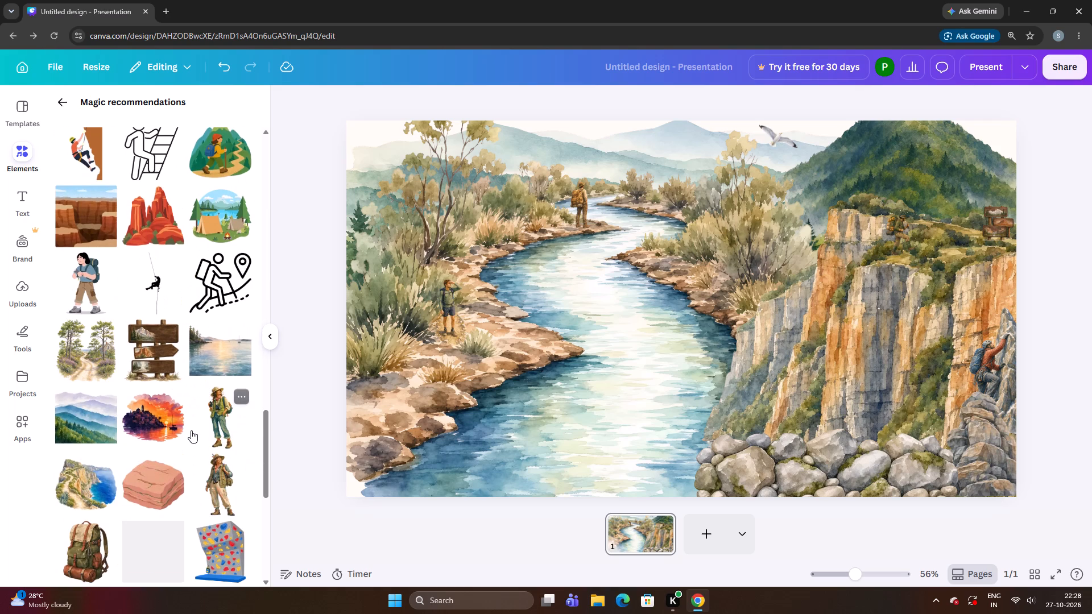
{"action": "scroll", "coordinate": [181, 431], "scroll_direction": "down", "scroll_amount": 3}
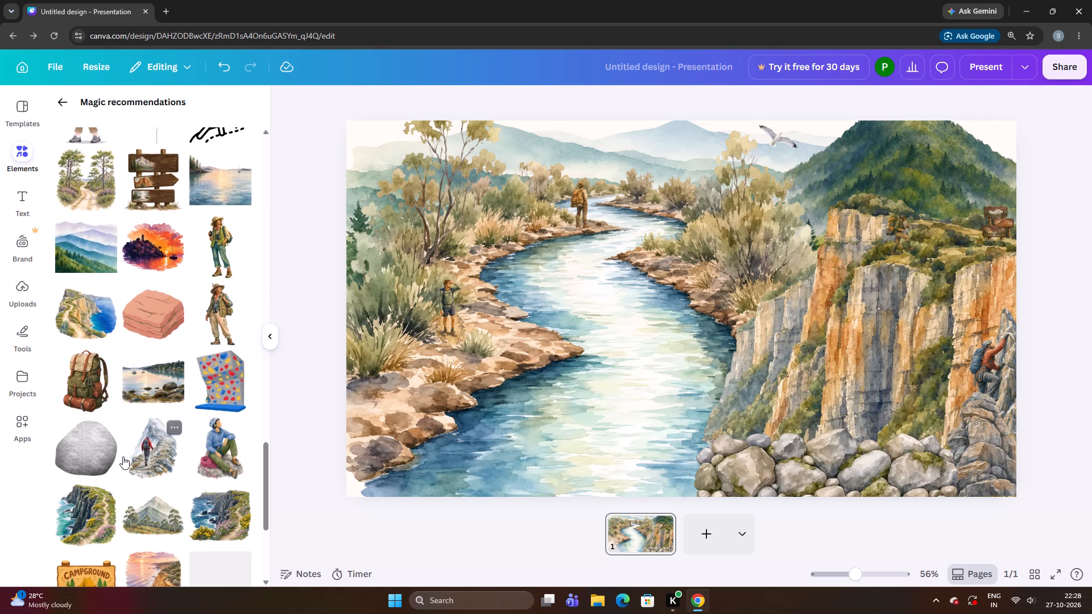
{"action": "scroll", "coordinate": [123, 457], "scroll_direction": "down", "scroll_amount": 3}
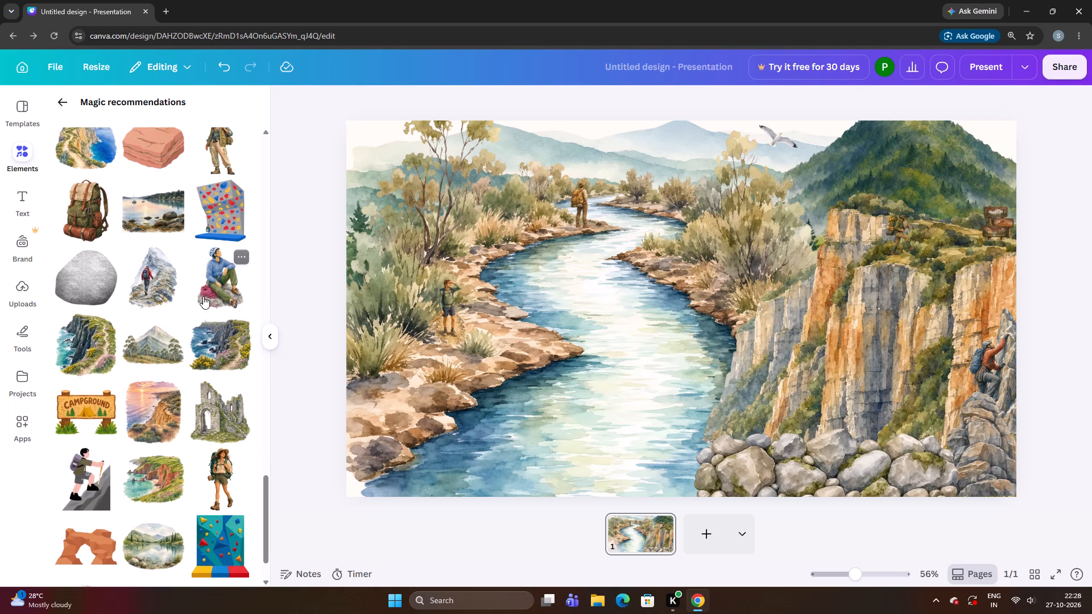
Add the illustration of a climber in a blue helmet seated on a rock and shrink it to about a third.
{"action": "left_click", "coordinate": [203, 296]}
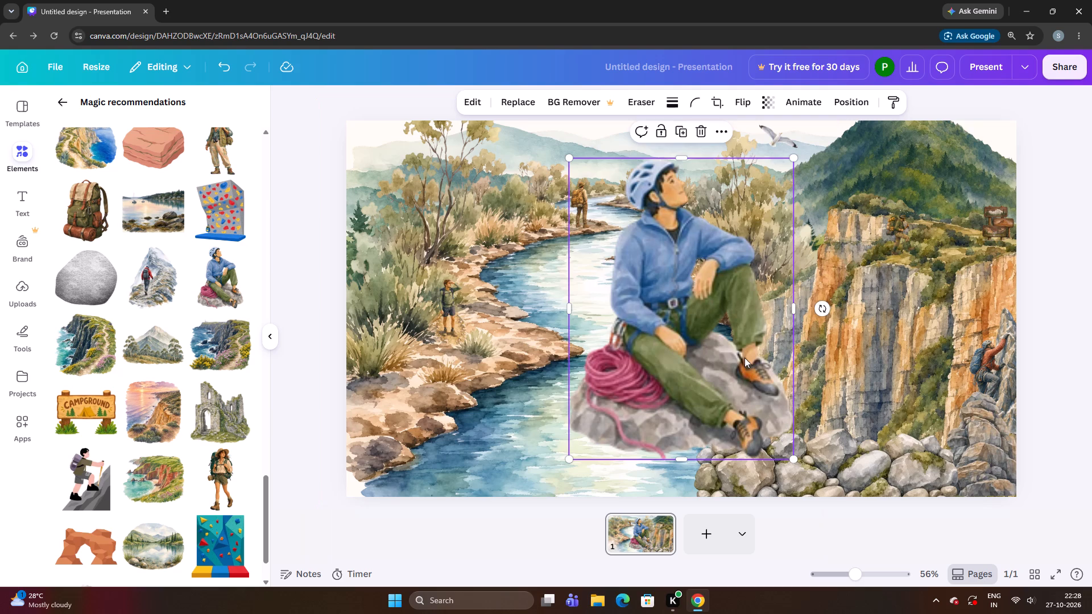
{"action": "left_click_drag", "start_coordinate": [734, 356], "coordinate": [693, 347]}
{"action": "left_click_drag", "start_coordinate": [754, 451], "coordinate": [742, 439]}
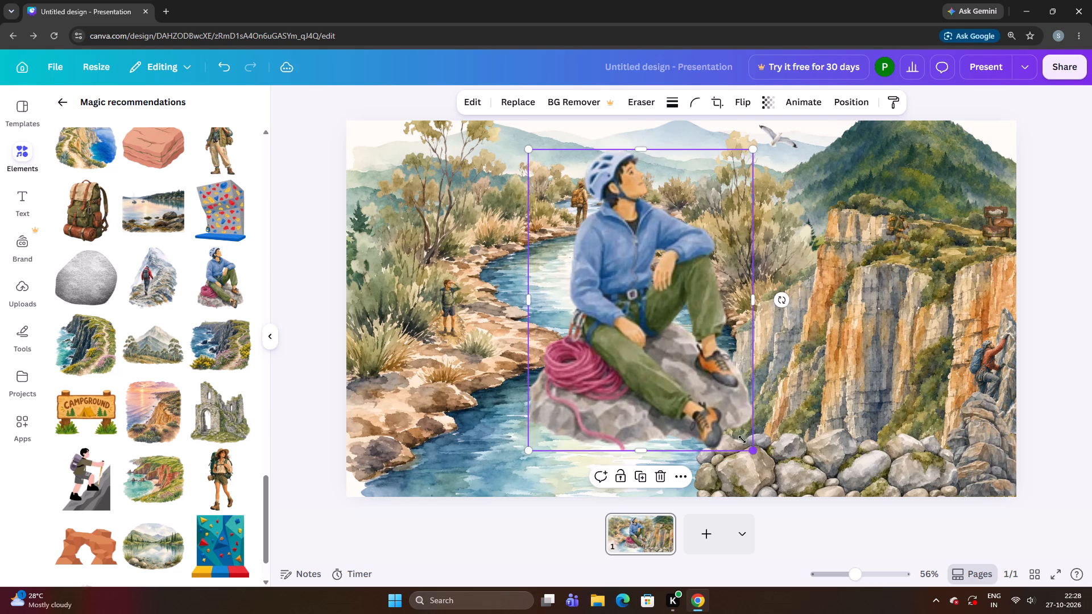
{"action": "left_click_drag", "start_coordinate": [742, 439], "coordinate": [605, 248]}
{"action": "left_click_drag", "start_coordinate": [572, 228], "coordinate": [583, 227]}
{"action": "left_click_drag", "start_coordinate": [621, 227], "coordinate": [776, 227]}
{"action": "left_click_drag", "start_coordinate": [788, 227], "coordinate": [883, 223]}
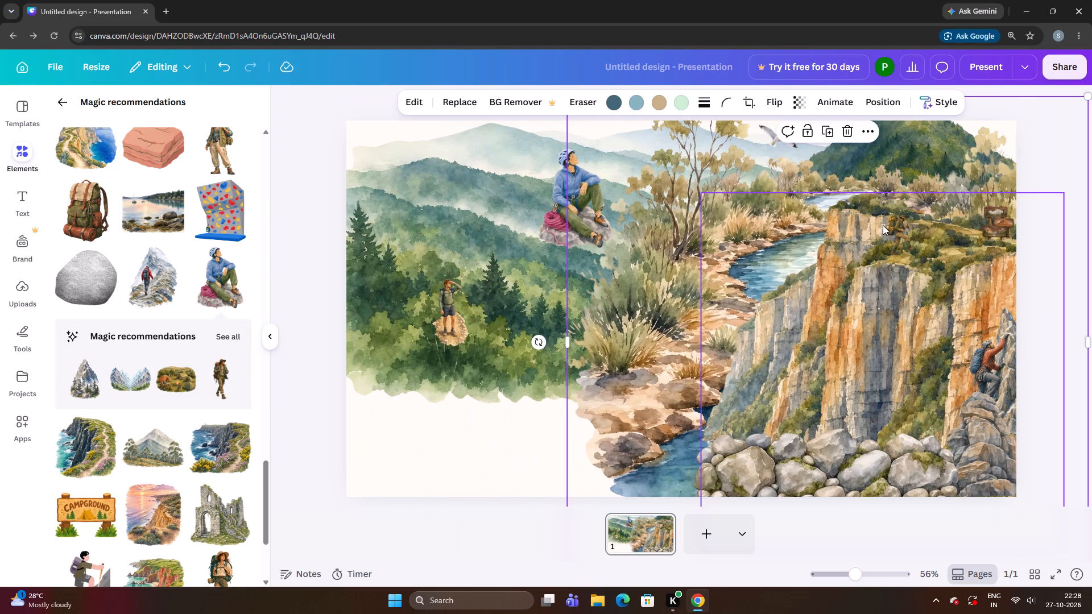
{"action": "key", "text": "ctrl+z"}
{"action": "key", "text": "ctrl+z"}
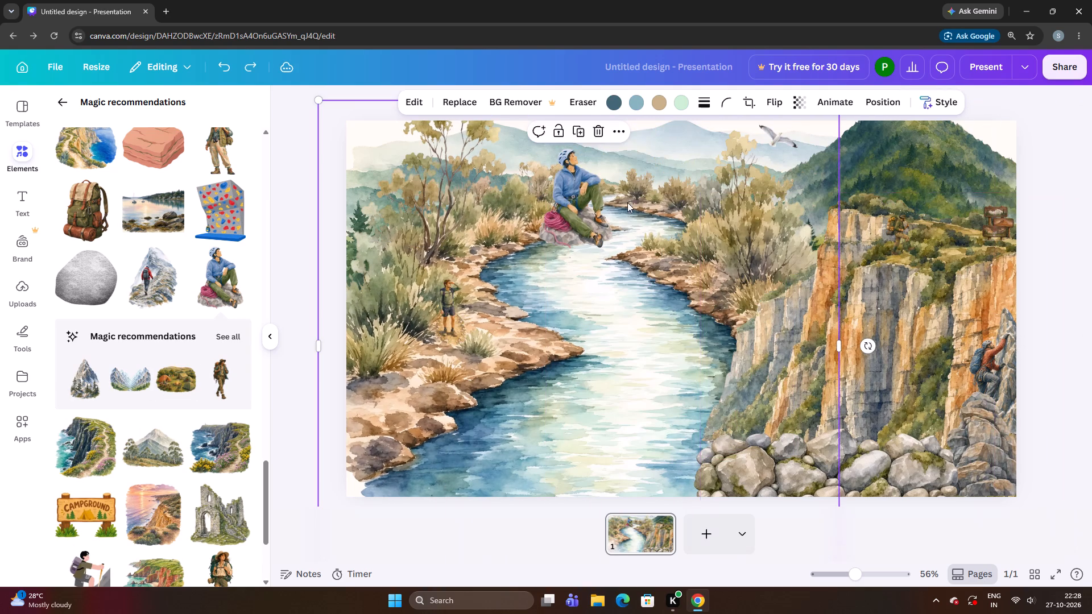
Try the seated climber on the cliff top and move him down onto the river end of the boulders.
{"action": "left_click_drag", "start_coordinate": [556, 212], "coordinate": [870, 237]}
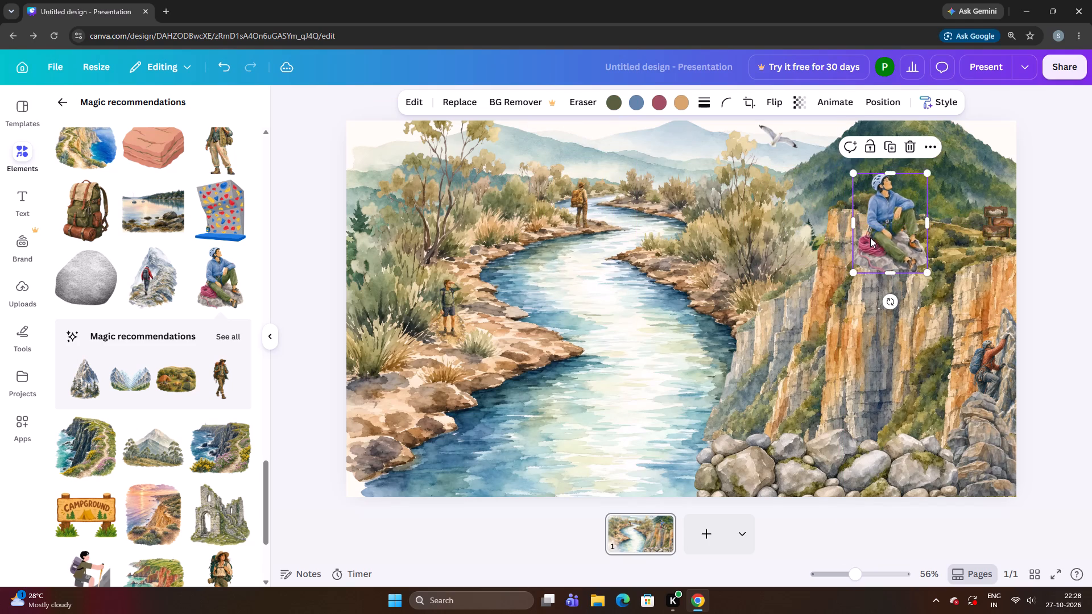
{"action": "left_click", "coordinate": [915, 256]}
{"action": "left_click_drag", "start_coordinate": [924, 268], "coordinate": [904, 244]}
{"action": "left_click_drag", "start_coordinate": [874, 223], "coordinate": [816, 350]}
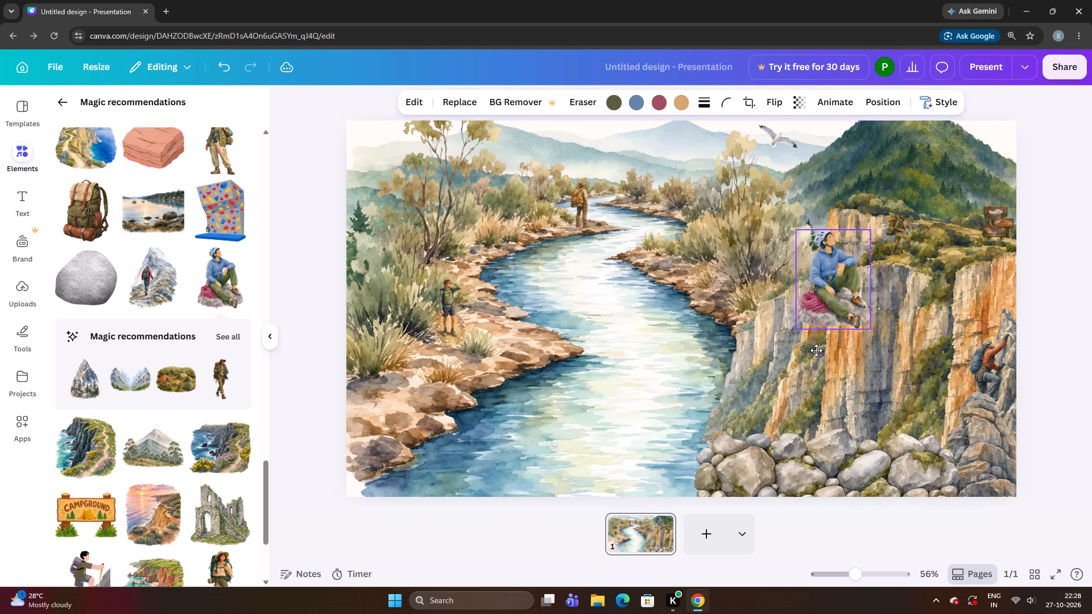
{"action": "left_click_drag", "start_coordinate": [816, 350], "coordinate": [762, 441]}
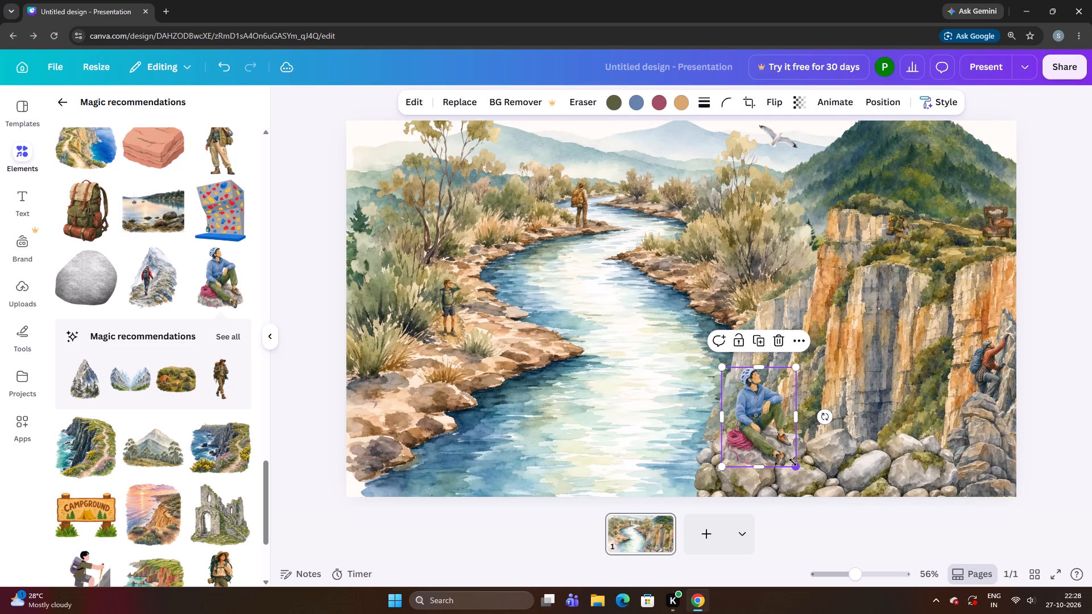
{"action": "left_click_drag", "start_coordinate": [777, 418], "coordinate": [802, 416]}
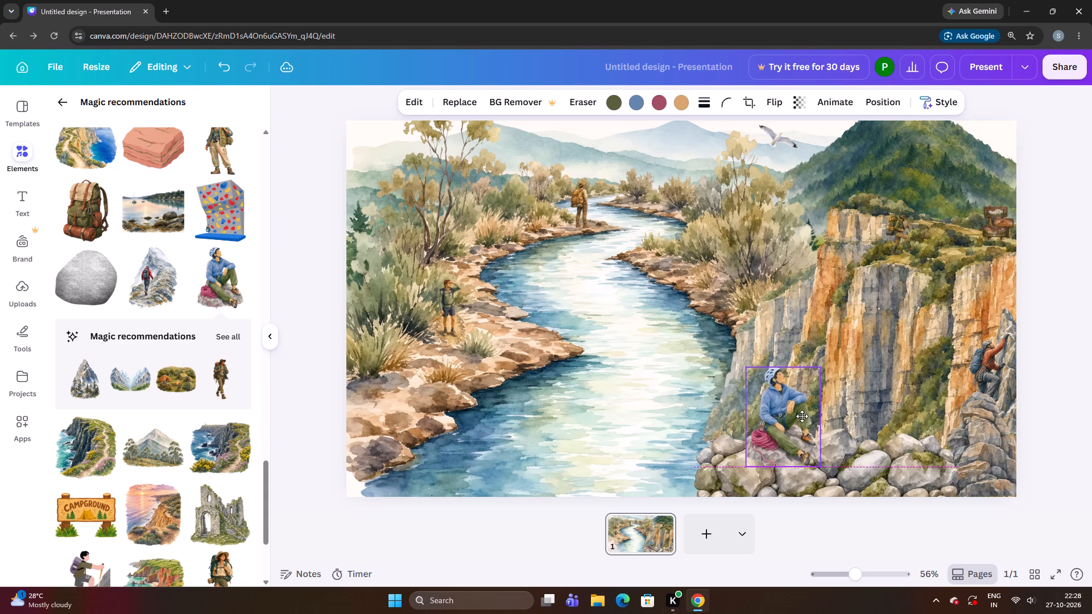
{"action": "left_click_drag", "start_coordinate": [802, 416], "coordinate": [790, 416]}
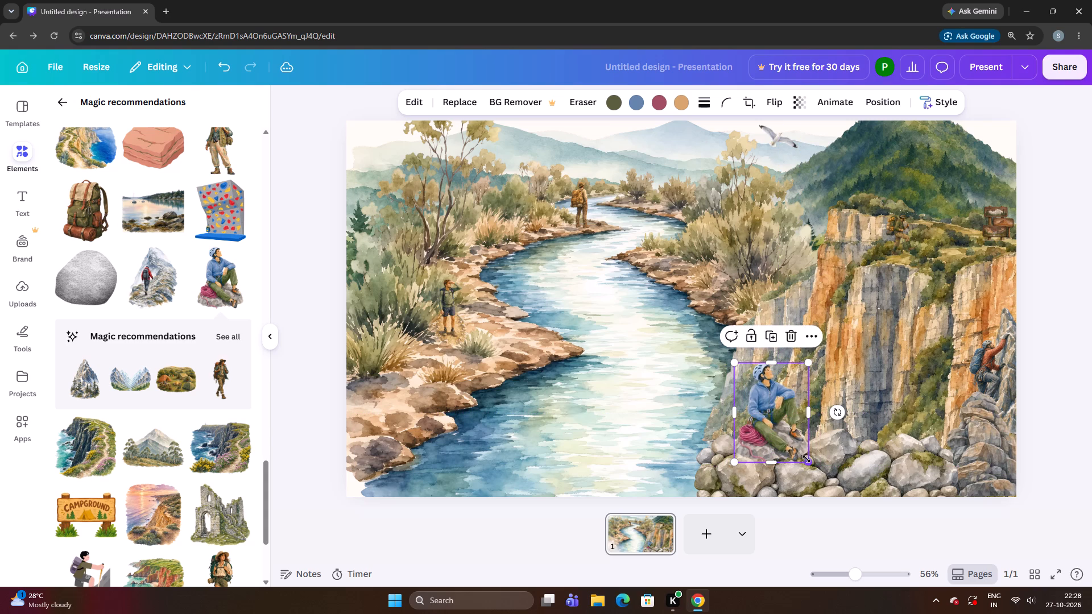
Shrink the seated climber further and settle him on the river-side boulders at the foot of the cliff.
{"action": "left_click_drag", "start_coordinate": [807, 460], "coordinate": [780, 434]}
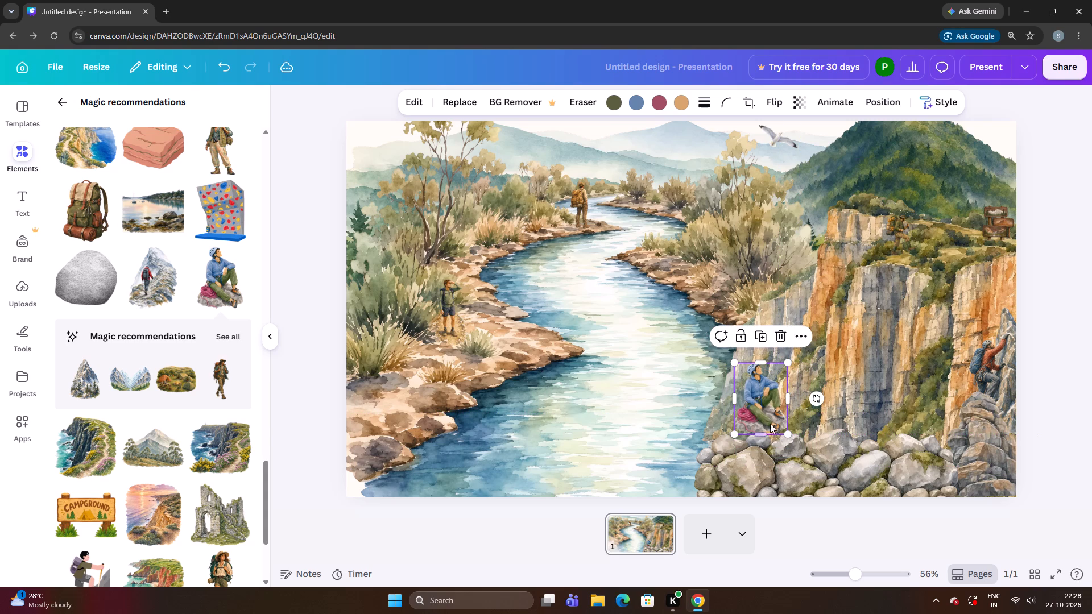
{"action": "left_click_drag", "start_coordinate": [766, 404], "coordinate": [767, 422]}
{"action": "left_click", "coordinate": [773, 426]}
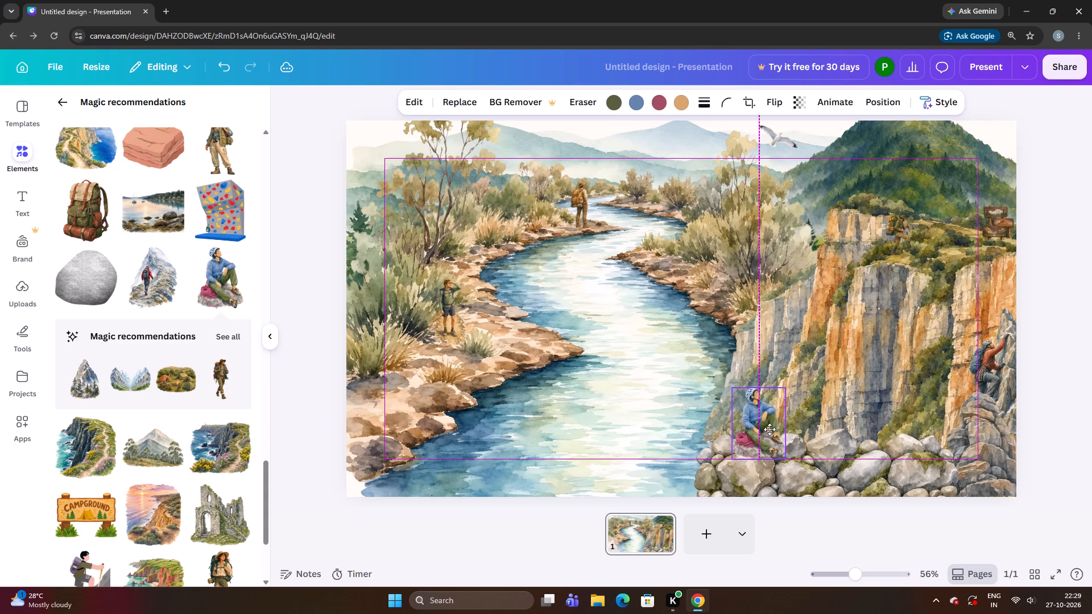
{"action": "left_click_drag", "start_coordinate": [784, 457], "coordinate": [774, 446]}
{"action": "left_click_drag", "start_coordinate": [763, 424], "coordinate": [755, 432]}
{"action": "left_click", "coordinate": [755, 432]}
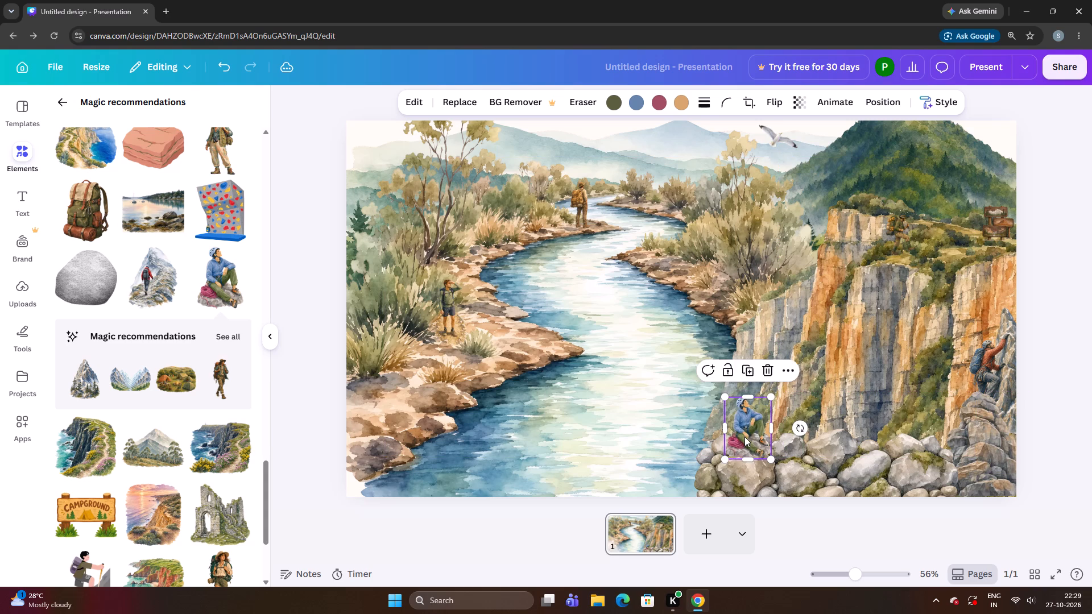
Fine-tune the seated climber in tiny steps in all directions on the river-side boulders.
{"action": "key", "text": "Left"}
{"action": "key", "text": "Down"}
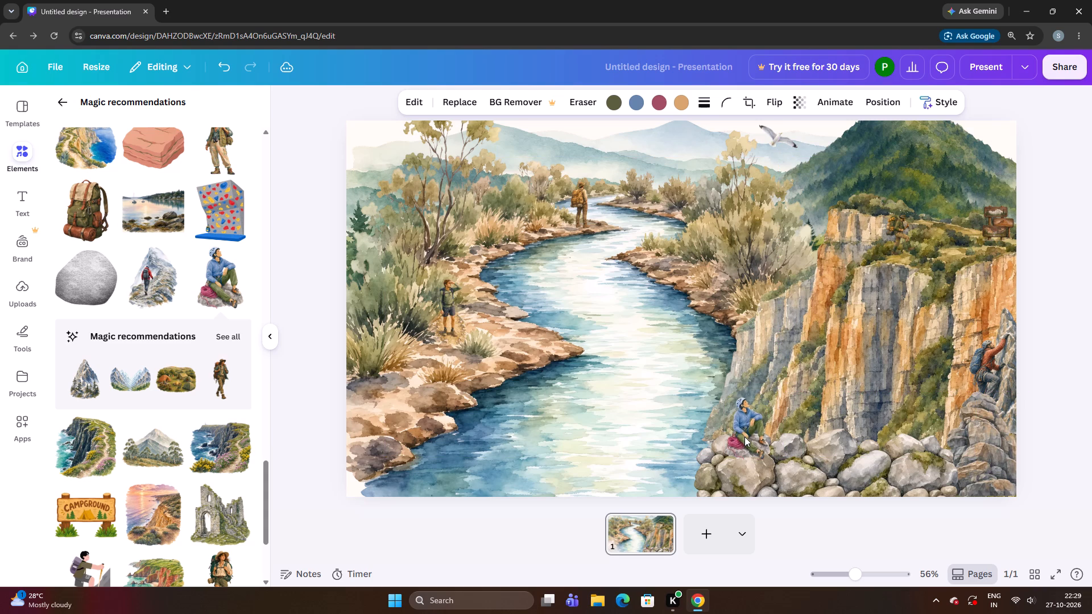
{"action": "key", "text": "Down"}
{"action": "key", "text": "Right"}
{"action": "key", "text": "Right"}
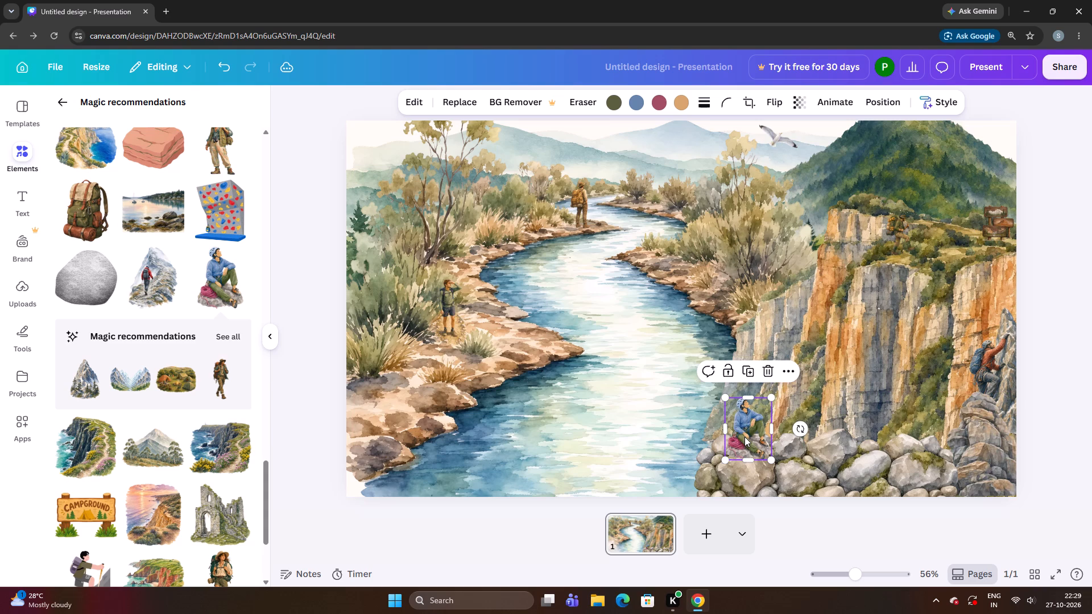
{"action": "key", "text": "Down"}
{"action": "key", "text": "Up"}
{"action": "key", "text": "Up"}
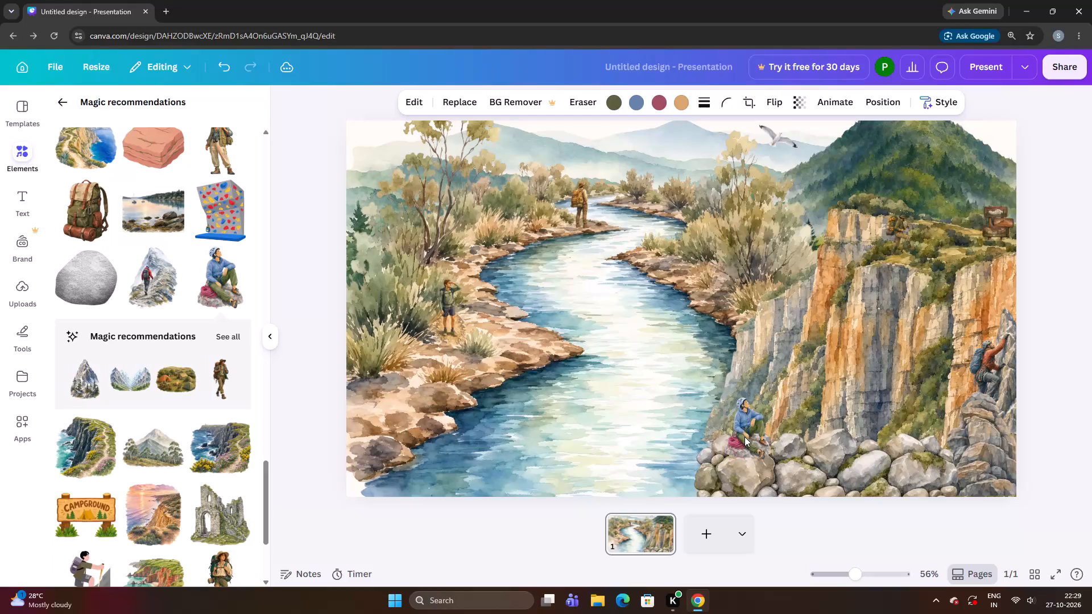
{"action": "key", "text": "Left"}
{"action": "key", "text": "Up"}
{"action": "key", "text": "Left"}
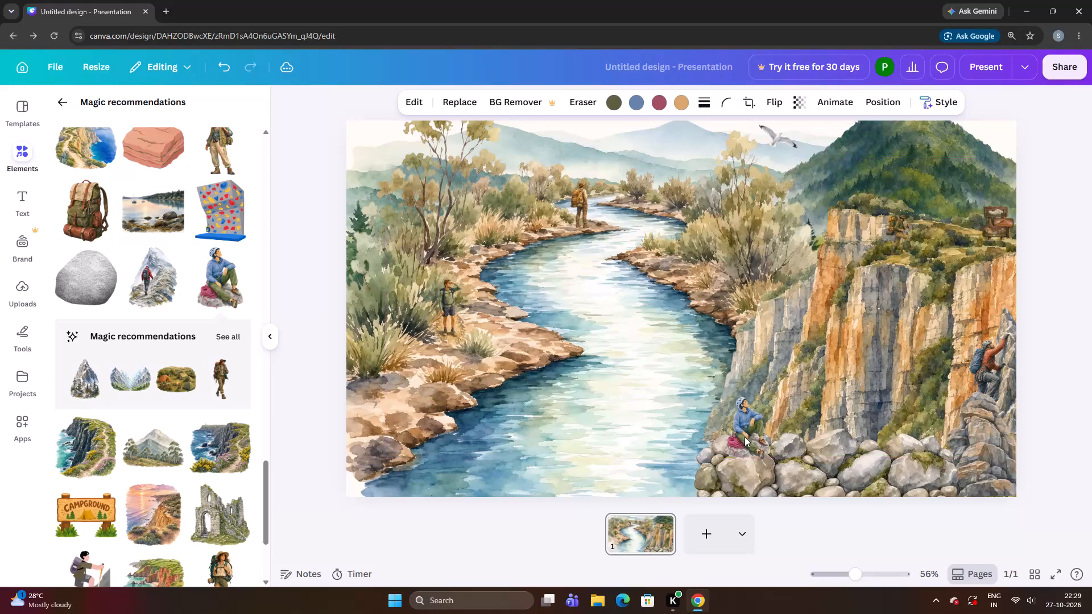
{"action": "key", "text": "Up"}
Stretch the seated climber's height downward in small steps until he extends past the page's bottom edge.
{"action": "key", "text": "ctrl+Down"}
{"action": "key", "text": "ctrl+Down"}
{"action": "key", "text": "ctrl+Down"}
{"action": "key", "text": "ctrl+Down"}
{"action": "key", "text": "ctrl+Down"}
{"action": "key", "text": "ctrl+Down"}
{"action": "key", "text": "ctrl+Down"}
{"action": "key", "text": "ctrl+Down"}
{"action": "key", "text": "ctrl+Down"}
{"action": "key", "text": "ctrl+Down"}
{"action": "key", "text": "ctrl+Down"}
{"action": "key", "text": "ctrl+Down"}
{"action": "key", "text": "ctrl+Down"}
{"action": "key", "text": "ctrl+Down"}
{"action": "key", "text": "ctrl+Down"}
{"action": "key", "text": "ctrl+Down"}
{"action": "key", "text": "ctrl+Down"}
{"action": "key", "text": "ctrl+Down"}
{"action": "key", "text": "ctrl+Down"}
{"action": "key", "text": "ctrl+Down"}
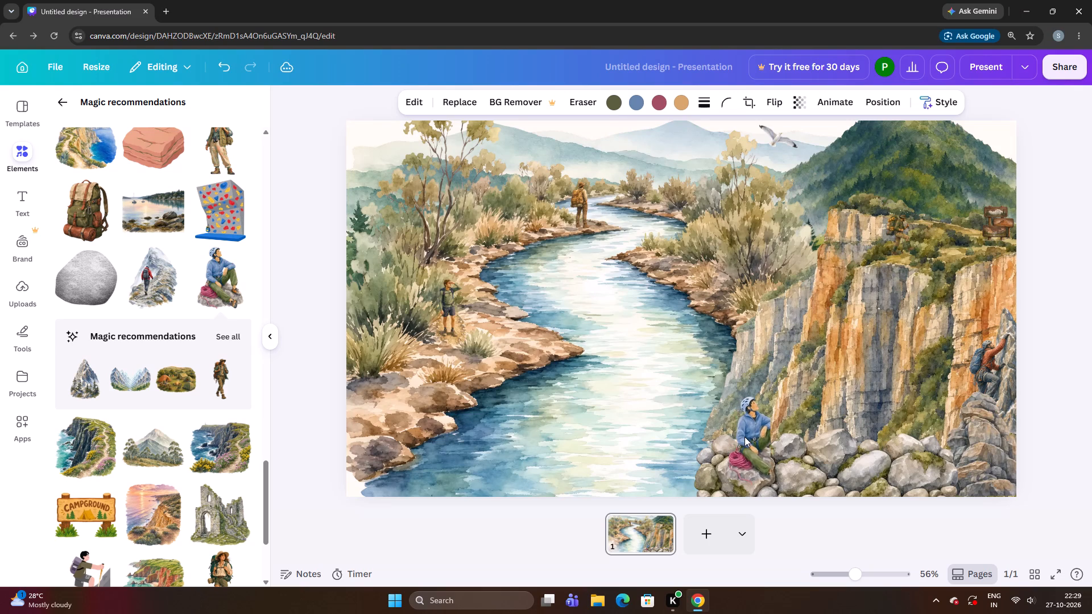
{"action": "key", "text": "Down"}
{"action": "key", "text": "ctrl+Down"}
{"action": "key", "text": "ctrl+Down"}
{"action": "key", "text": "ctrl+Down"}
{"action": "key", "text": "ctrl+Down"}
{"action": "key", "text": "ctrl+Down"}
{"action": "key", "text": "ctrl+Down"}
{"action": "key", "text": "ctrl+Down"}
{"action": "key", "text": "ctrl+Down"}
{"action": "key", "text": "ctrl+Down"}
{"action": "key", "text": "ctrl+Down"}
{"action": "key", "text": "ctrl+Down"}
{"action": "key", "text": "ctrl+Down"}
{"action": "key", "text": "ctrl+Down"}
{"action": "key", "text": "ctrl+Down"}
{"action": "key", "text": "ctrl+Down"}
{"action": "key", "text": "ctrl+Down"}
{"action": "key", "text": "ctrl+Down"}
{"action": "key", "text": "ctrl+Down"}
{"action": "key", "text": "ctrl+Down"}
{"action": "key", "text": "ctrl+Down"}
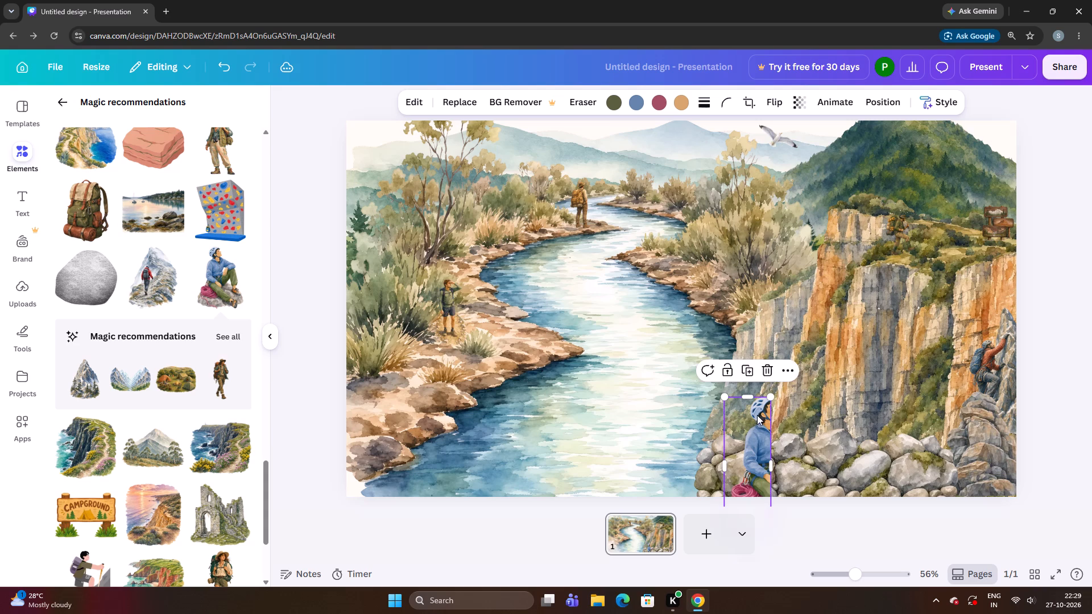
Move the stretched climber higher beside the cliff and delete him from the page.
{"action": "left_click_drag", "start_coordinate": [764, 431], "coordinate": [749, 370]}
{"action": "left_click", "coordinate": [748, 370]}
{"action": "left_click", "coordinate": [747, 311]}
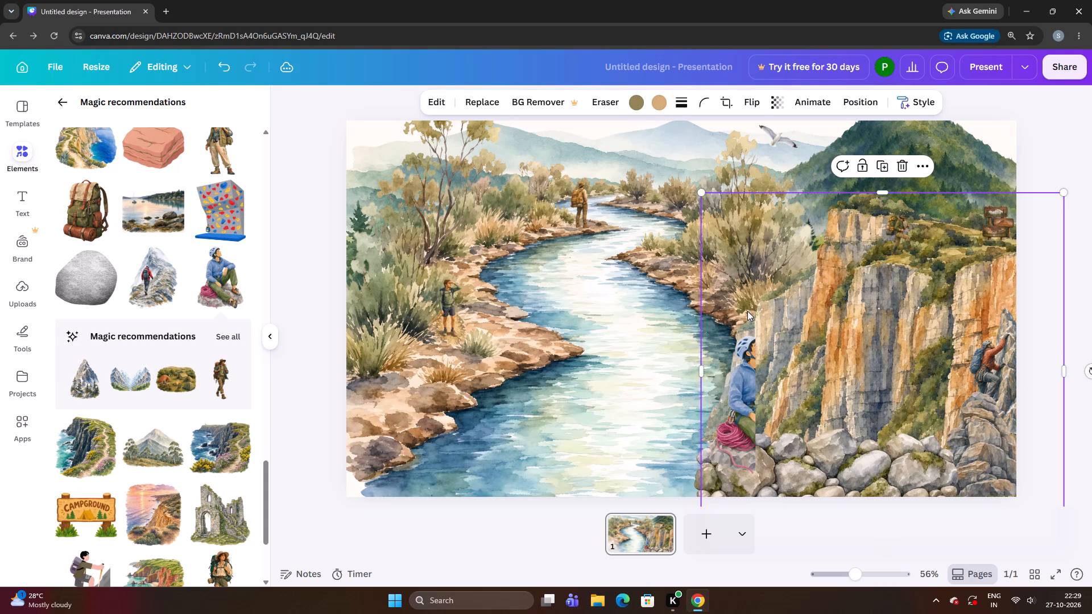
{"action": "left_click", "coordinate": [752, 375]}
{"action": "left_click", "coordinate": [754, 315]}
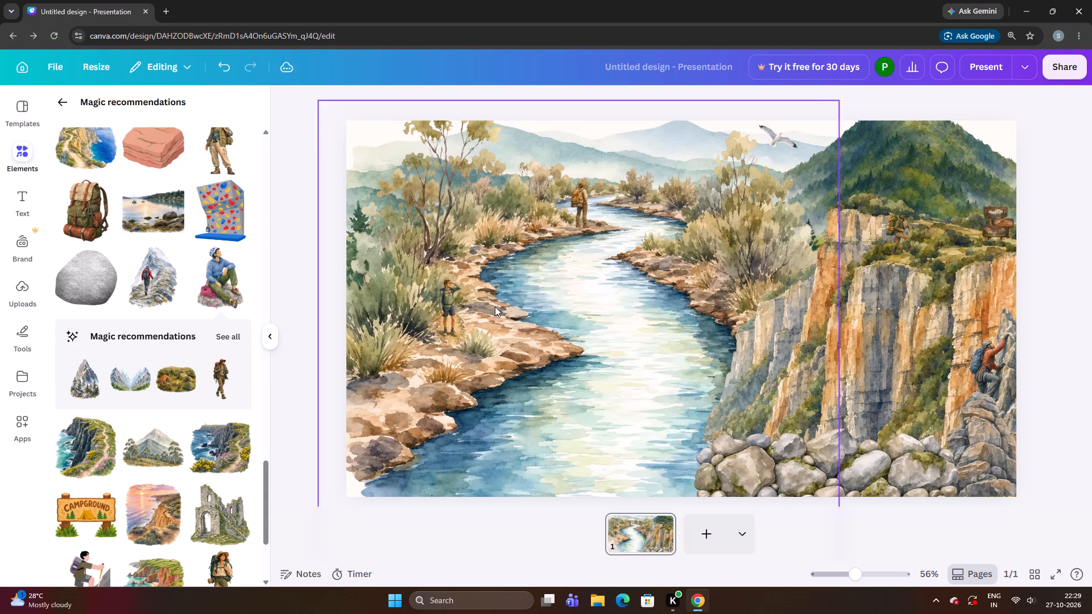
Add the seated climber graphic again, shrink him greatly, and place him on the river-side boulders at the foot of the cliff.
{"action": "left_click", "coordinate": [230, 292]}
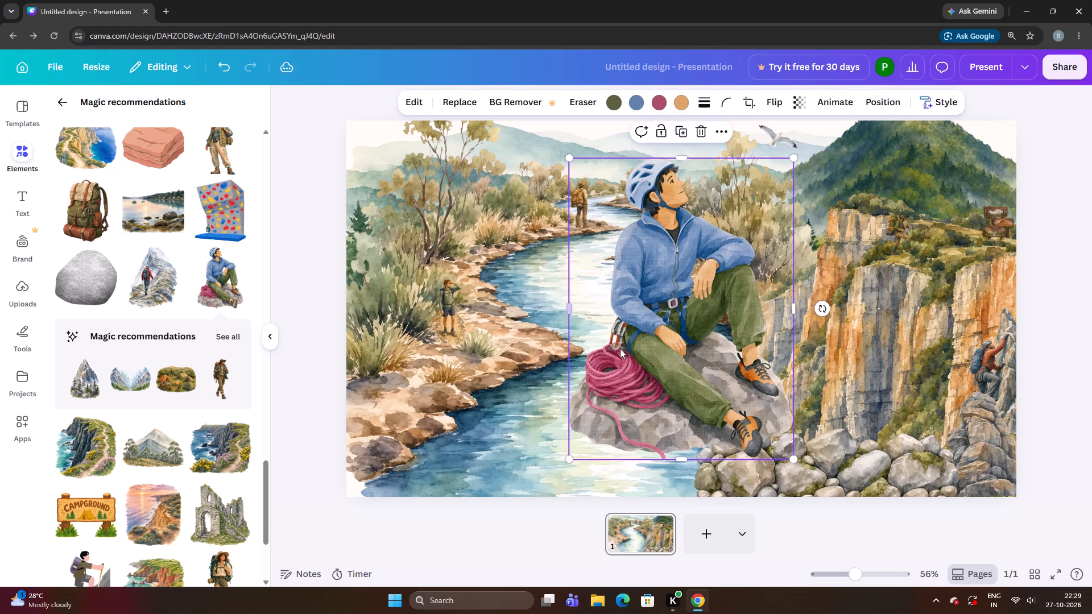
{"action": "left_click_drag", "start_coordinate": [694, 354], "coordinate": [728, 366]}
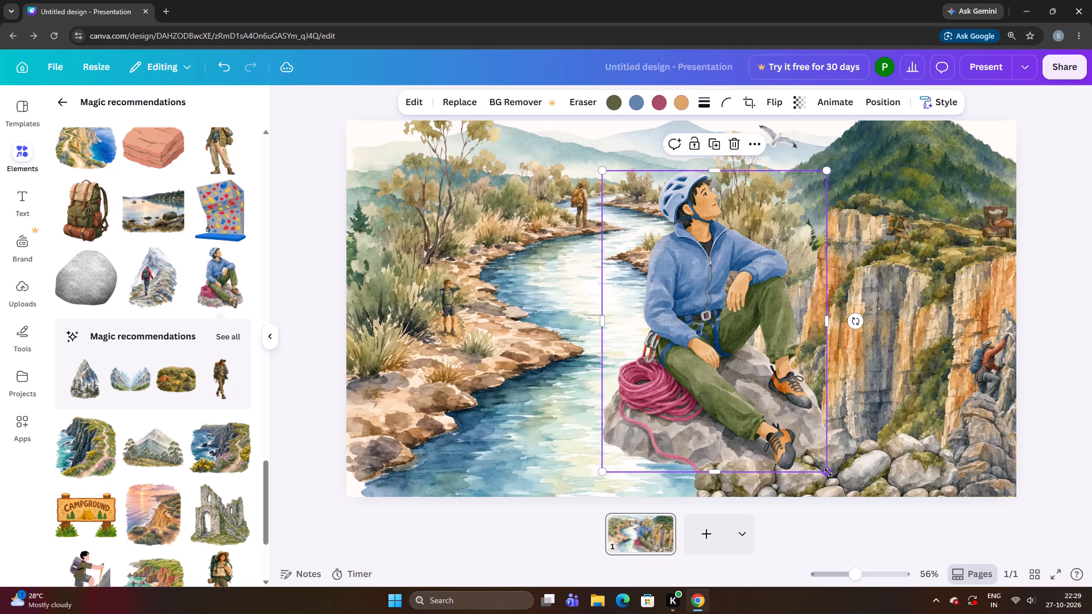
{"action": "left_click_drag", "start_coordinate": [828, 472], "coordinate": [663, 263]}
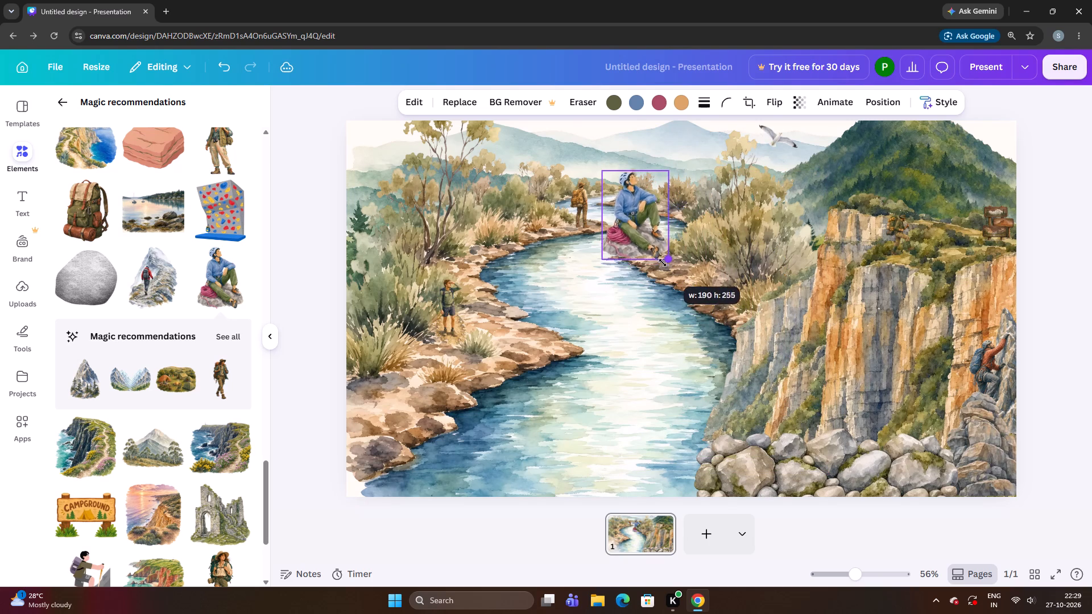
{"action": "left_click_drag", "start_coordinate": [663, 263], "coordinate": [652, 250]}
{"action": "left_click_drag", "start_coordinate": [630, 219], "coordinate": [760, 432]}
{"action": "left_click", "coordinate": [760, 432]}
{"action": "left_click", "coordinate": [758, 439]}
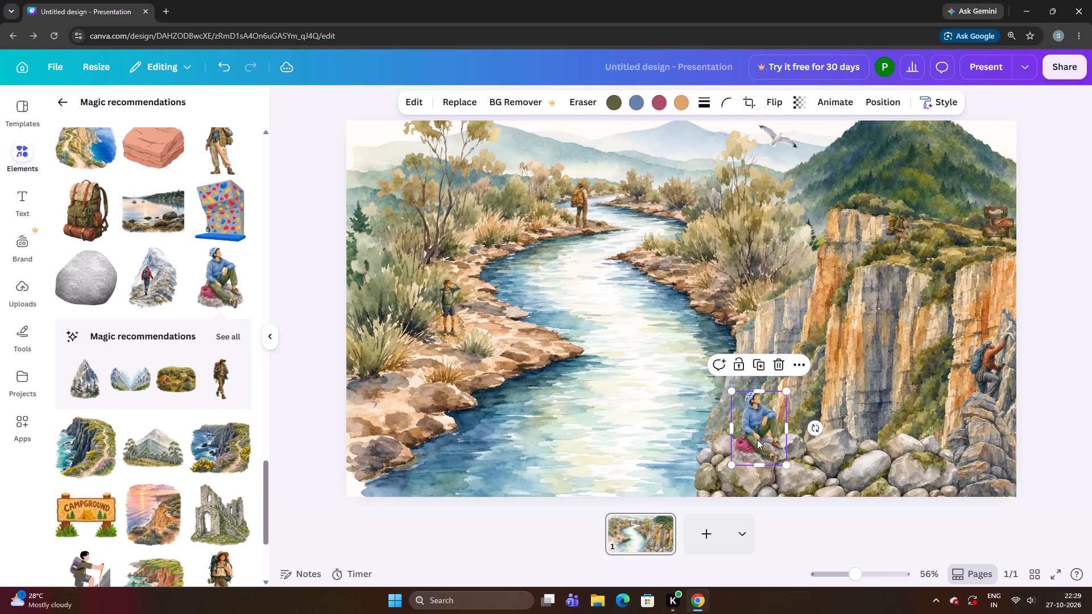
{"action": "left_click", "coordinate": [776, 442]}
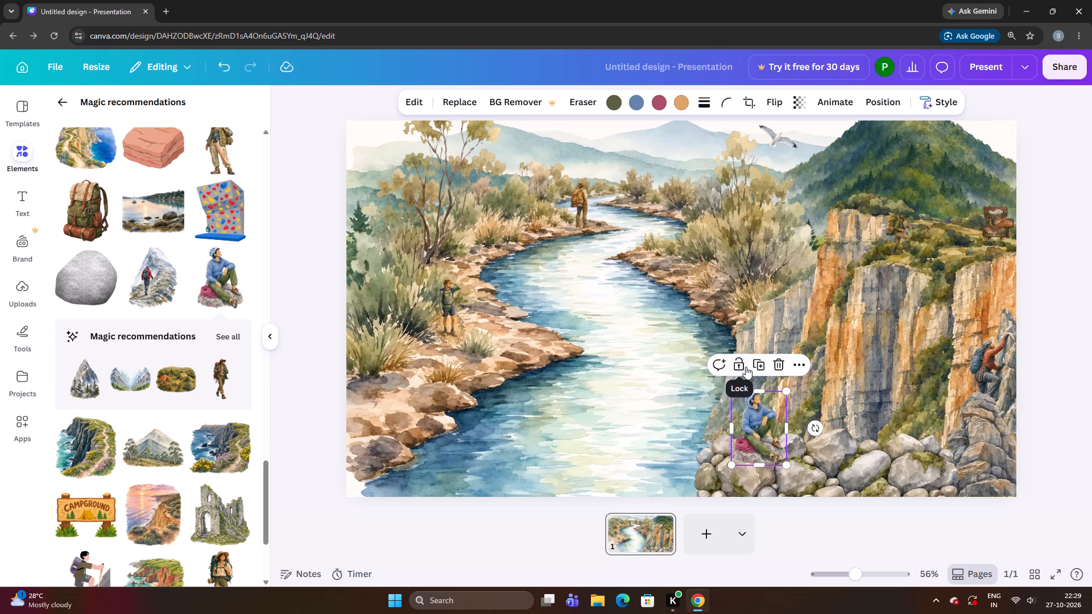
{"action": "left_click", "coordinate": [679, 442]}
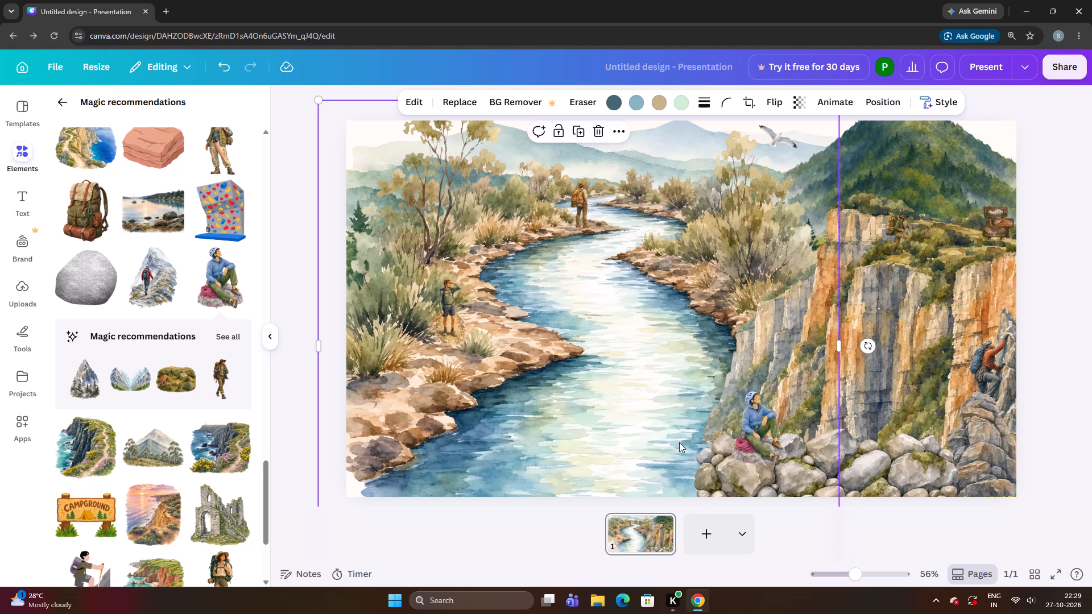
Shrink the seated climber slightly more on the boulders, and undo the accidental shift of the river background.
{"action": "left_click", "coordinate": [752, 437]}
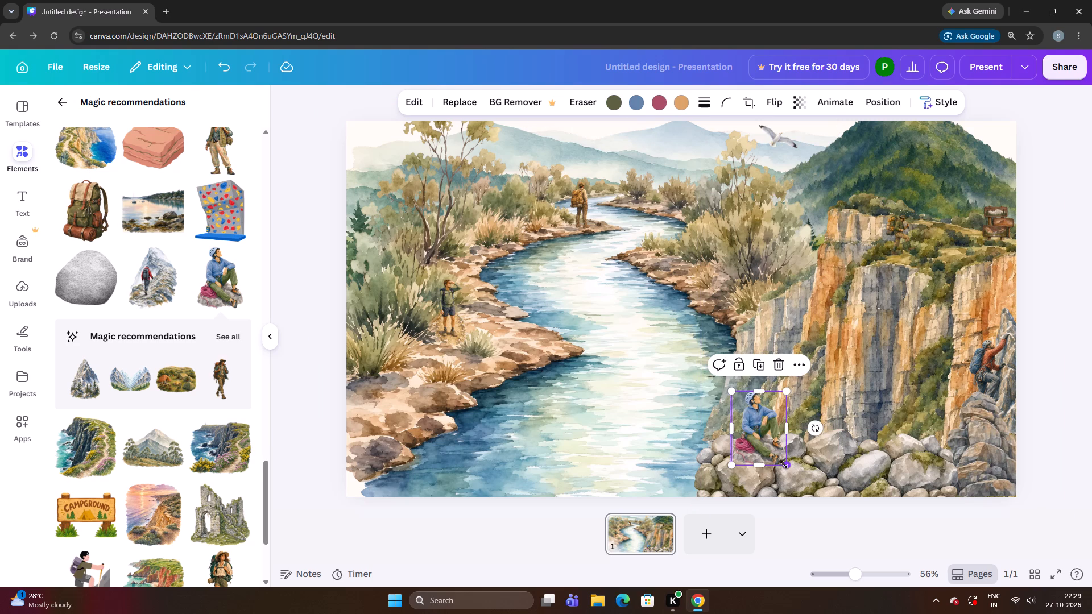
{"action": "left_click_drag", "start_coordinate": [784, 464], "coordinate": [773, 455]}
{"action": "left_click_drag", "start_coordinate": [759, 434], "coordinate": [759, 441]}
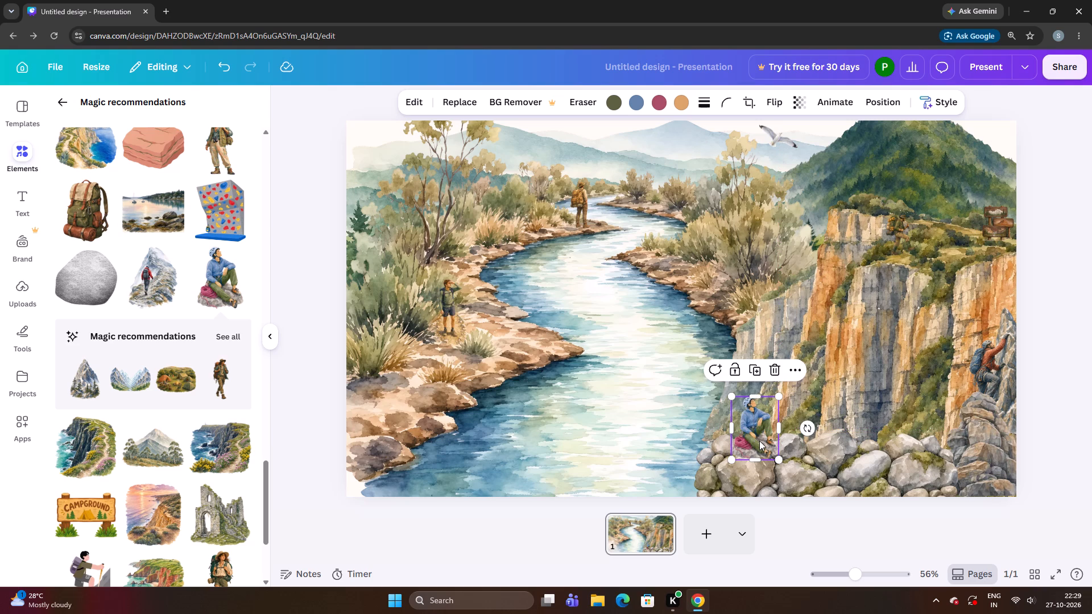
{"action": "left_click", "coordinate": [759, 441]}
{"action": "left_click", "coordinate": [655, 437]}
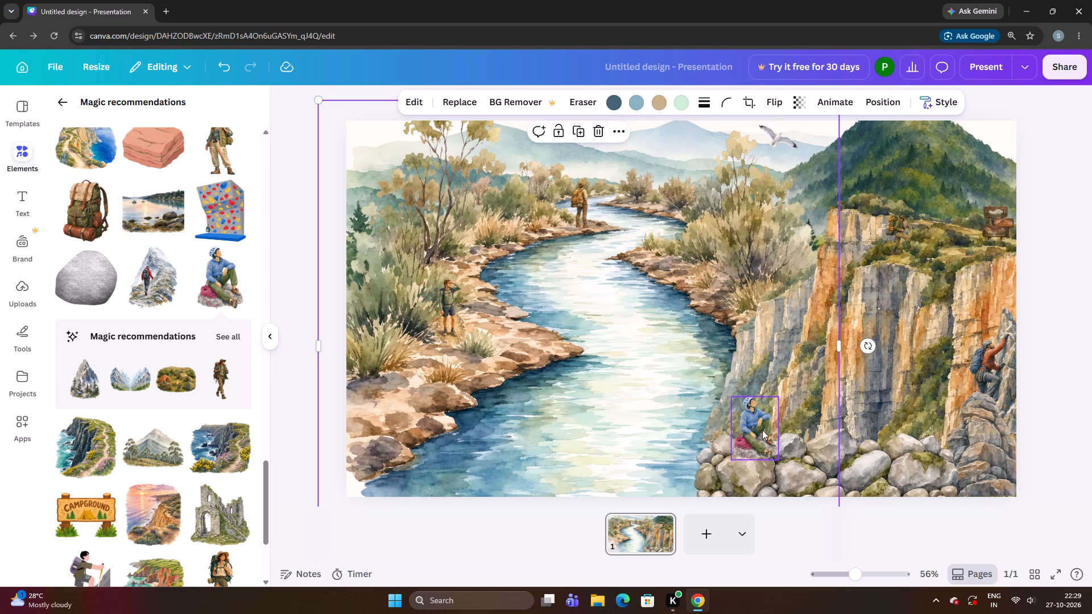
{"action": "left_click", "coordinate": [778, 438]}
{"action": "left_click", "coordinate": [760, 438]}
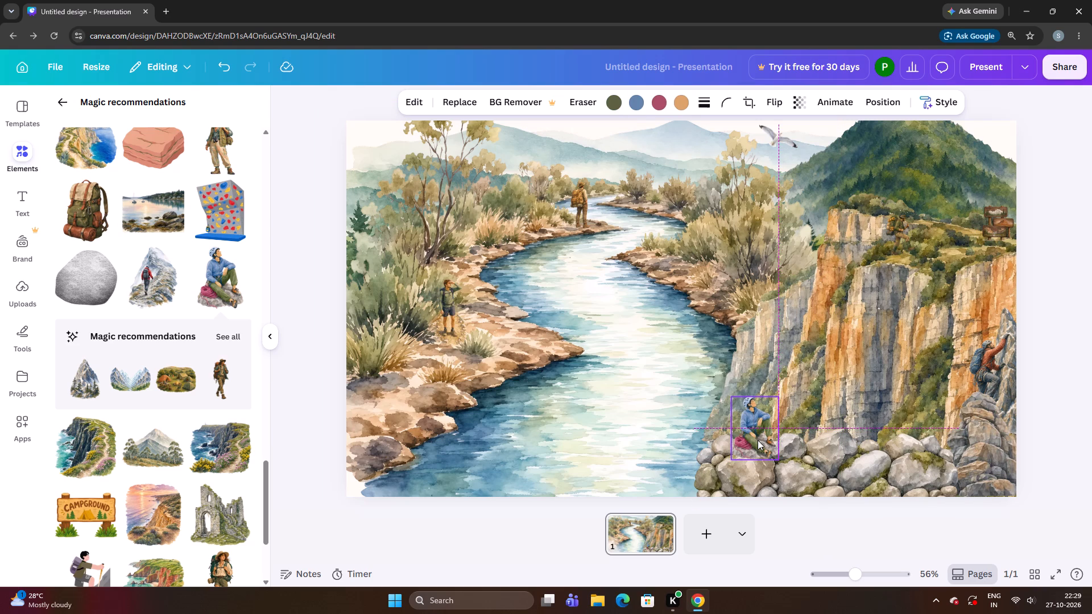
{"action": "left_click", "coordinate": [758, 440]}
{"action": "left_click", "coordinate": [648, 439]}
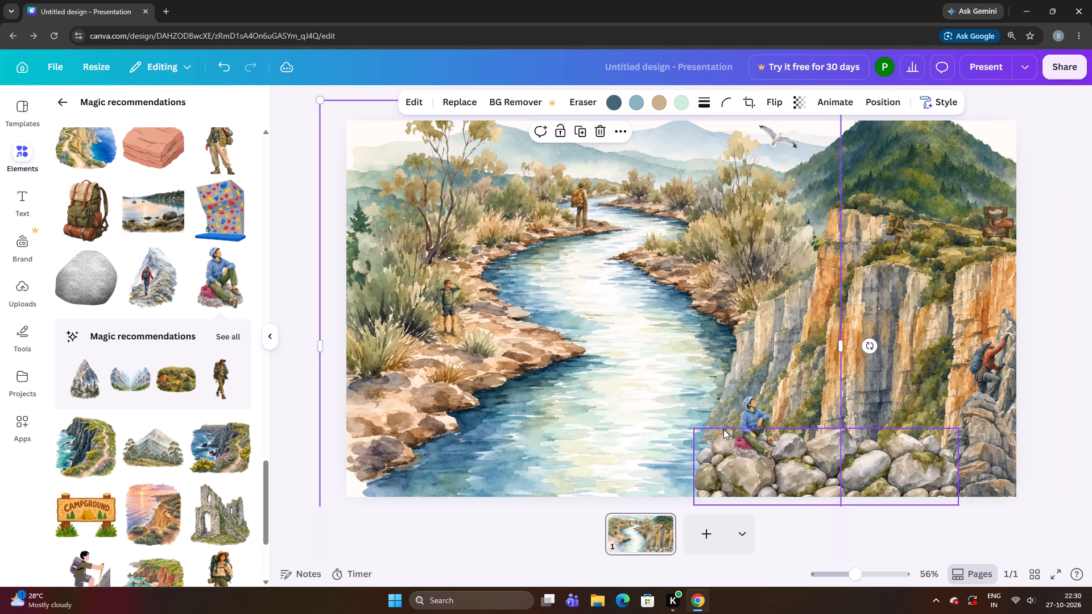
{"action": "key", "text": "ctrl+z"}
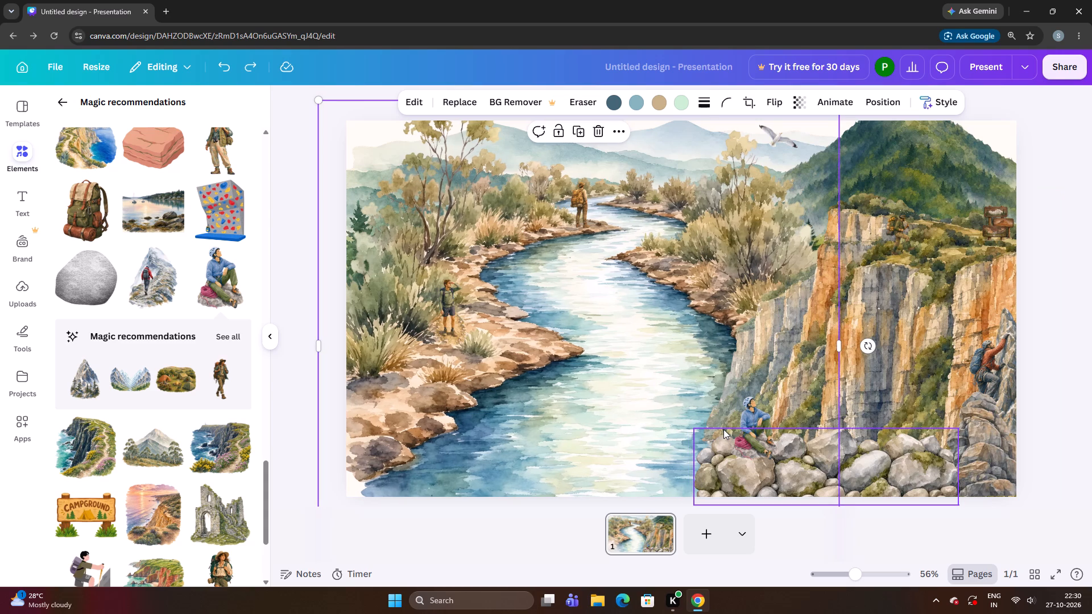
Nudge the seated climber slightly down and toward the cliff in small steps to settle him on the boulders, and deselect him.
{"action": "left_click", "coordinate": [757, 430]}
{"action": "key", "text": "Right"}
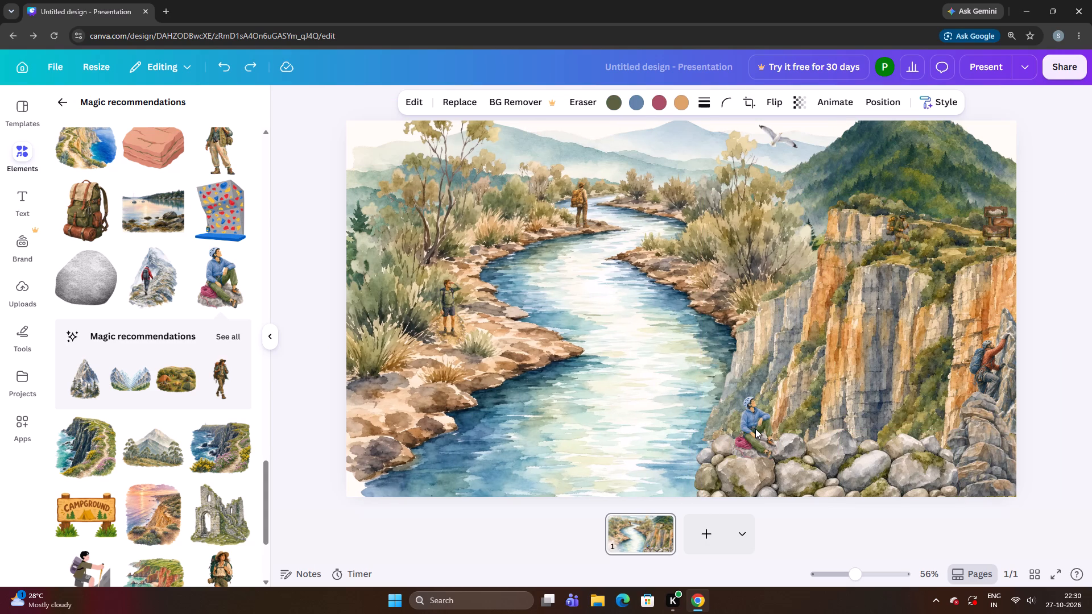
{"action": "key", "text": "Right"}
{"action": "key", "text": "Right"}
{"action": "key", "text": "Right"}
{"action": "key", "text": "Down"}
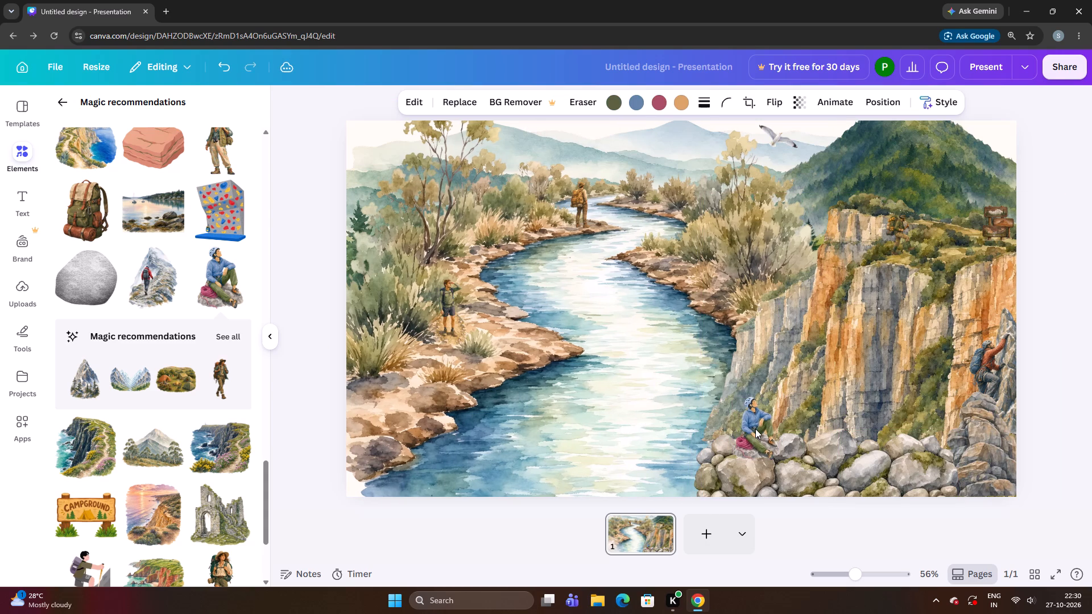
{"action": "key", "text": "Down"}
{"action": "key", "text": "Left"}
{"action": "key", "text": "Left"}
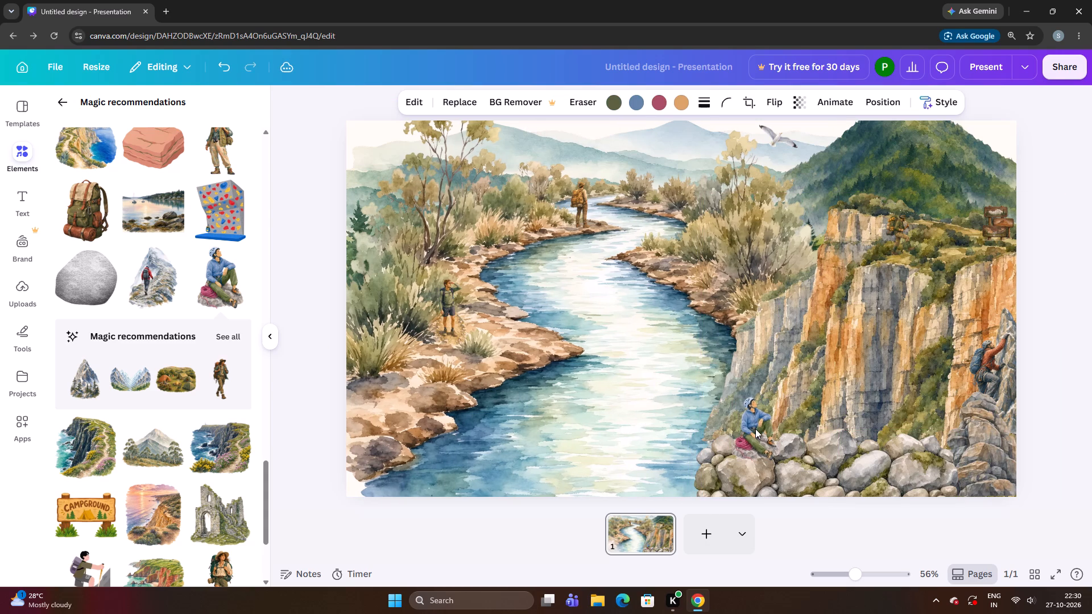
{"action": "key", "text": "Down"}
{"action": "key", "text": "Down"}
{"action": "key", "text": "Down"}
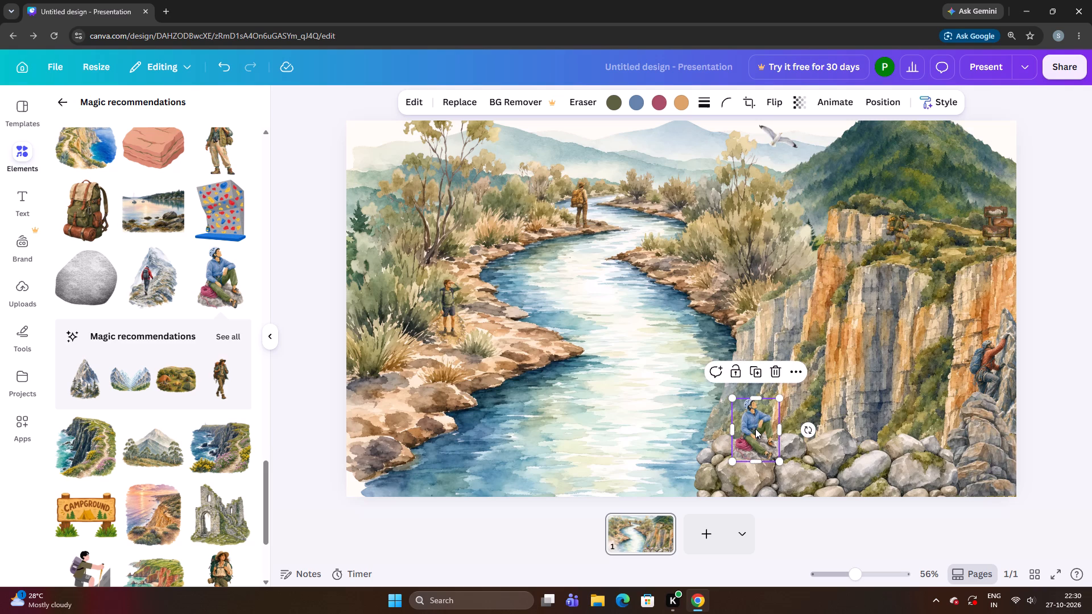
{"action": "key", "text": "Right"}
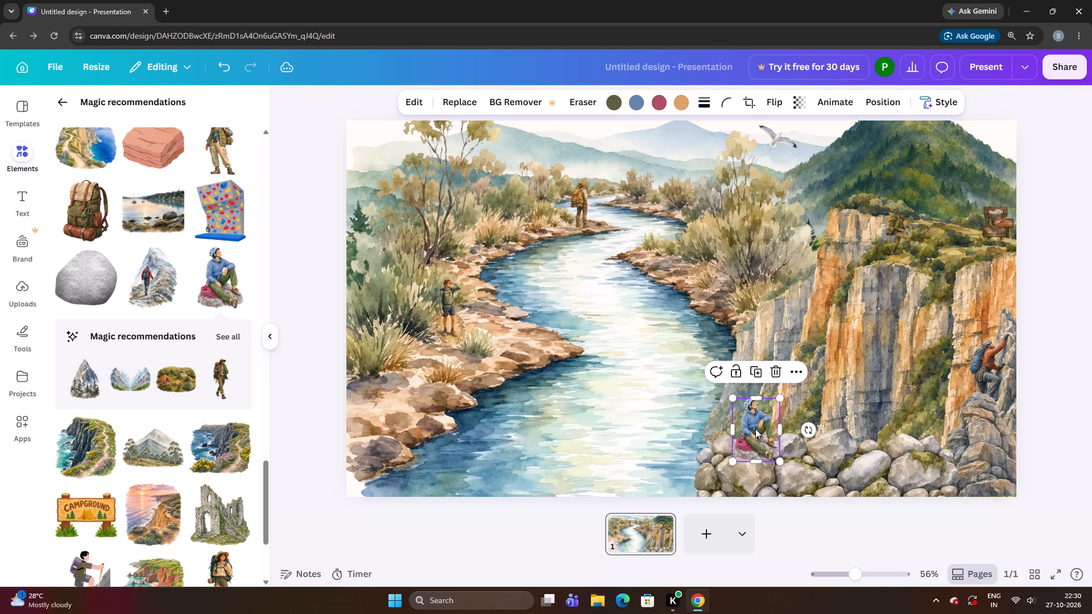
{"action": "key", "text": "Down"}
{"action": "key", "text": "Down"}
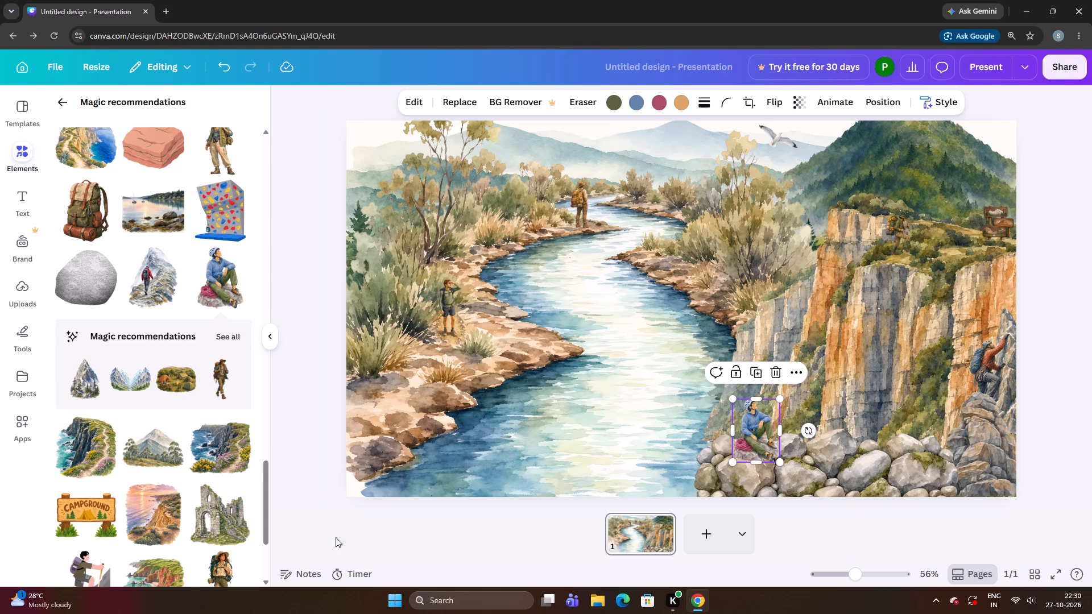
{"action": "left_click", "coordinate": [319, 480]}
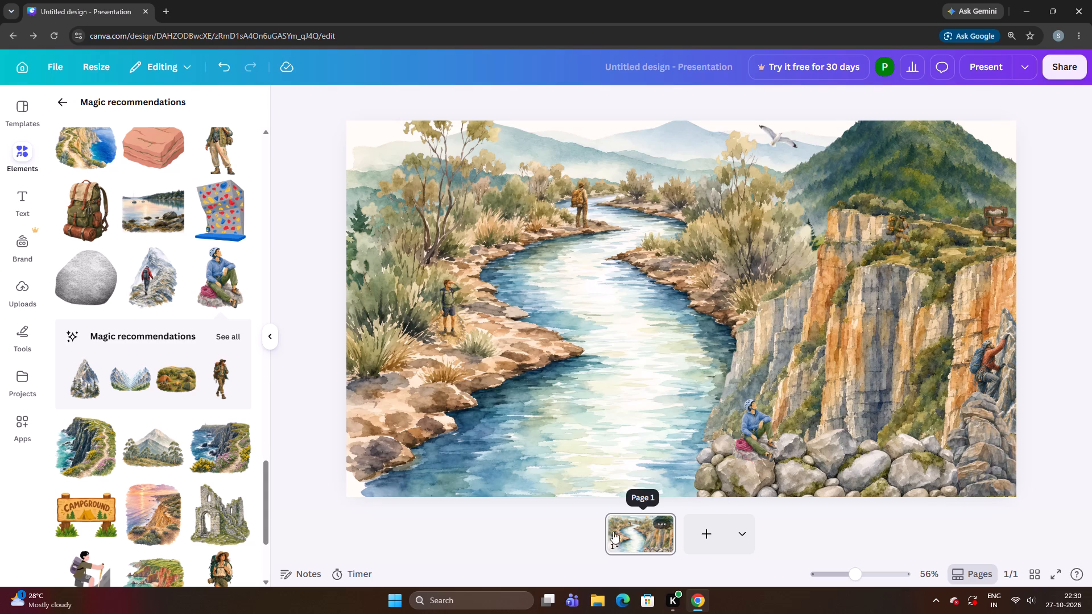
{"action": "left_click", "coordinate": [487, 532]}
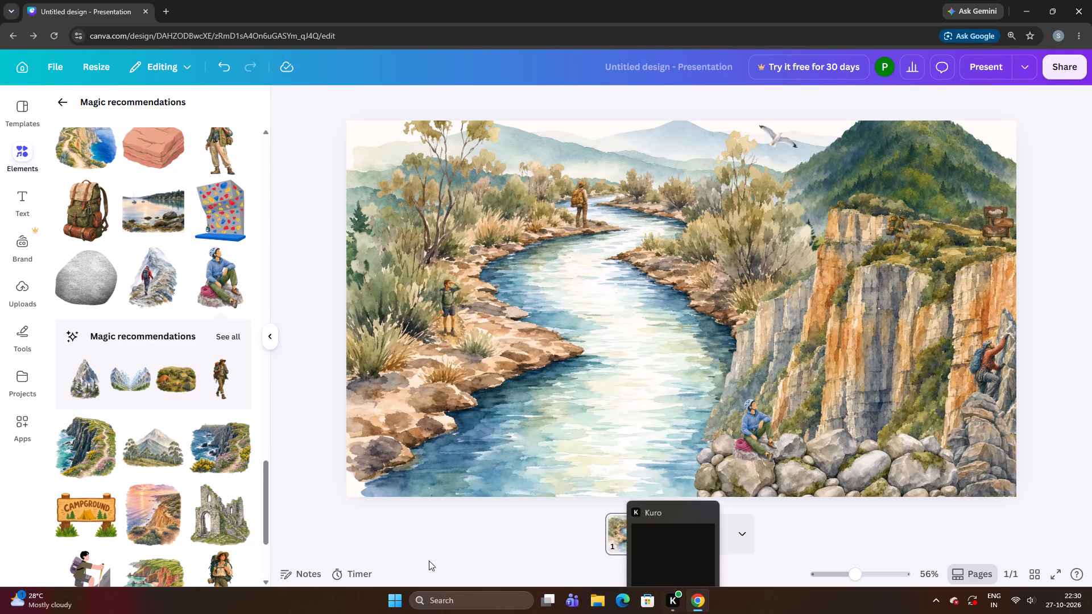
{"action": "left_click", "coordinate": [451, 554]}
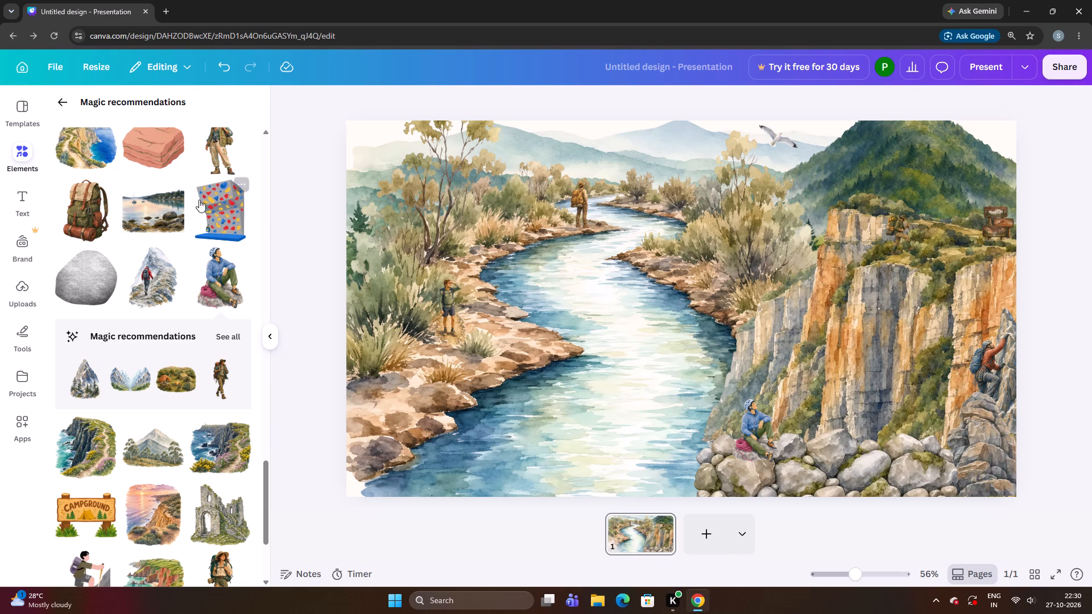
Leave the magic recommendations, search the elements for "birds" and show all graphics results.
{"action": "scroll", "coordinate": [173, 150], "scroll_direction": "up", "scroll_amount": 7}
{"action": "left_click", "coordinate": [52, 93]}
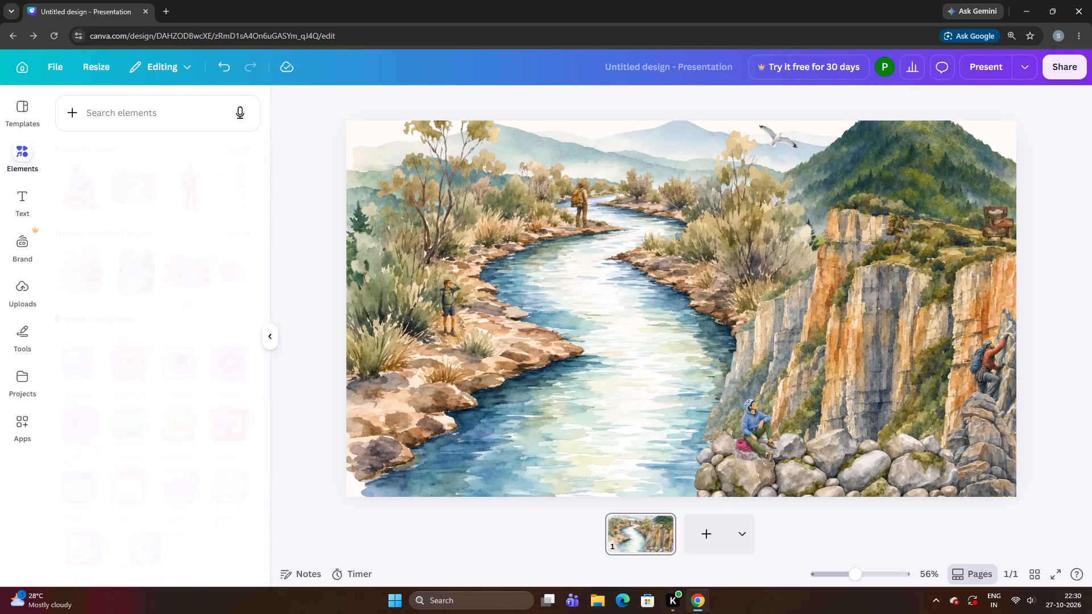
{"action": "scroll", "coordinate": [98, 124], "scroll_direction": "up", "scroll_amount": 5}
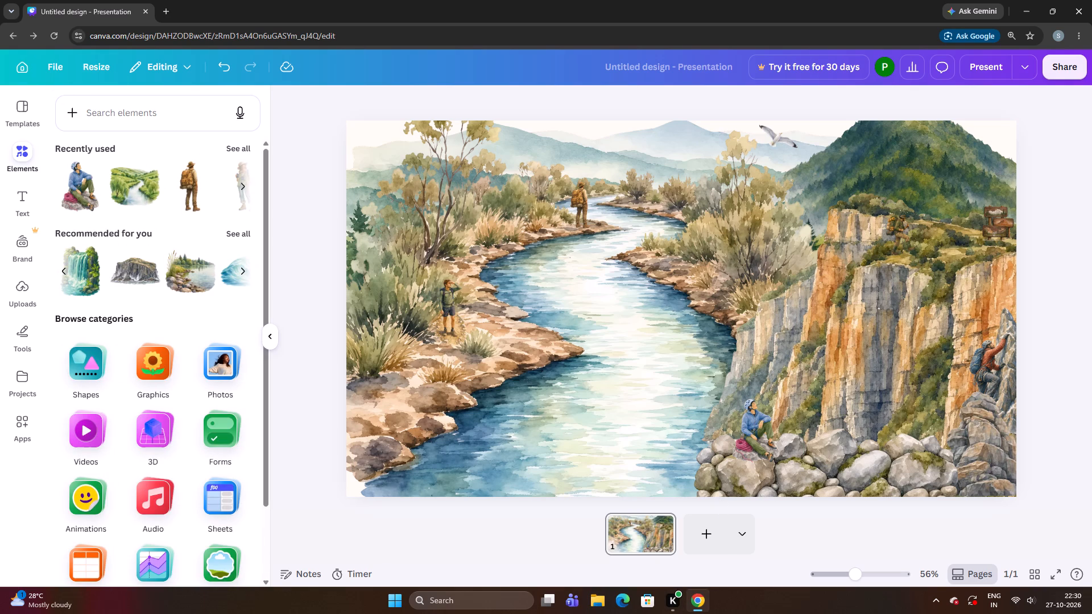
{"action": "scroll", "coordinate": [93, 186], "scroll_direction": "up", "scroll_amount": 3}
{"action": "left_click", "coordinate": [173, 119]}
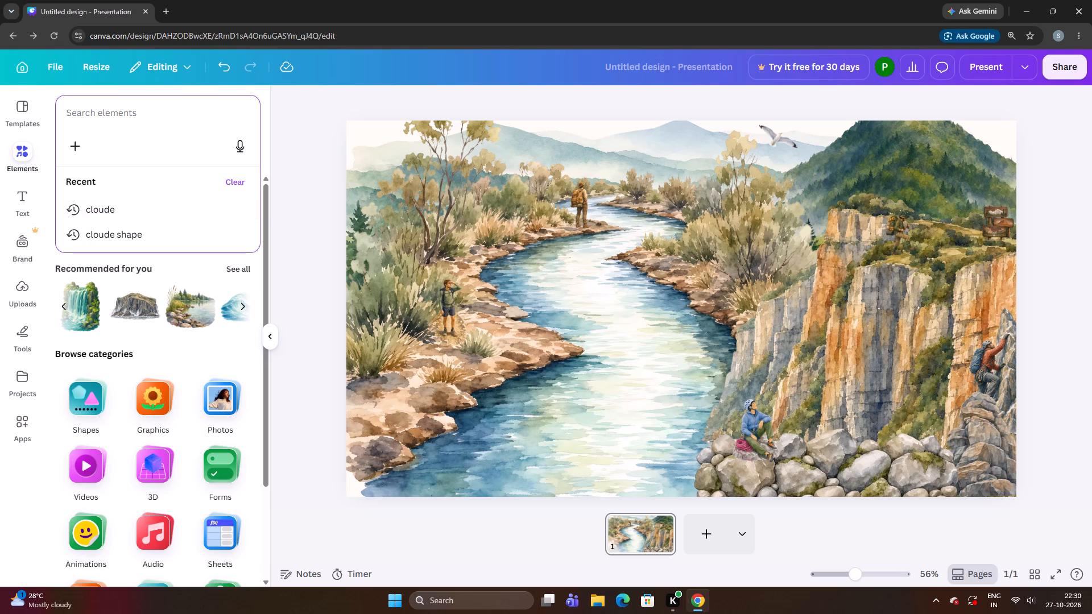
{"action": "key", "text": "b"}
{"action": "type", "text": "irds"}
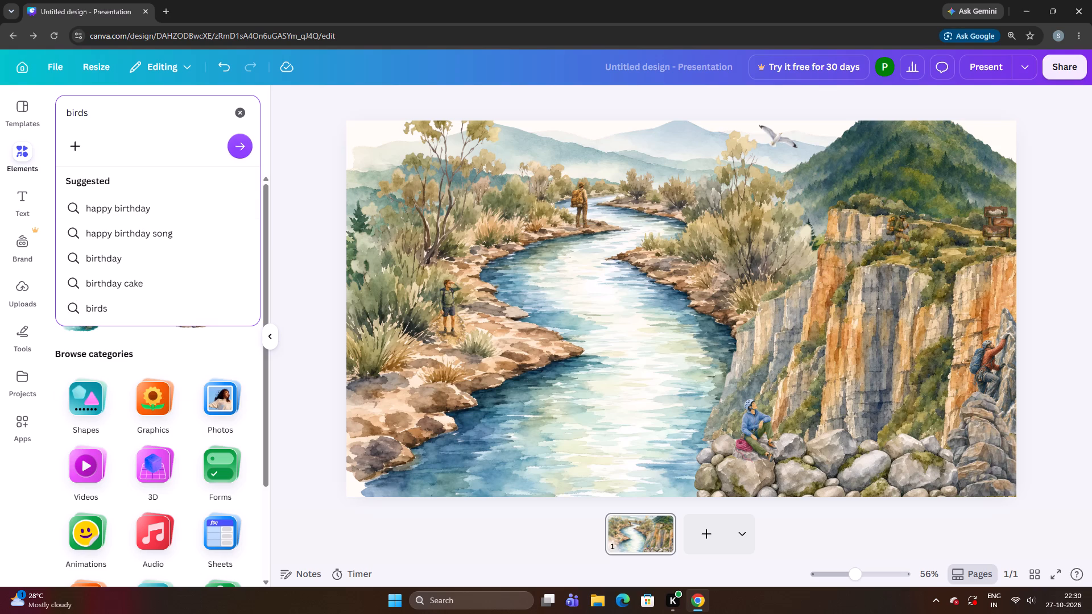
{"action": "key", "text": "Return"}
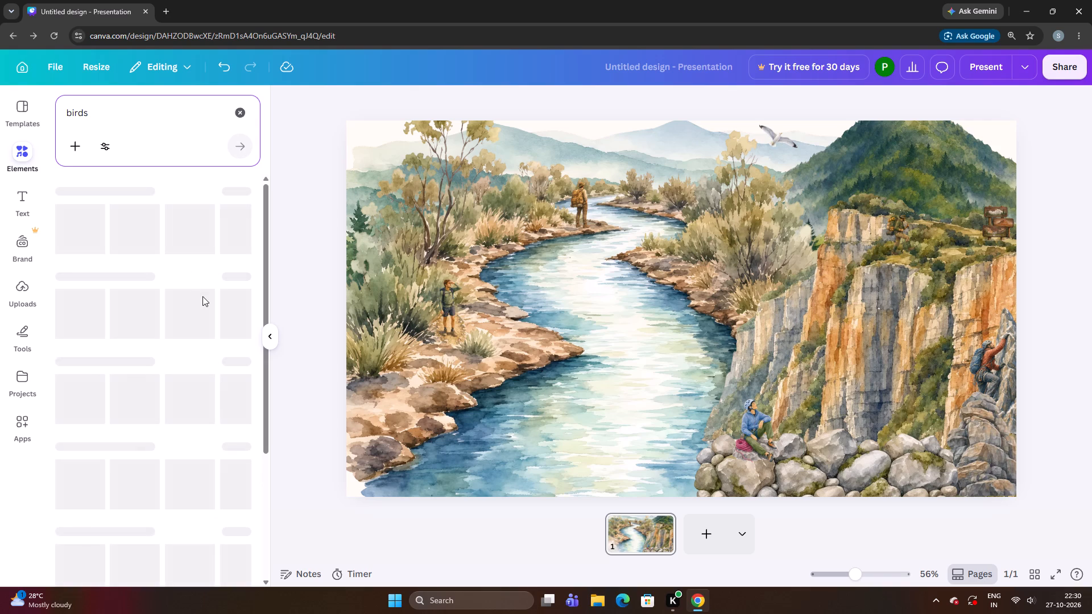
{"action": "scroll", "coordinate": [200, 300], "scroll_direction": "down", "scroll_amount": 1}
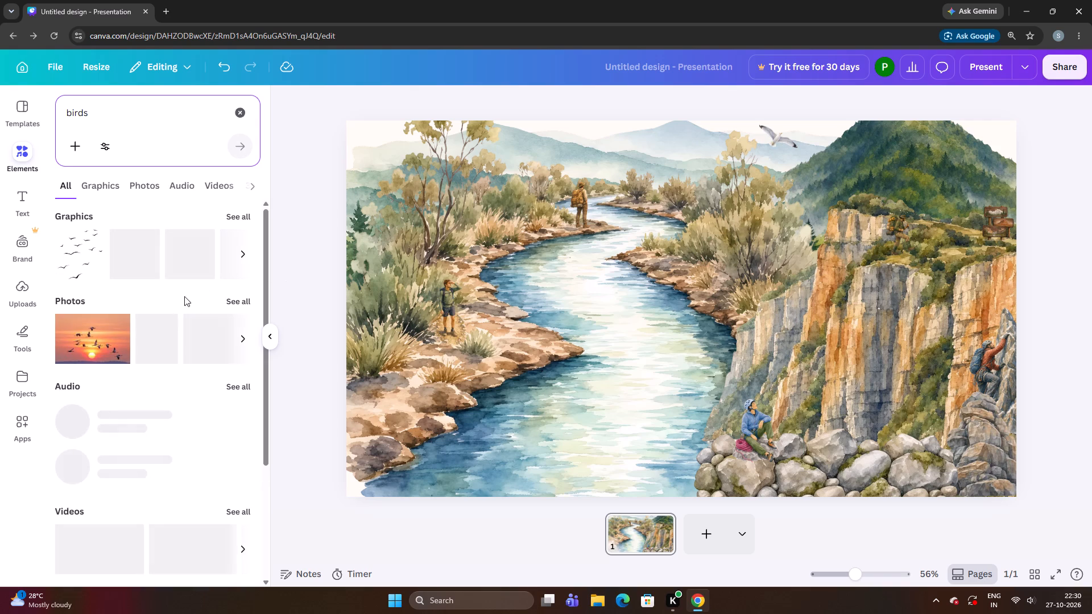
{"action": "scroll", "coordinate": [206, 351], "scroll_direction": "down", "scroll_amount": 2}
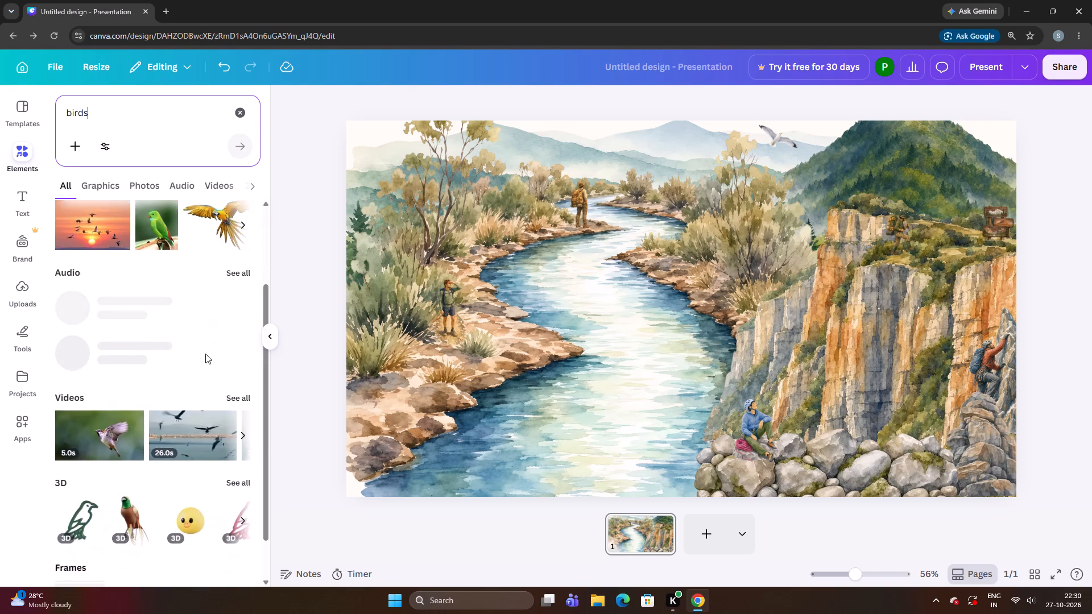
{"action": "scroll", "coordinate": [205, 354], "scroll_direction": "up", "scroll_amount": 5}
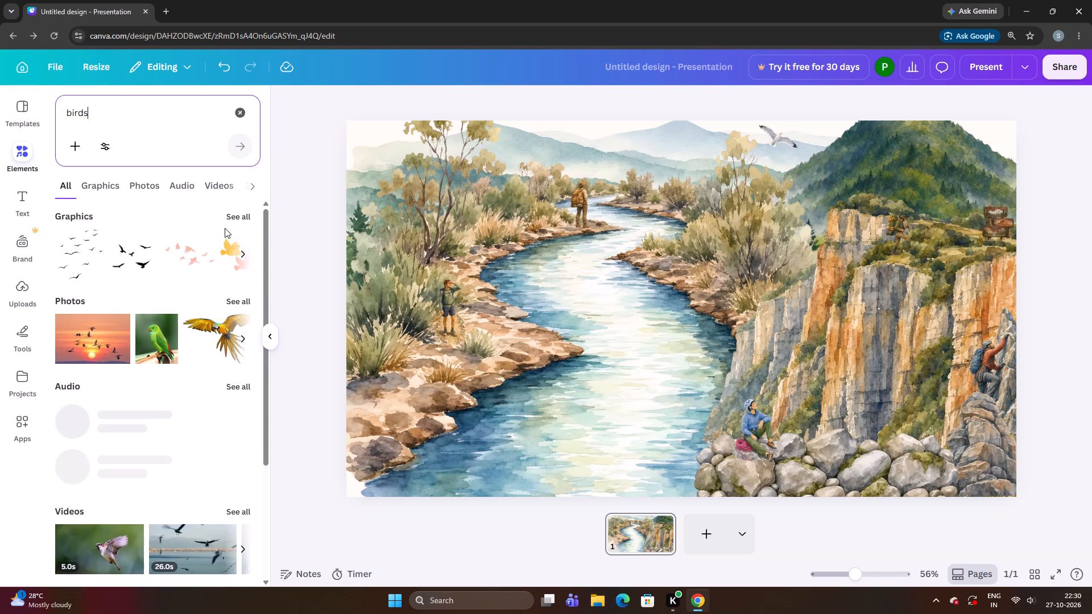
{"action": "left_click", "coordinate": [249, 223]}
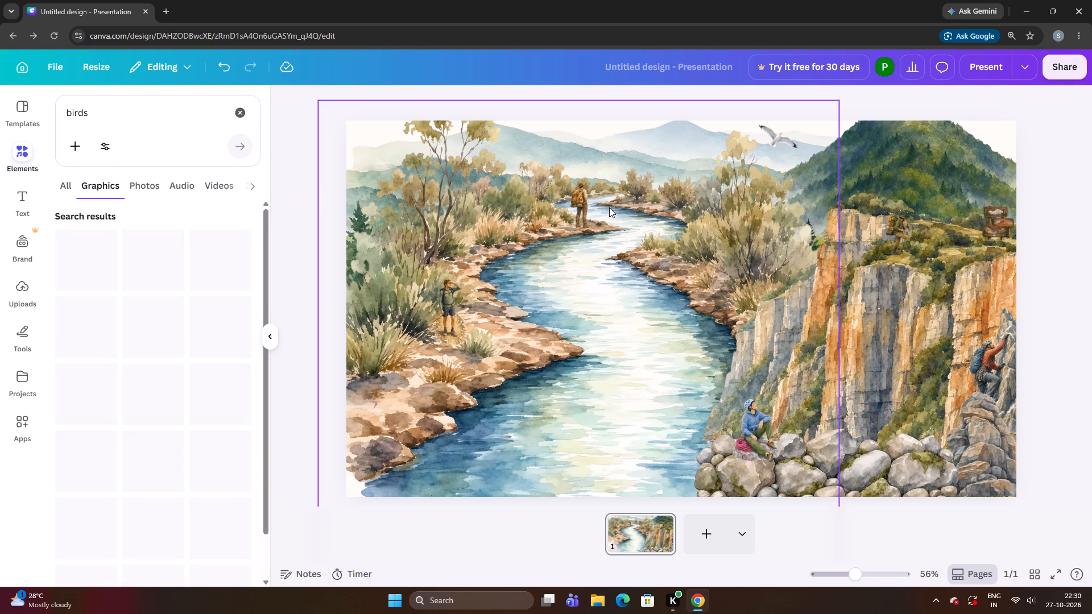
{"action": "left_click", "coordinate": [589, 211]}
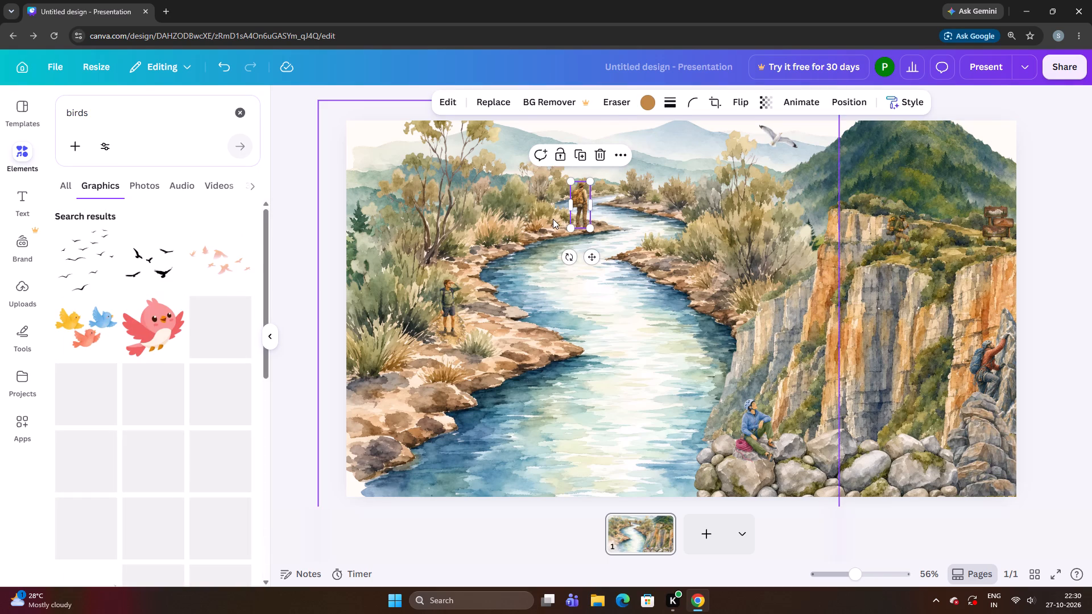
{"action": "left_click", "coordinate": [549, 219]}
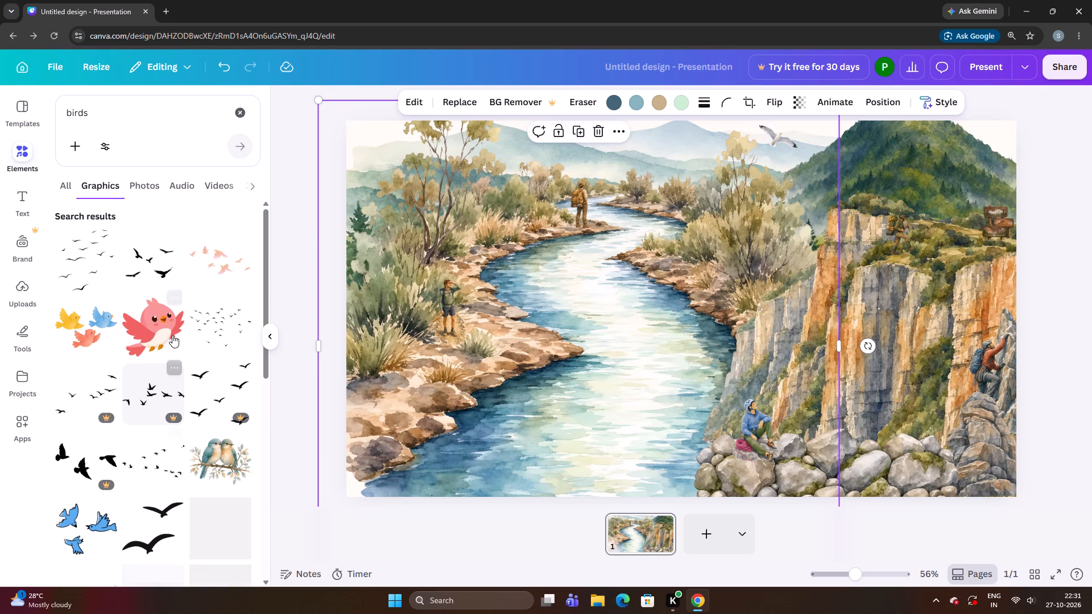
Add the black flying-flock graphic, shrink it to a small group, and place it in front of the misty hills above the river.
{"action": "left_click", "coordinate": [158, 461]}
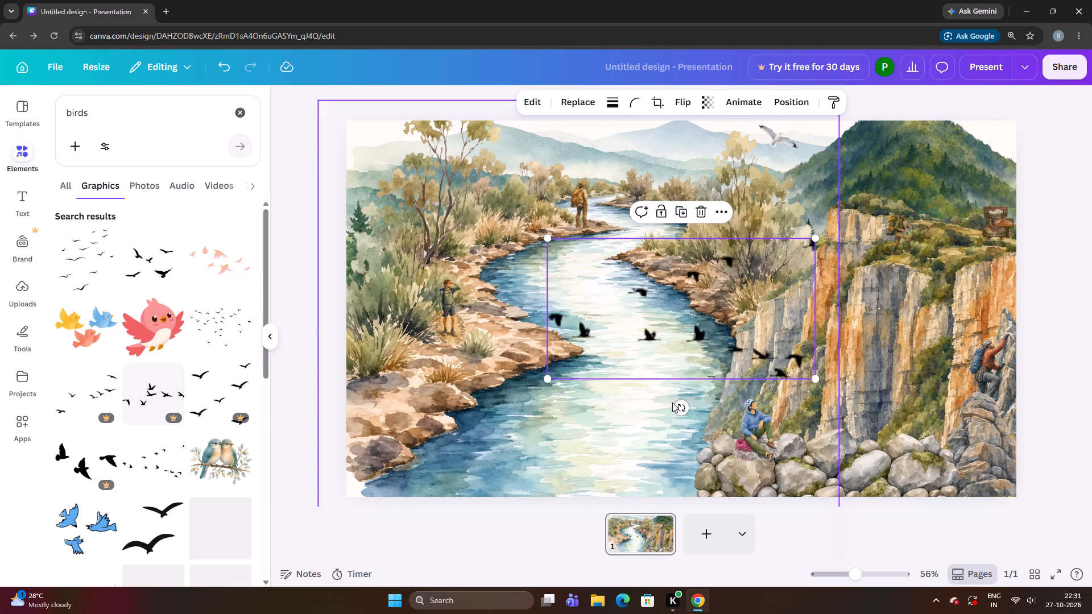
{"action": "left_click_drag", "start_coordinate": [706, 362], "coordinate": [689, 239]}
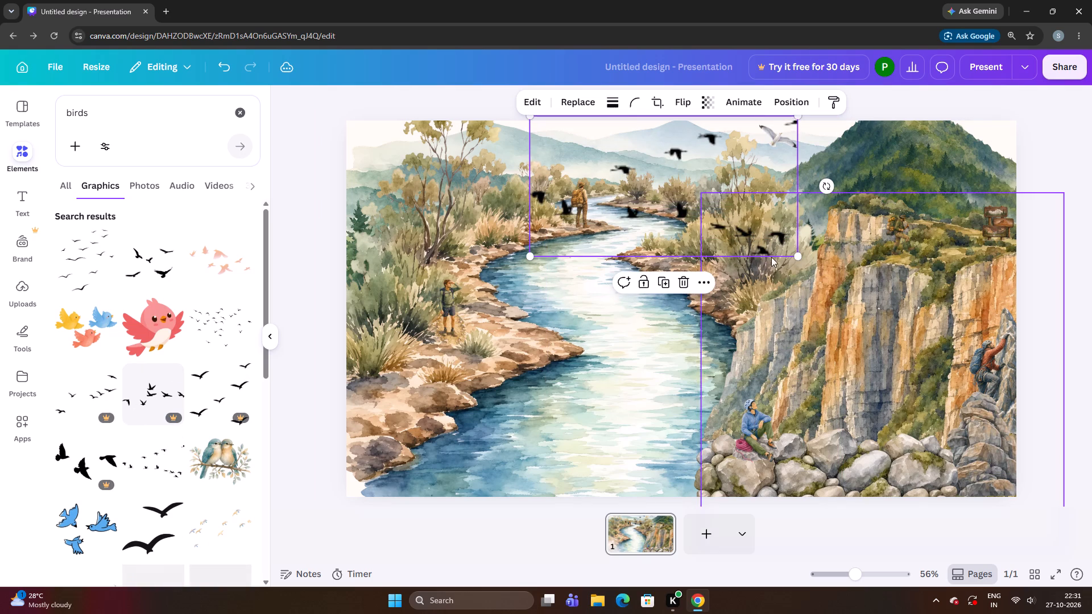
{"action": "left_click_drag", "start_coordinate": [798, 251], "coordinate": [747, 211]}
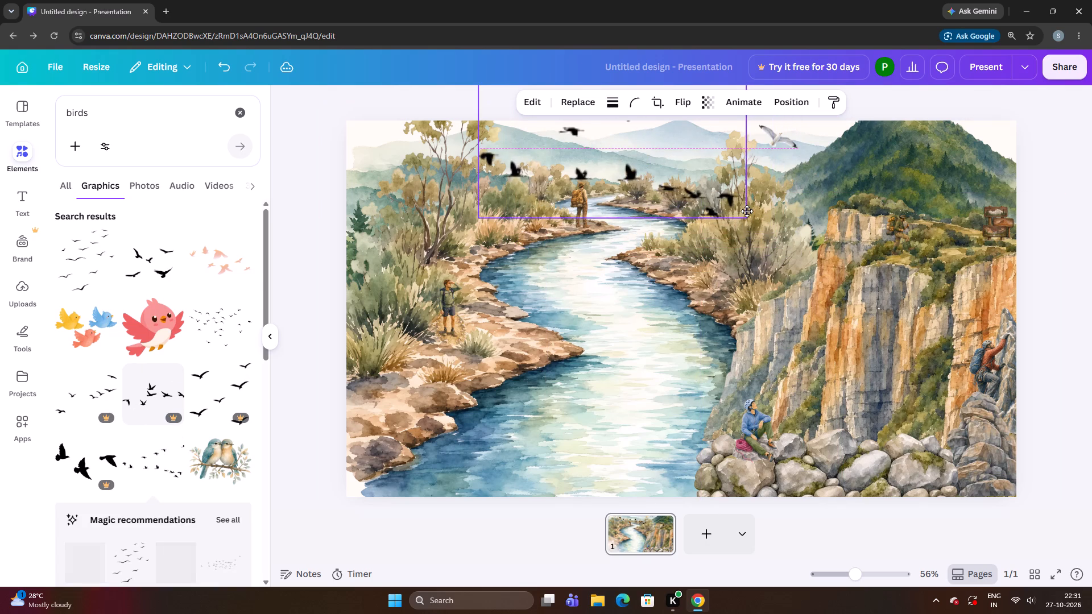
{"action": "left_click_drag", "start_coordinate": [747, 211], "coordinate": [665, 268]}
{"action": "left_click_drag", "start_coordinate": [667, 275], "coordinate": [666, 274]}
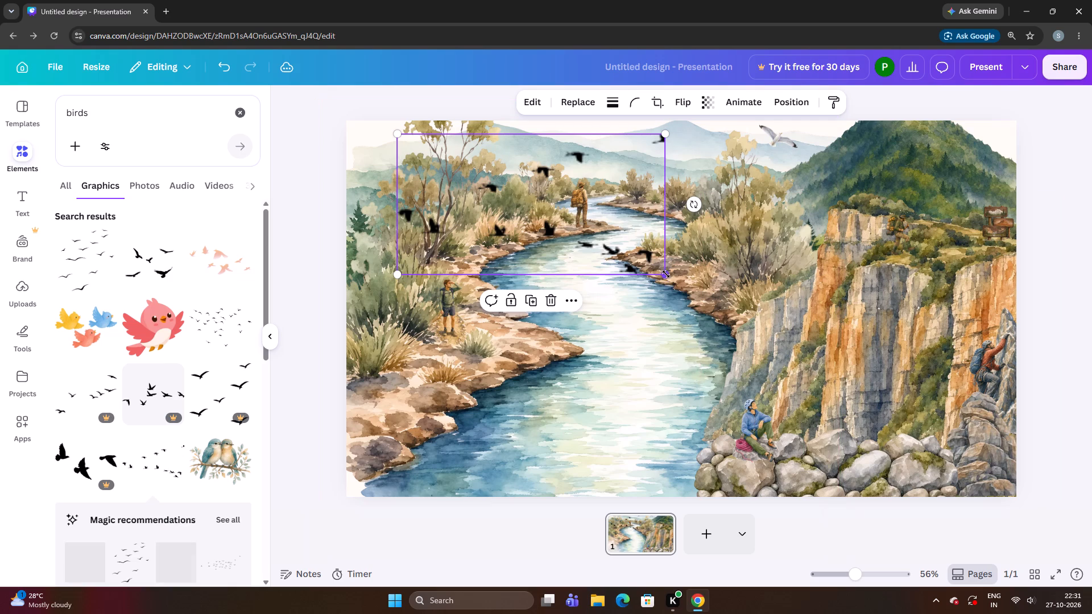
{"action": "left_click_drag", "start_coordinate": [666, 274], "coordinate": [481, 205]}
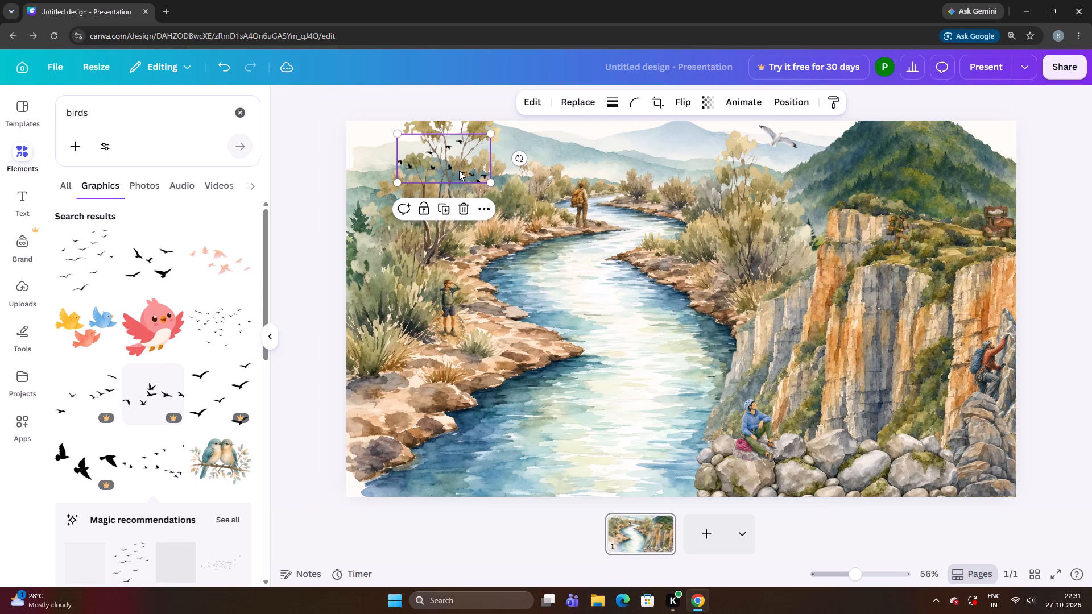
{"action": "left_click_drag", "start_coordinate": [458, 167], "coordinate": [636, 163]}
{"action": "left_click", "coordinate": [642, 149]}
{"action": "left_click", "coordinate": [687, 153]}
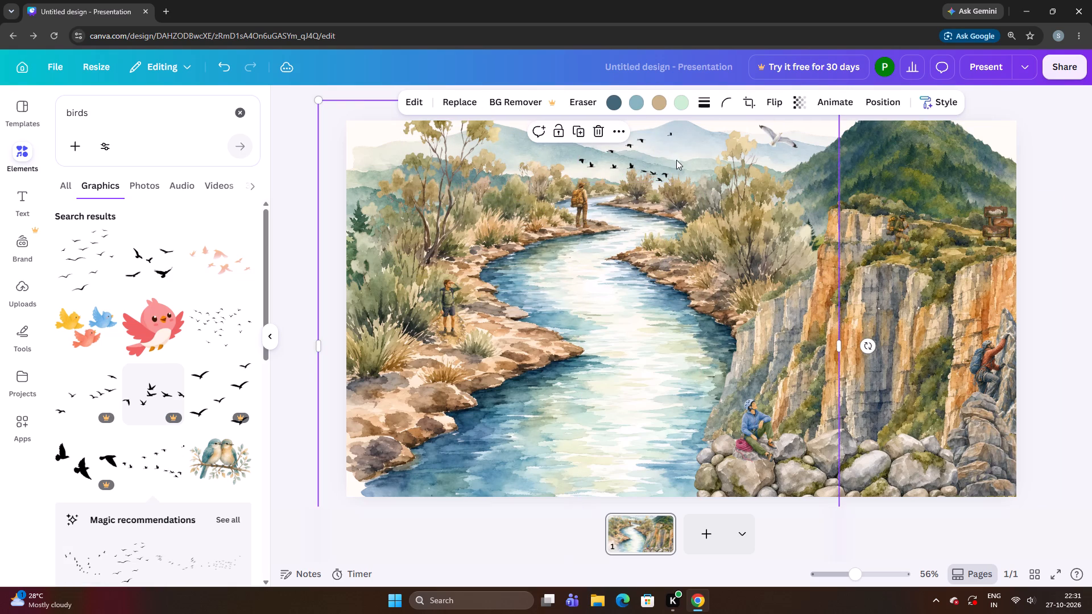
Raise the black flock into the sky over the misty hills and shrink it slightly further.
{"action": "left_click_drag", "start_coordinate": [653, 159], "coordinate": [652, 150]}
{"action": "left_click_drag", "start_coordinate": [672, 173], "coordinate": [663, 164]}
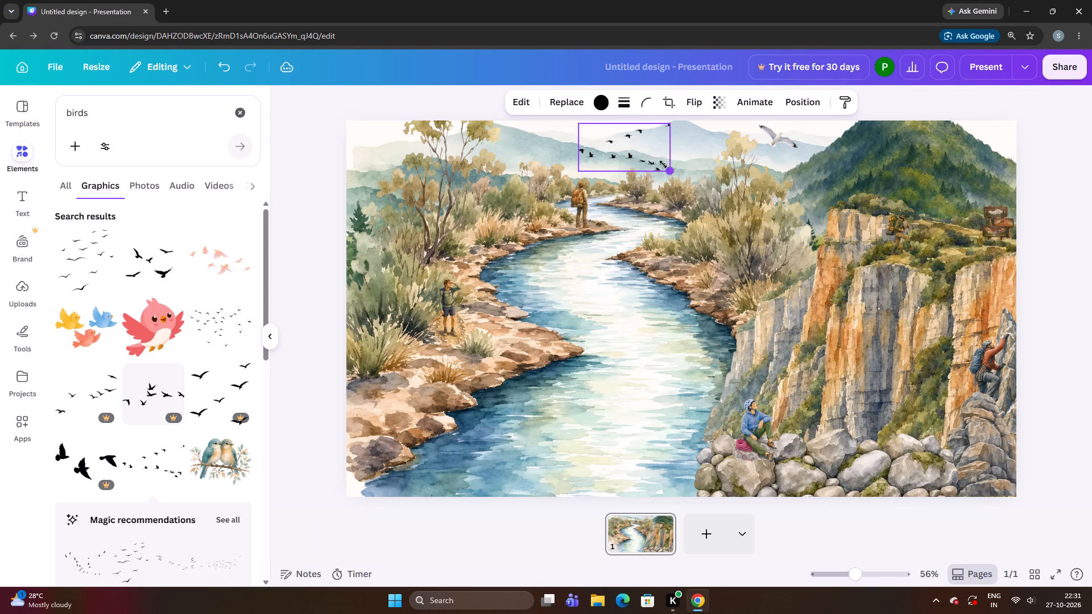
{"action": "left_click_drag", "start_coordinate": [663, 164], "coordinate": [650, 146]}
{"action": "left_click_drag", "start_coordinate": [621, 141], "coordinate": [632, 141]}
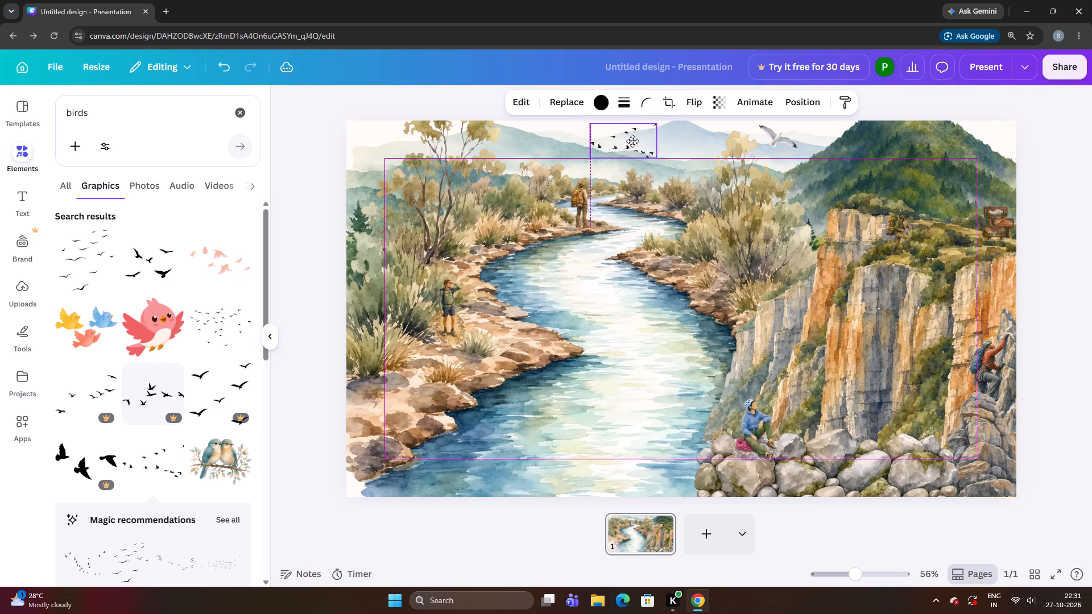
{"action": "left_click_drag", "start_coordinate": [632, 141], "coordinate": [634, 141]}
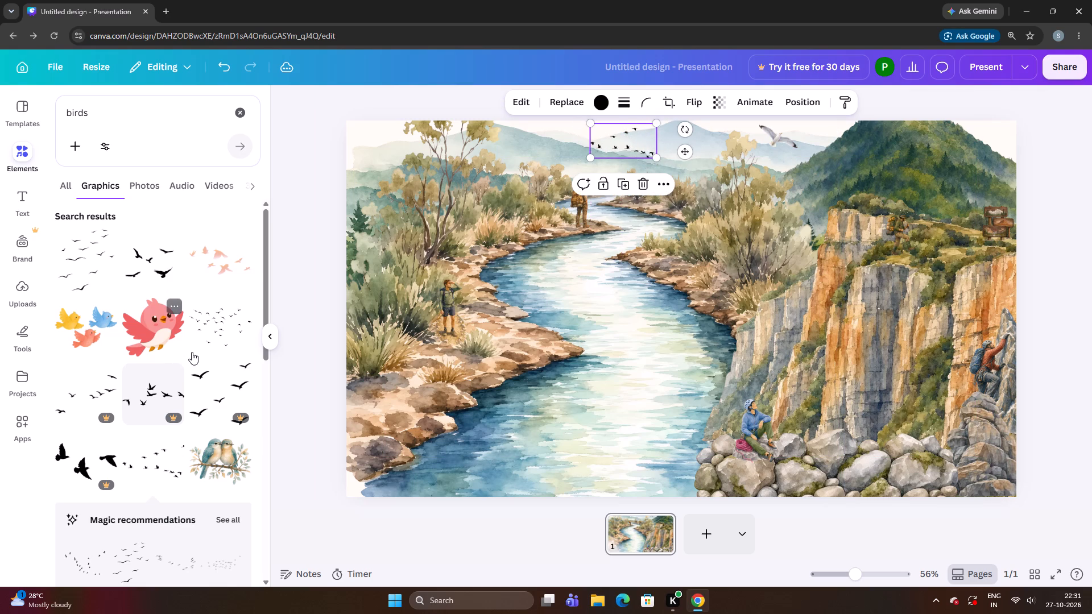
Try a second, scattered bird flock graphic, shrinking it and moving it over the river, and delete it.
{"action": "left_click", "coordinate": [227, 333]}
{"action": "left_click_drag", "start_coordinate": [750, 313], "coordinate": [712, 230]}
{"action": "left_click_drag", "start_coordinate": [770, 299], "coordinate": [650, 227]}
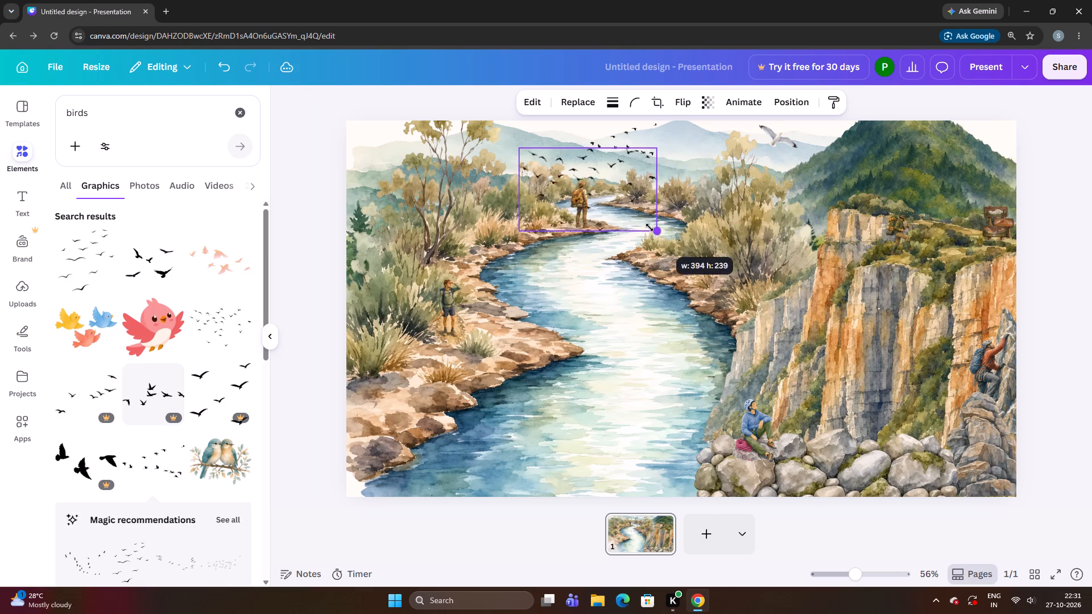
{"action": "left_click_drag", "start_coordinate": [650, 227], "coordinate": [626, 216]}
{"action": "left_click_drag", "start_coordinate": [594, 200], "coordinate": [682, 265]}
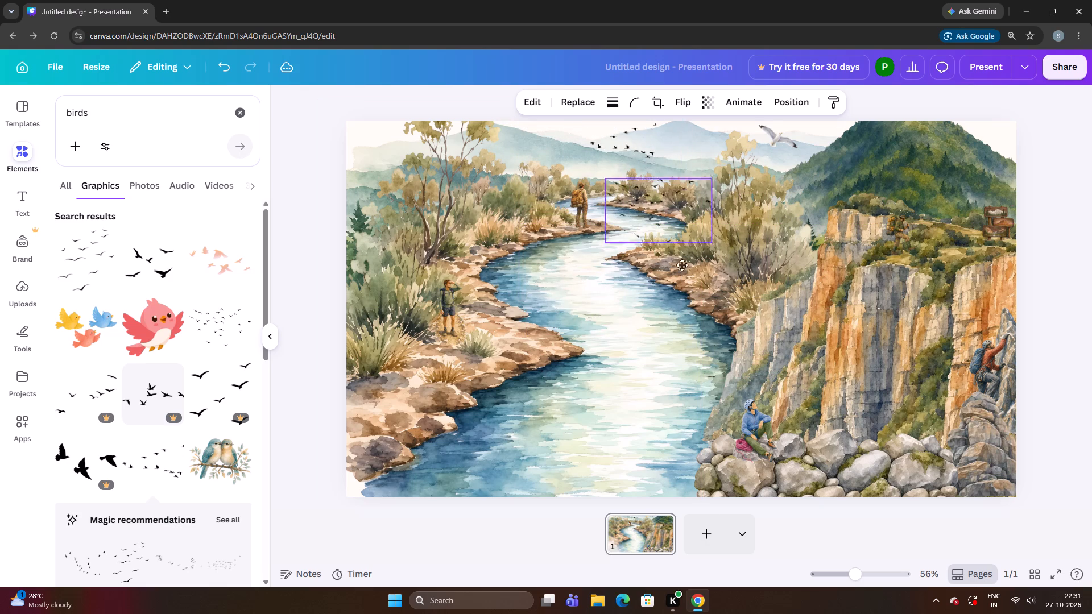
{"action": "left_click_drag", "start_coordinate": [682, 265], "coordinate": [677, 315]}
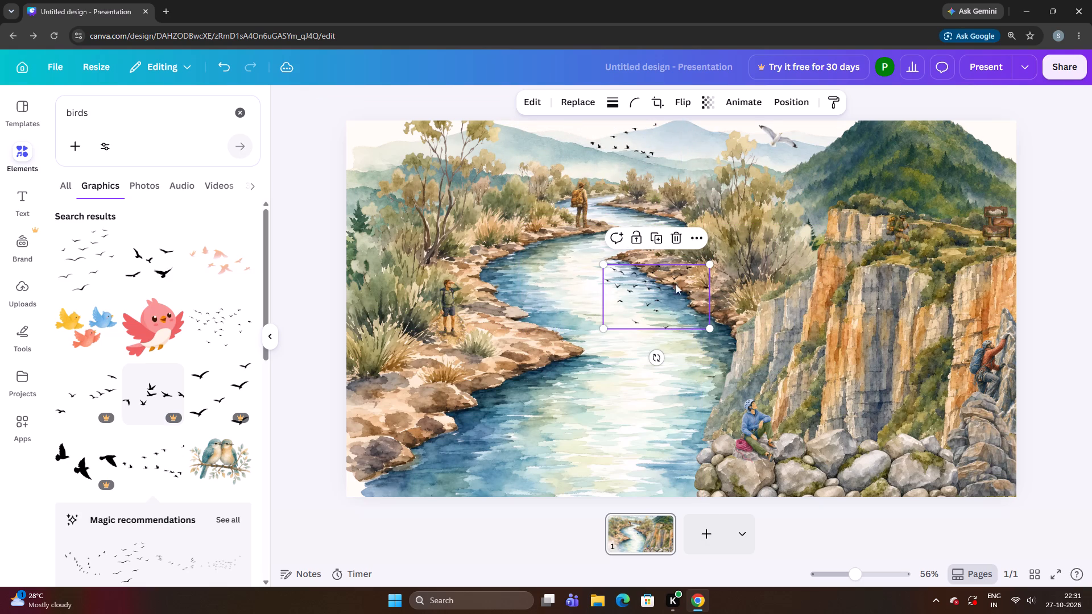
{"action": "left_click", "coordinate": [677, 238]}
Fine-tune the black flock's position in the sky above the misty hills, shifting it slightly toward the seagull.
{"action": "left_click_drag", "start_coordinate": [646, 151], "coordinate": [651, 143]}
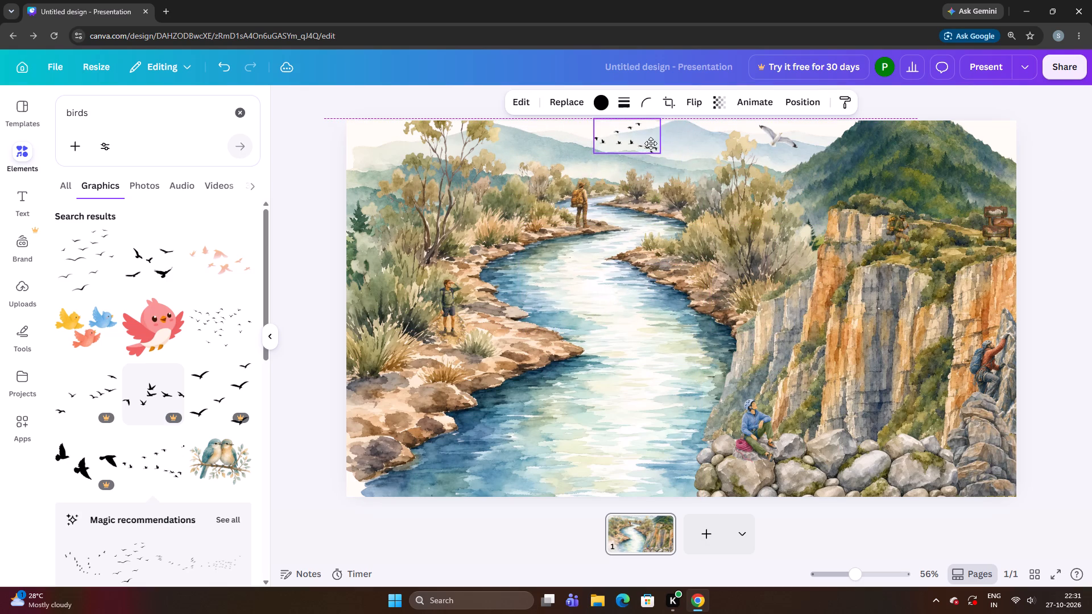
{"action": "left_click_drag", "start_coordinate": [651, 143], "coordinate": [654, 152]}
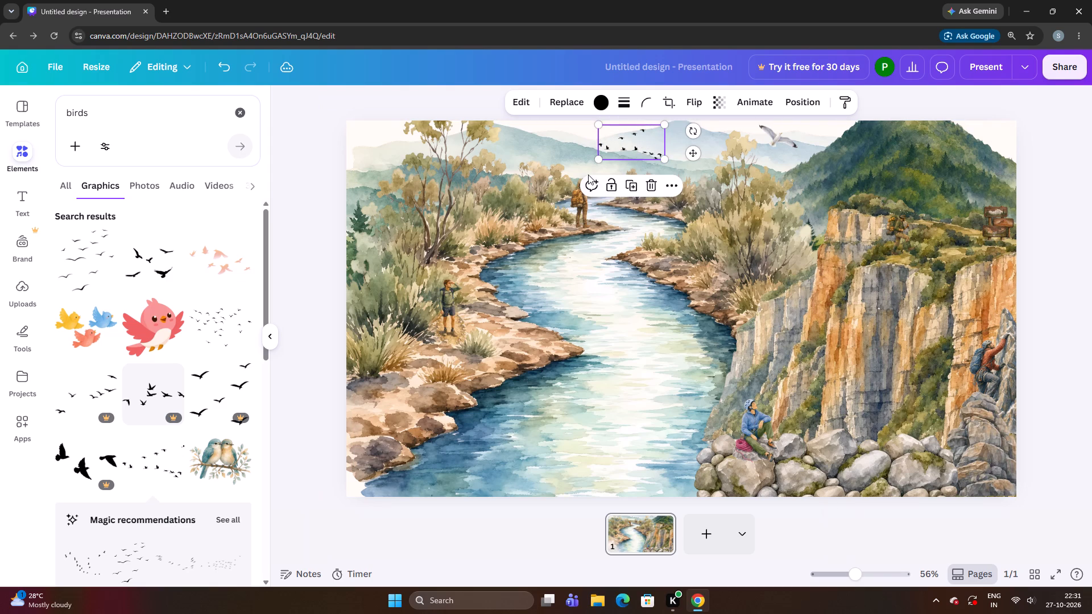
{"action": "left_click", "coordinate": [588, 175]}
{"action": "left_click", "coordinate": [563, 164]}
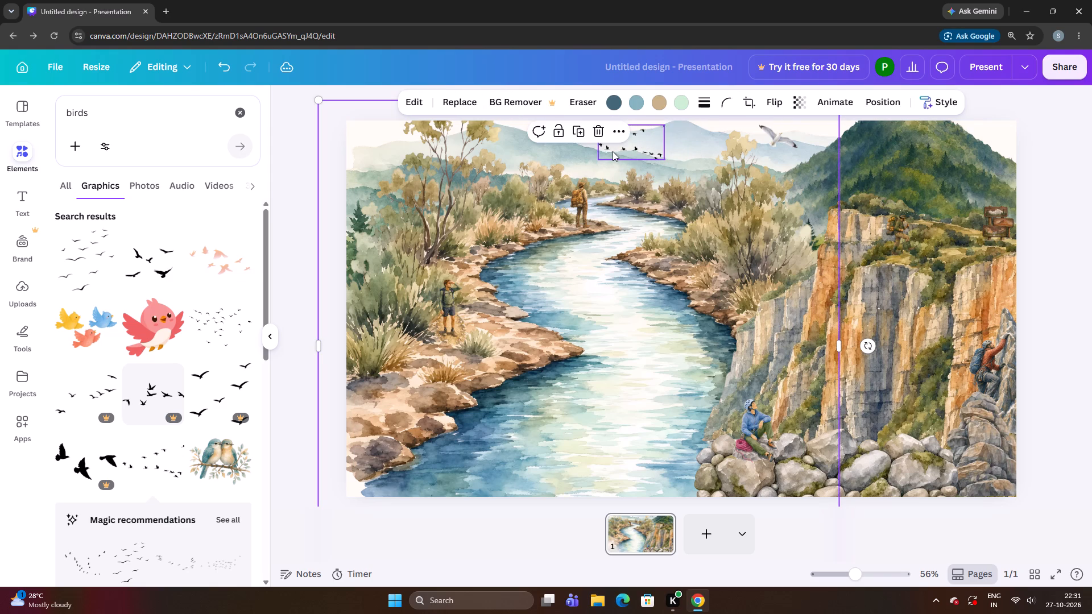
{"action": "left_click", "coordinate": [613, 151]}
{"action": "key", "text": "Right"}
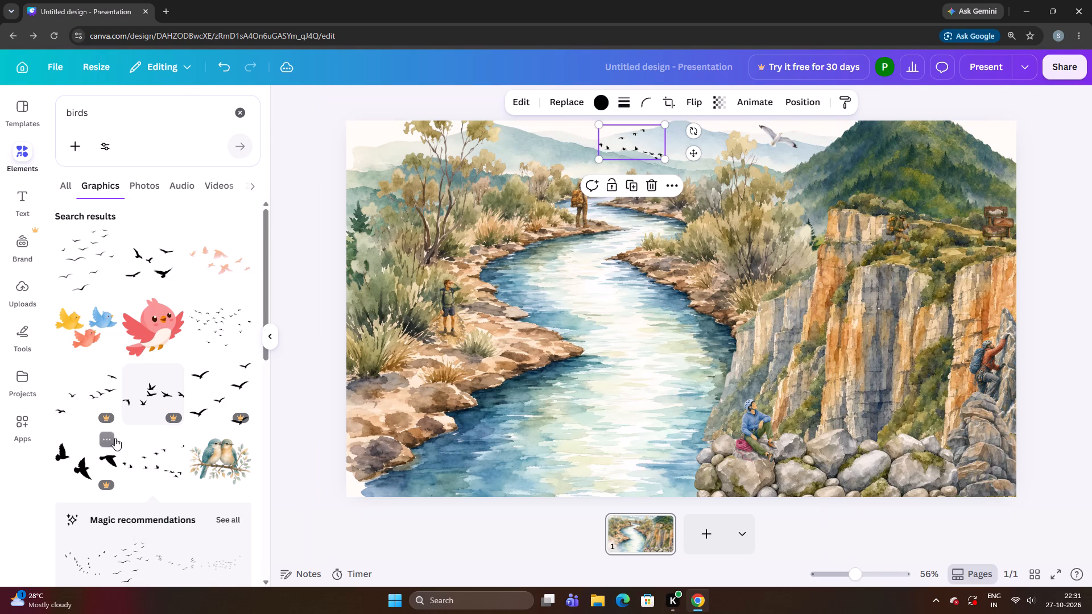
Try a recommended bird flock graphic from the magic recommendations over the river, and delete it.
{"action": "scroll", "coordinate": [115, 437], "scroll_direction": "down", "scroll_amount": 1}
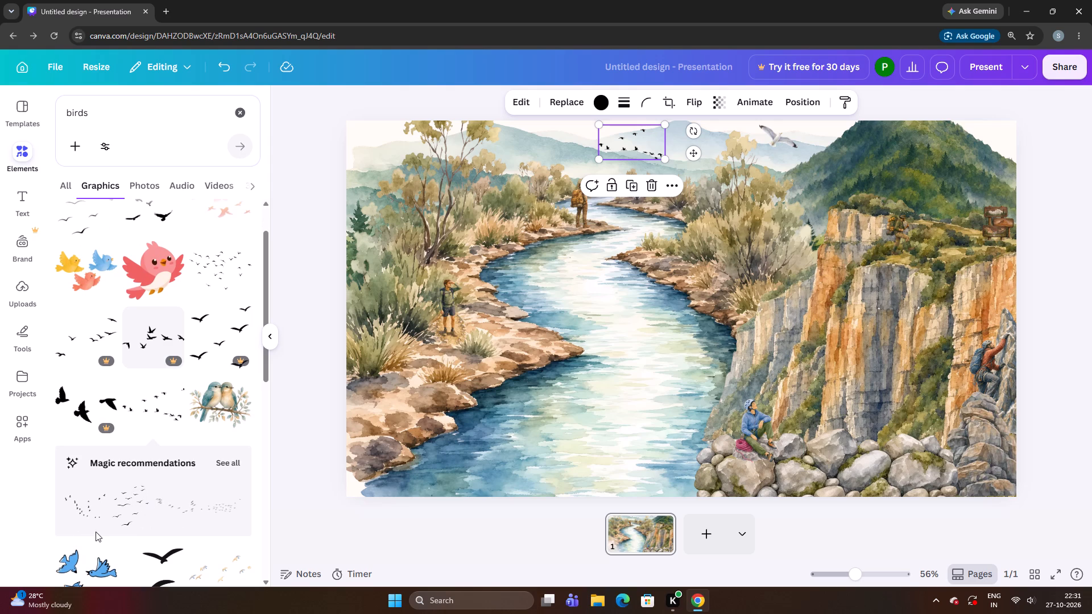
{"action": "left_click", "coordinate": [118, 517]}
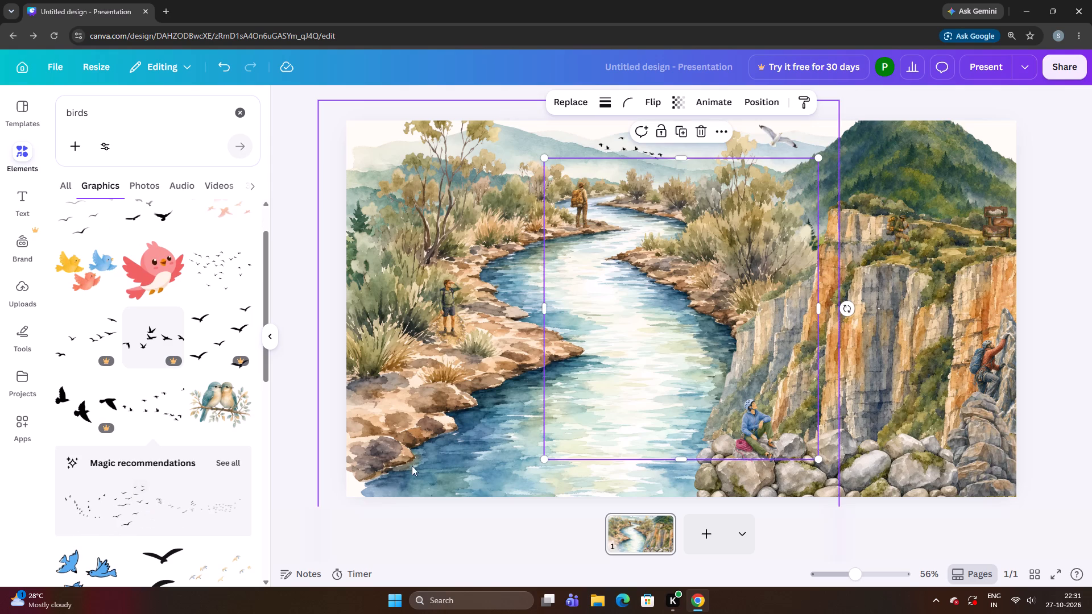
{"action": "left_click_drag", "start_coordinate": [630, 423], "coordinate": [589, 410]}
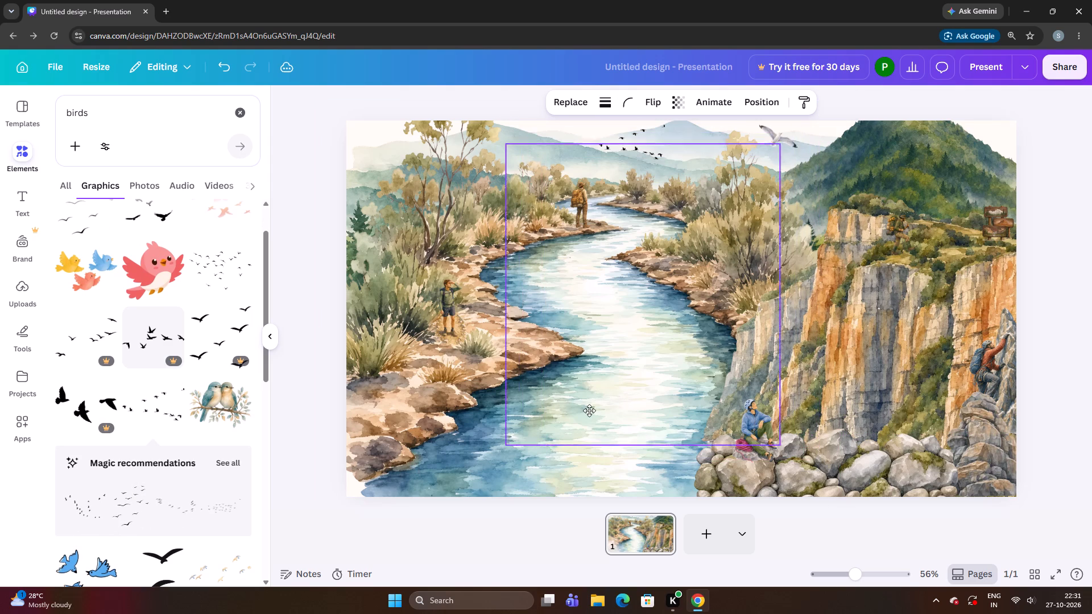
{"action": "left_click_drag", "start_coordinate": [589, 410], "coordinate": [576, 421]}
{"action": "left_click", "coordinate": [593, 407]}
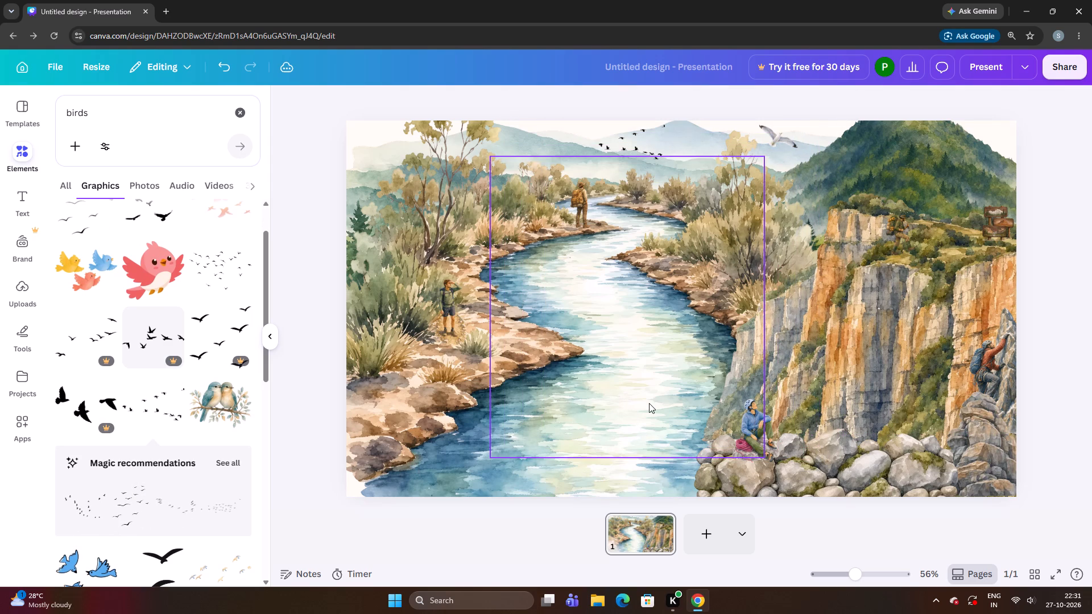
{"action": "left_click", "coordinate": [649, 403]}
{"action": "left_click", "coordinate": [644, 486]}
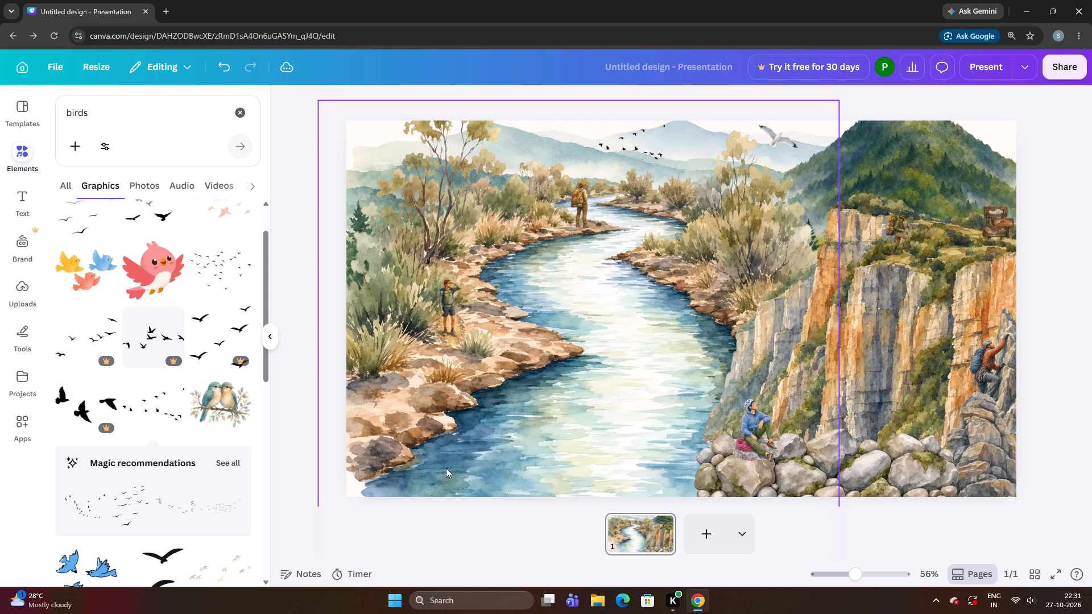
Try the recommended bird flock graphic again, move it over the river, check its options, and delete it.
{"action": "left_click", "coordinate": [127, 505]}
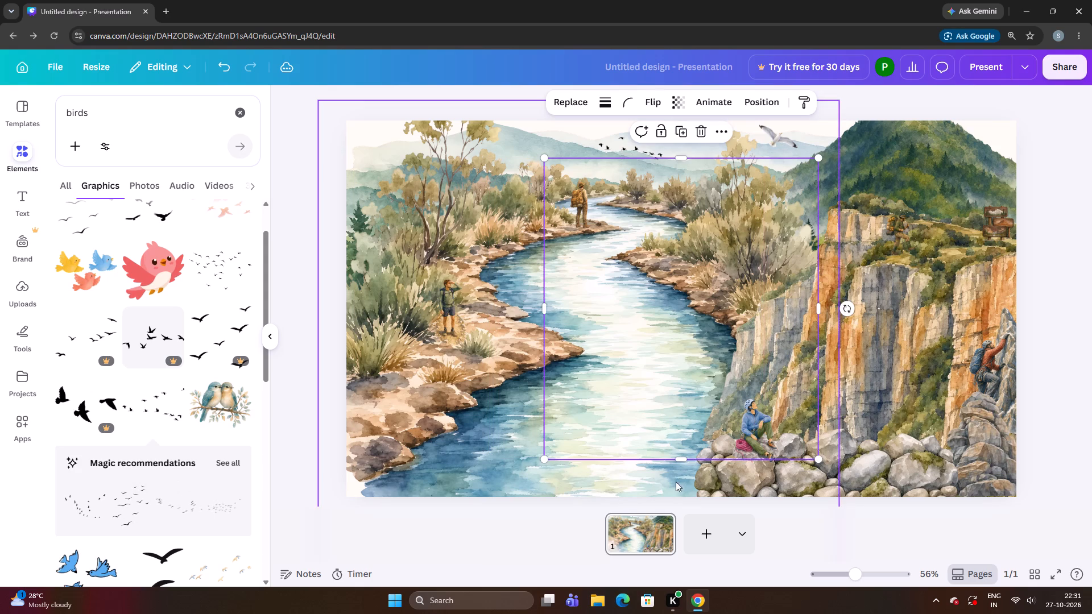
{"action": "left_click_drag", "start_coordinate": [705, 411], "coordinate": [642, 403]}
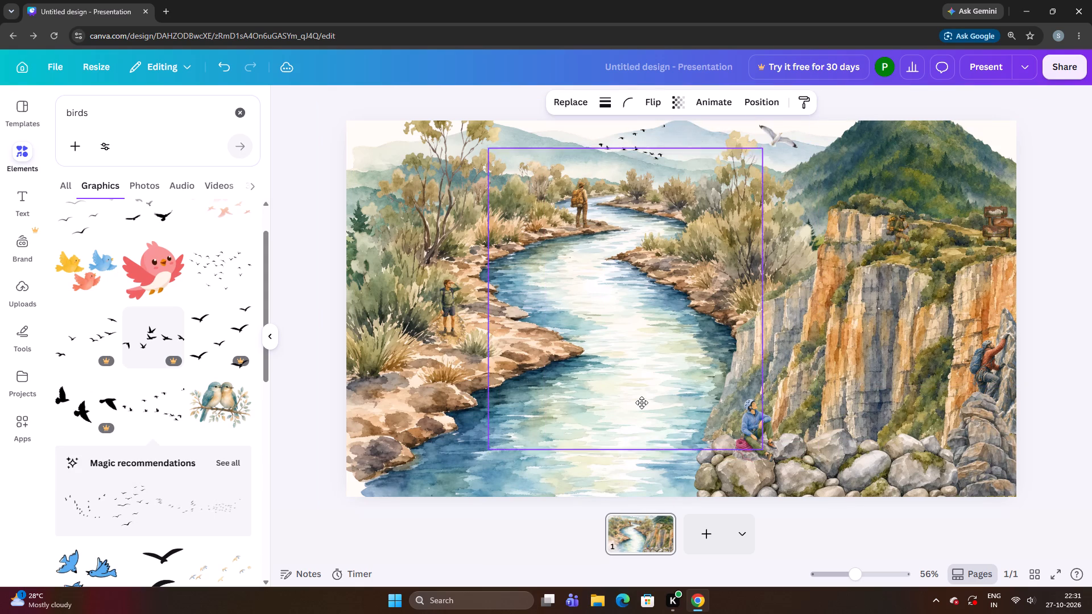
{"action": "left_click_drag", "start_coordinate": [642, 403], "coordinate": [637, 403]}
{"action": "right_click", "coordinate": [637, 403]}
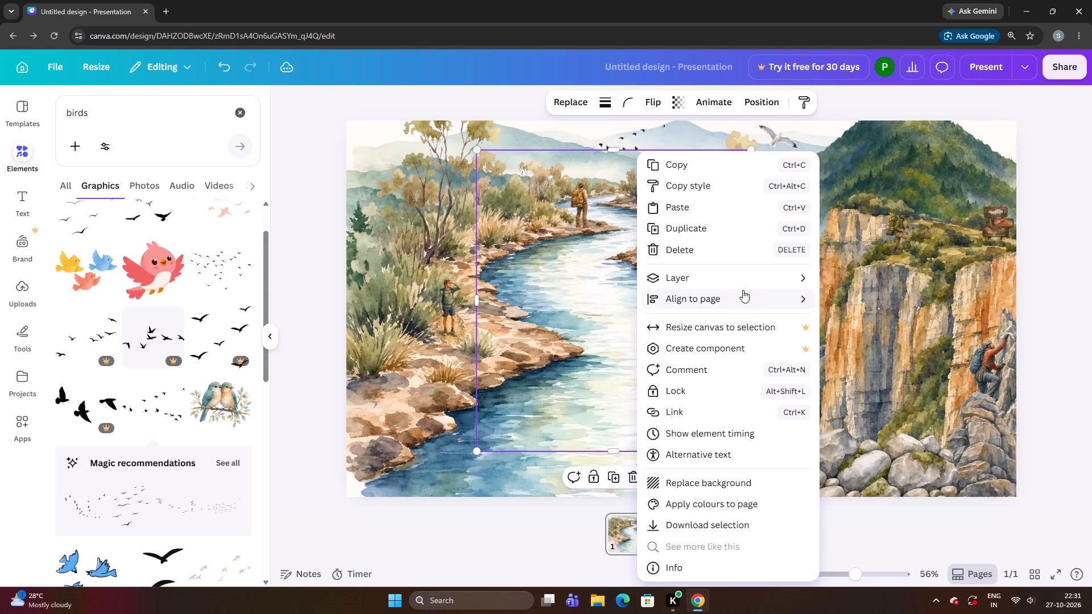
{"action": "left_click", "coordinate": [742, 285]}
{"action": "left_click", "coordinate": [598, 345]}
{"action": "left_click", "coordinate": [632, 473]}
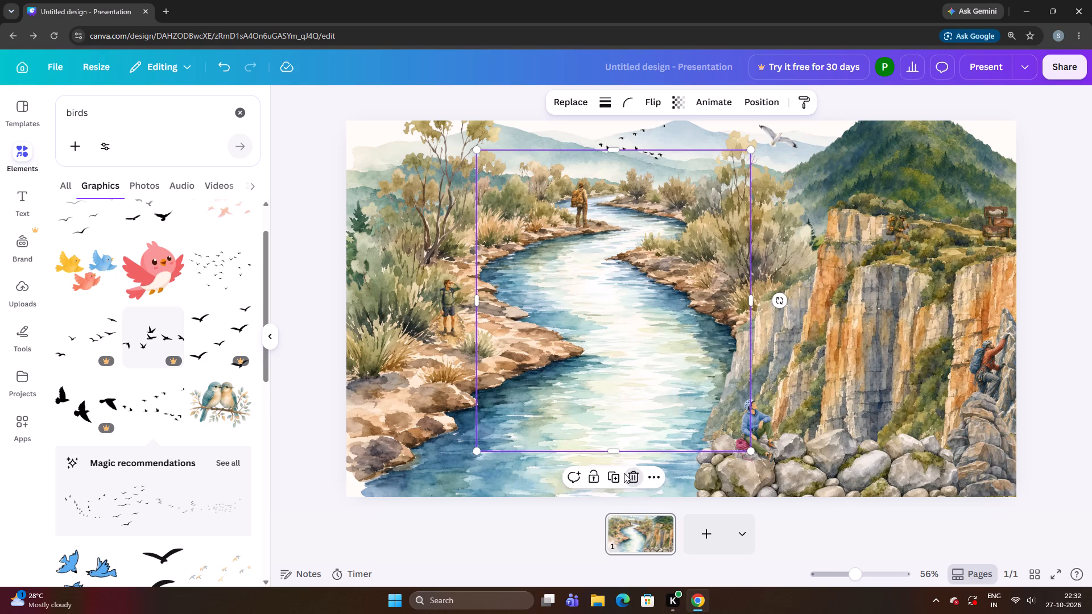
Add the wide trailing flock graphic from the magic recommendations and shrink it to less than half its inserted width.
{"action": "left_click", "coordinate": [225, 503]}
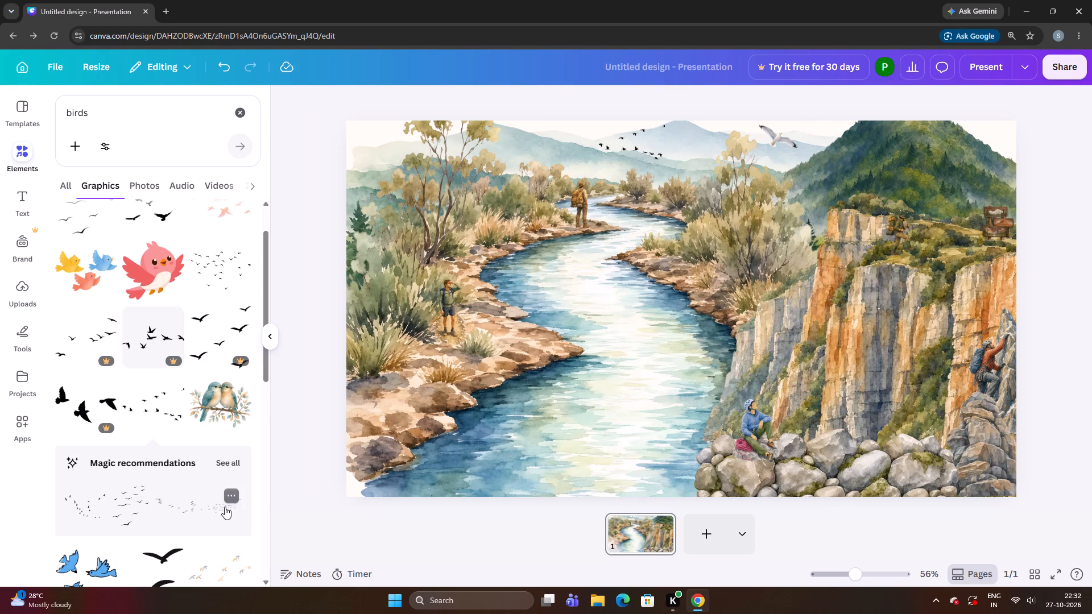
{"action": "left_click", "coordinate": [222, 507]}
{"action": "left_click_drag", "start_coordinate": [660, 327], "coordinate": [656, 298]}
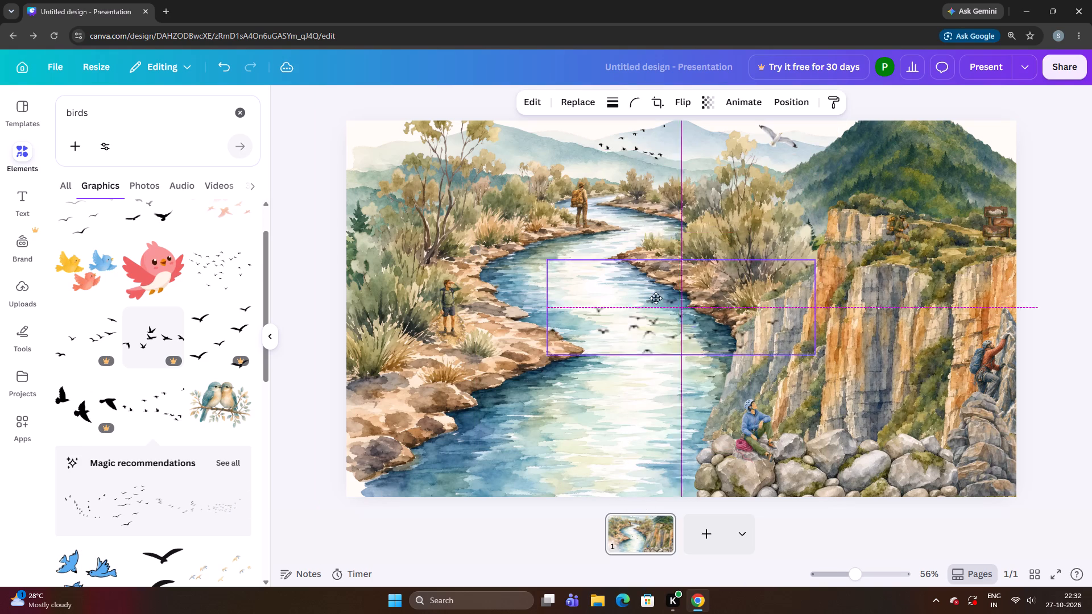
{"action": "left_click_drag", "start_coordinate": [656, 298], "coordinate": [834, 170]}
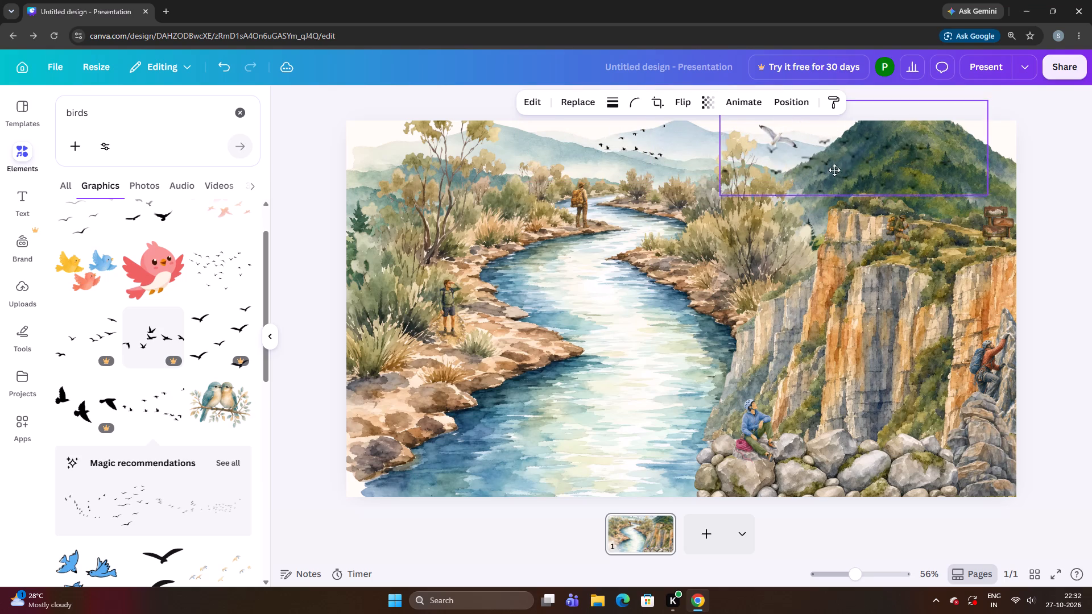
{"action": "left_click_drag", "start_coordinate": [834, 170], "coordinate": [854, 176]}
{"action": "left_click_drag", "start_coordinate": [1010, 204], "coordinate": [998, 201]}
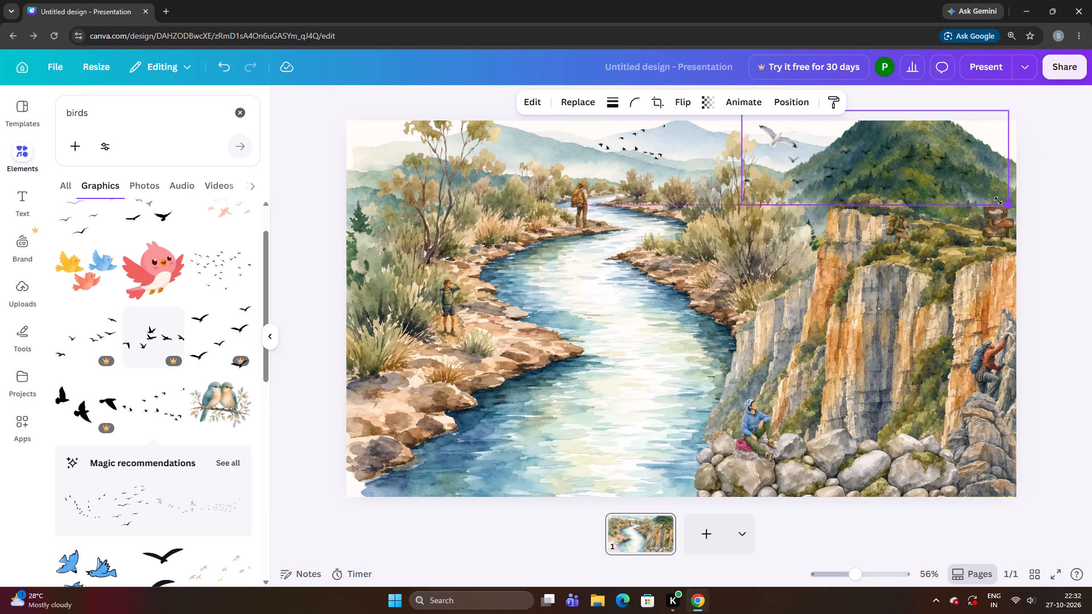
{"action": "left_click_drag", "start_coordinate": [998, 201], "coordinate": [940, 180]}
{"action": "left_click_drag", "start_coordinate": [882, 162], "coordinate": [709, 327]}
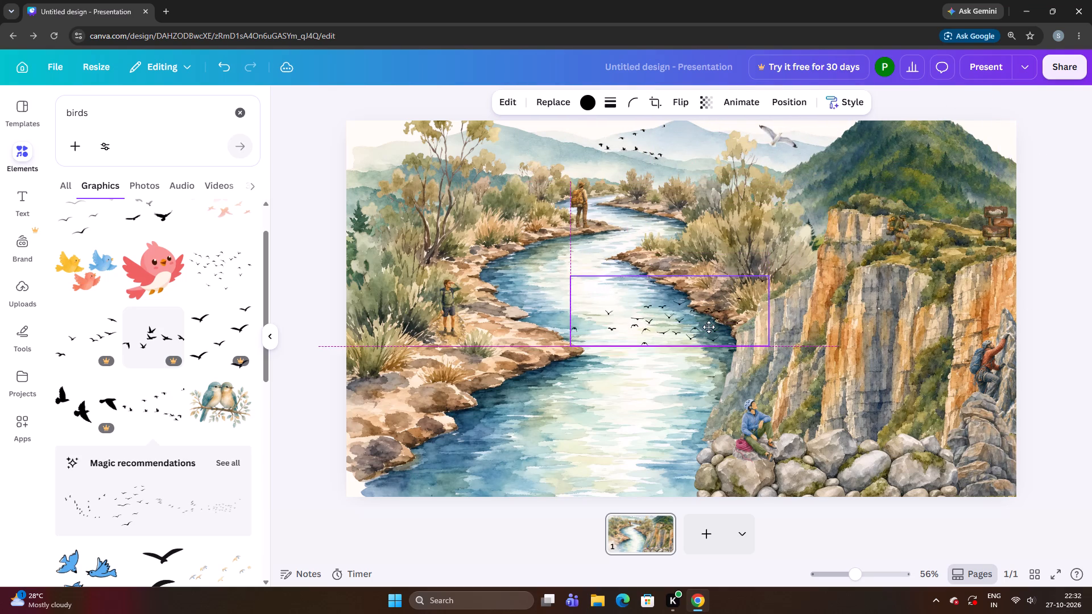
{"action": "left_click_drag", "start_coordinate": [709, 327], "coordinate": [768, 242]}
{"action": "left_click_drag", "start_coordinate": [823, 264], "coordinate": [748, 217]}
Move the trailing flock to the sky beside the forested peak's outer slope, shrinking it further to appear distant.
{"action": "left_click_drag", "start_coordinate": [708, 215], "coordinate": [953, 152]}
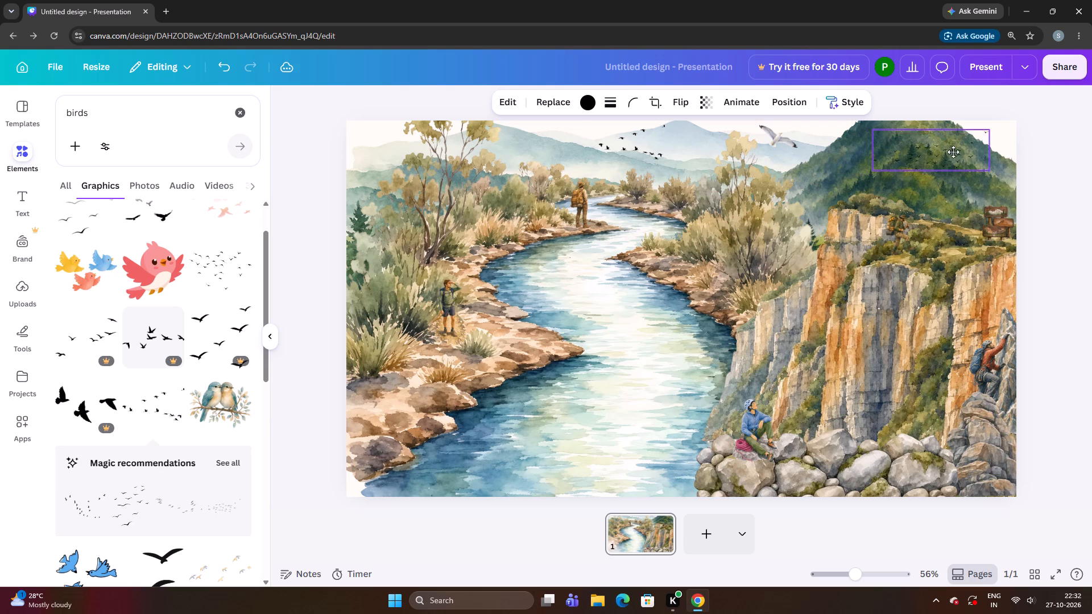
{"action": "left_click_drag", "start_coordinate": [953, 152], "coordinate": [982, 144]}
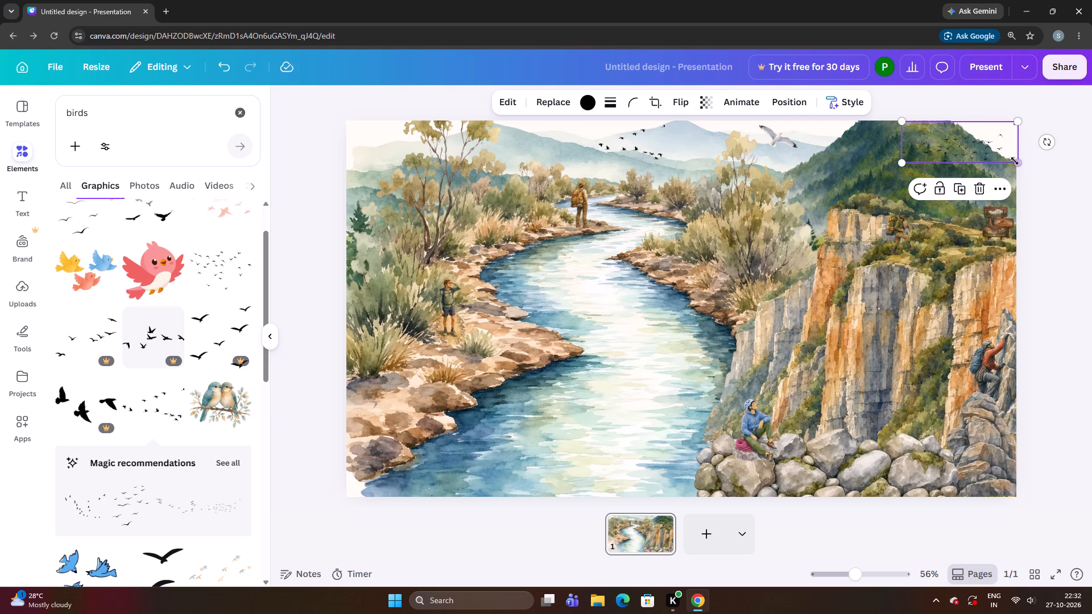
{"action": "left_click_drag", "start_coordinate": [1015, 161], "coordinate": [986, 138]}
{"action": "left_click_drag", "start_coordinate": [961, 136], "coordinate": [985, 136]}
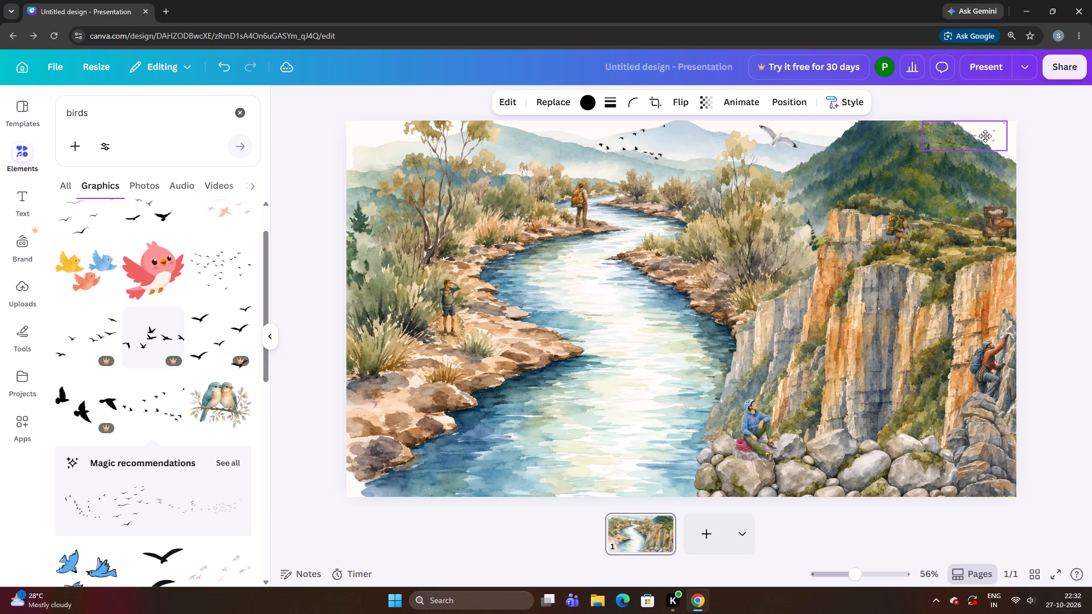
{"action": "left_click_drag", "start_coordinate": [985, 136], "coordinate": [988, 139]}
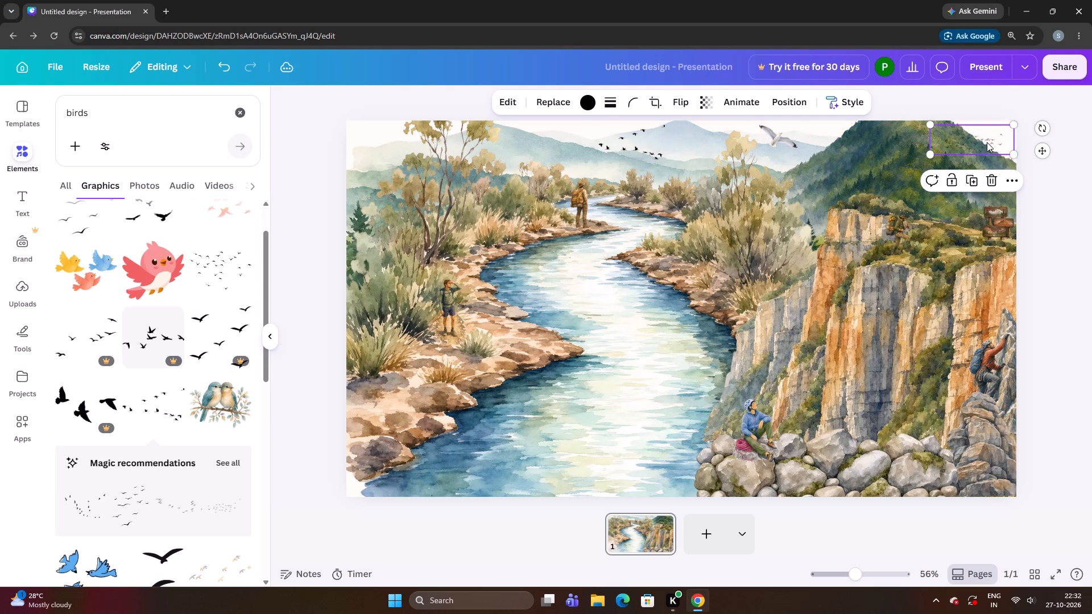
Look through the remaining birds graphics for more artwork suited to the scene, and clear the birds search.
{"action": "left_click", "coordinate": [790, 213]}
{"action": "left_click", "coordinate": [424, 342]}
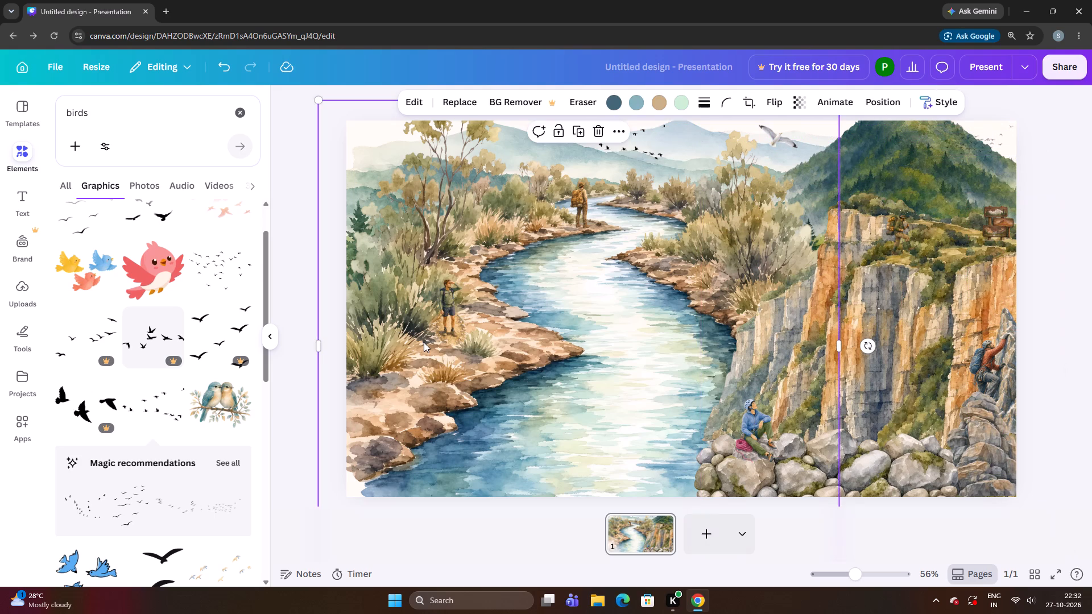
{"action": "left_click", "coordinate": [288, 391]}
{"action": "scroll", "coordinate": [199, 396], "scroll_direction": "down", "scroll_amount": 7}
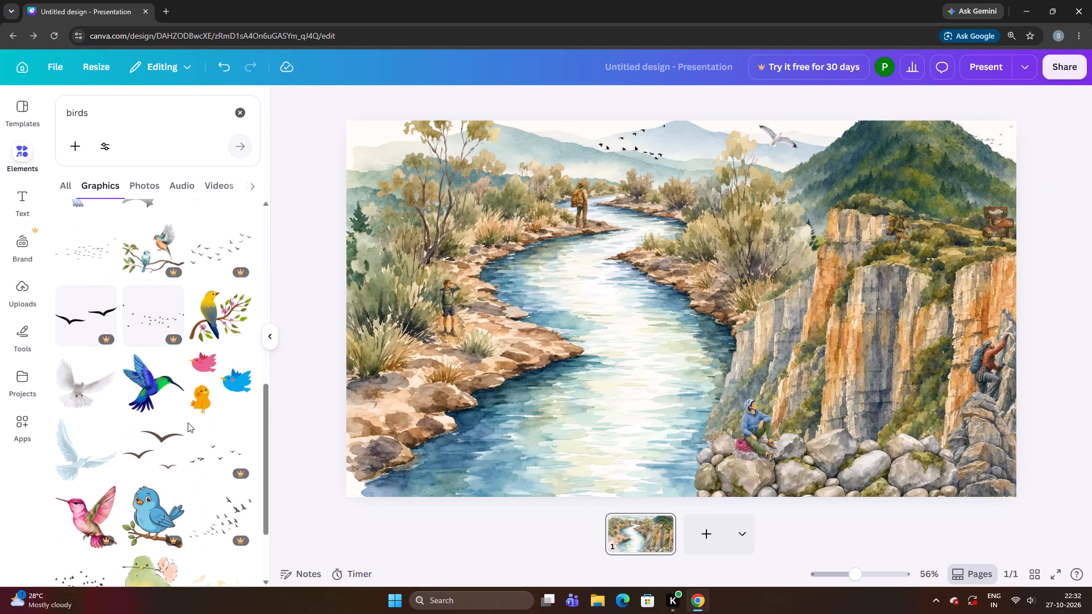
{"action": "scroll", "coordinate": [187, 425], "scroll_direction": "down", "scroll_amount": 3}
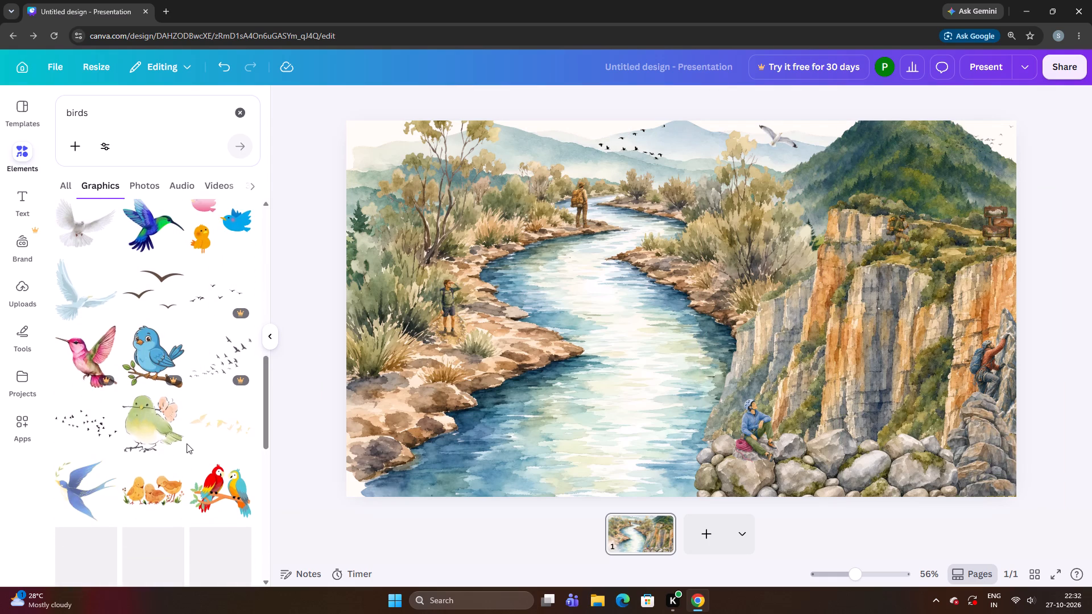
{"action": "scroll", "coordinate": [188, 450], "scroll_direction": "down", "scroll_amount": 7}
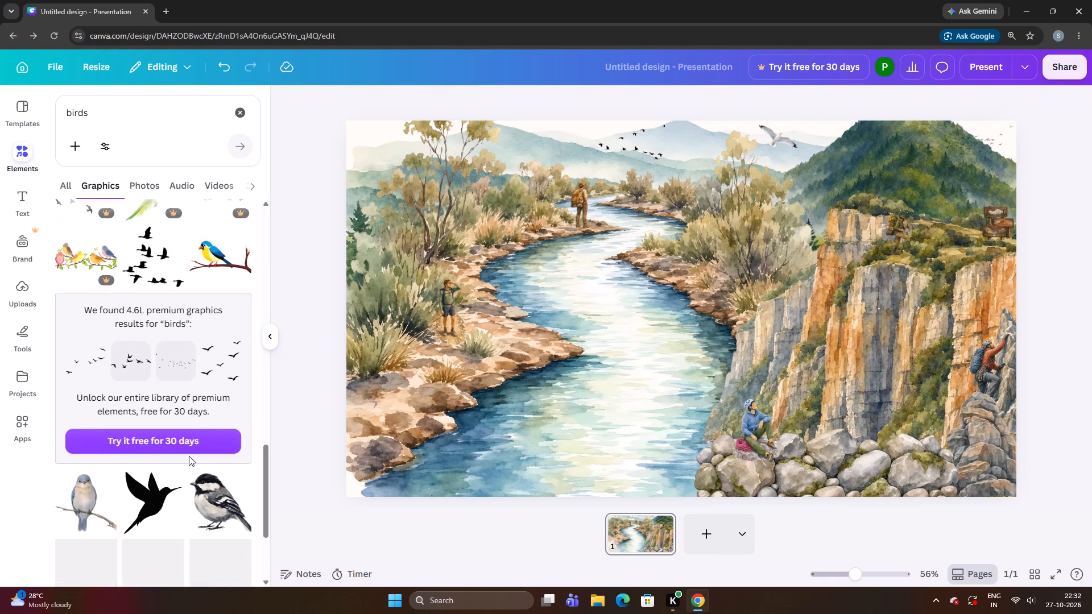
{"action": "scroll", "coordinate": [159, 472], "scroll_direction": "down", "scroll_amount": 2}
{"action": "scroll", "coordinate": [159, 474], "scroll_direction": "up", "scroll_amount": 3}
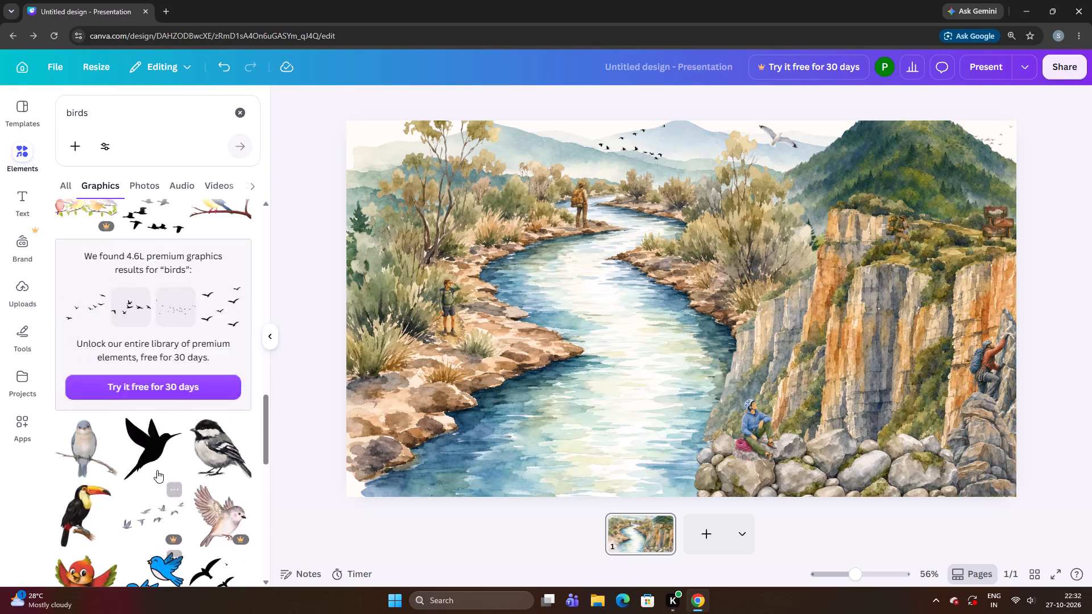
{"action": "scroll", "coordinate": [157, 470], "scroll_direction": "up", "scroll_amount": 3}
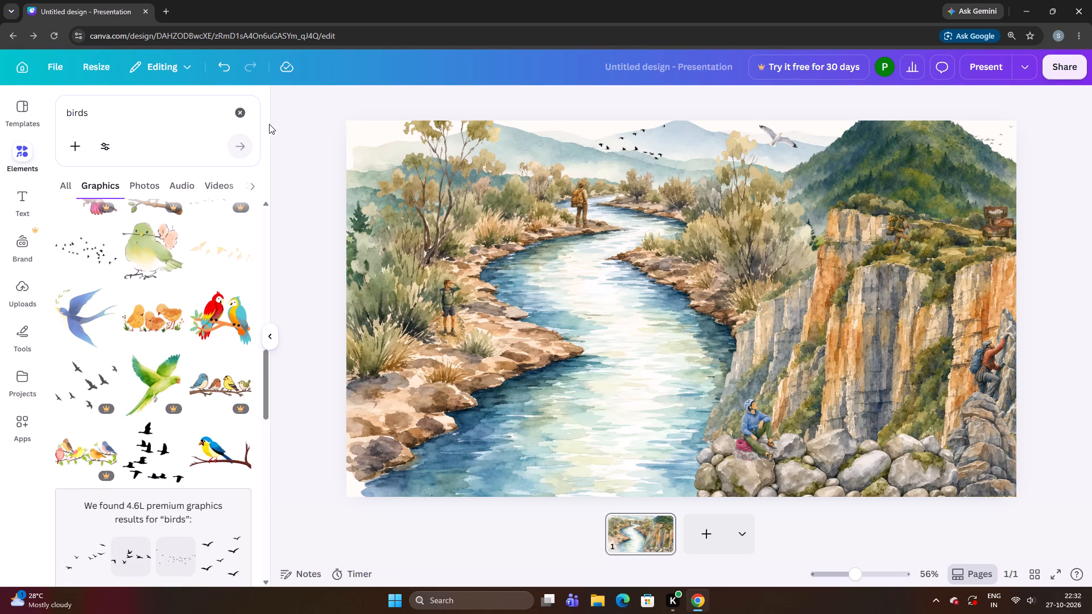
{"action": "left_click", "coordinate": [243, 115]}
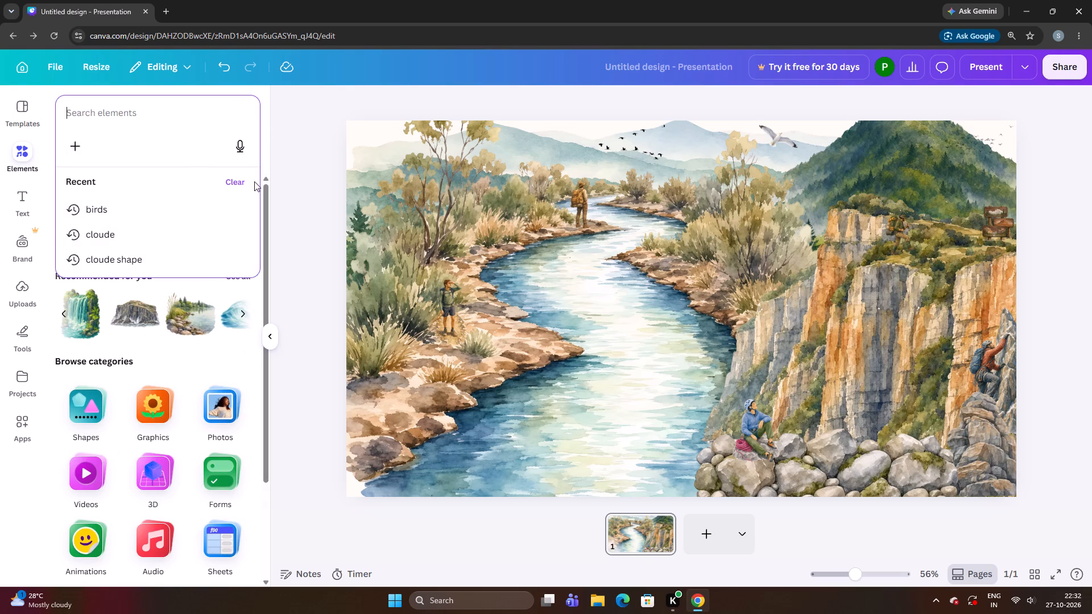
{"action": "left_click", "coordinate": [327, 249]}
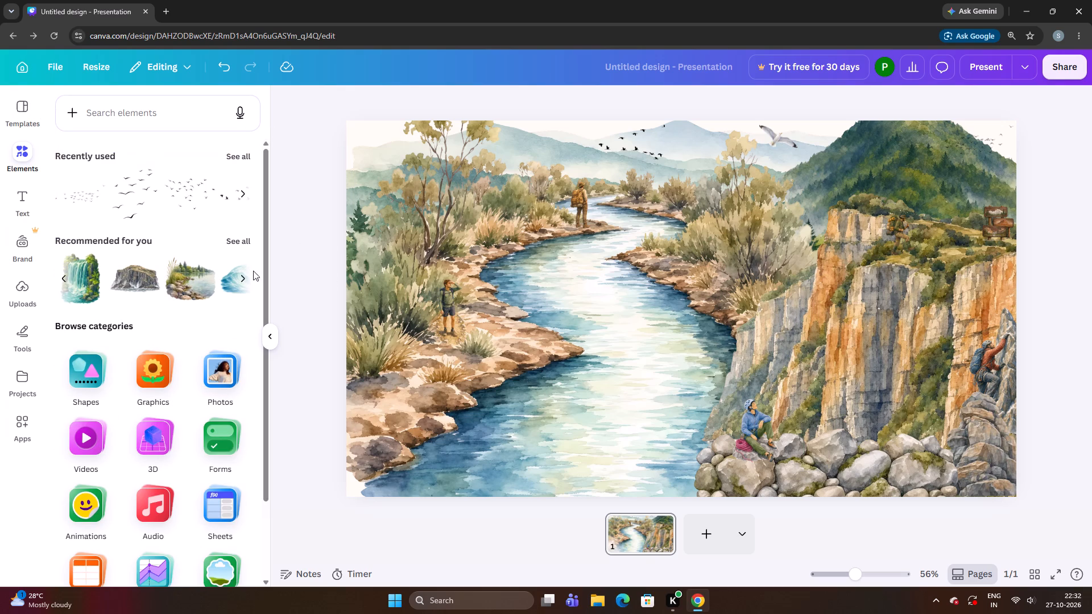